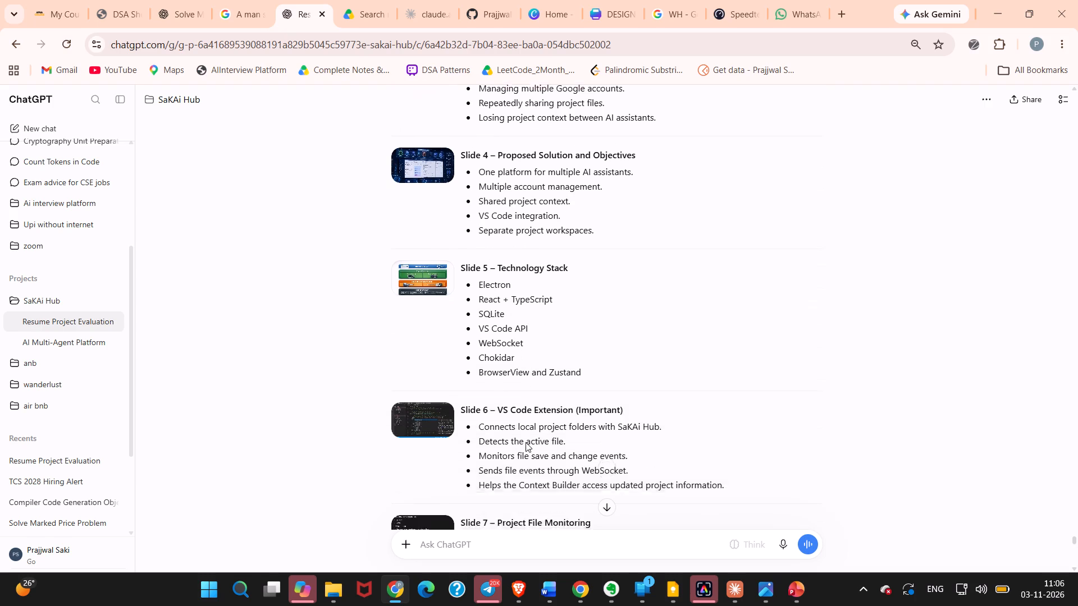
{"action": "scroll", "coordinate": [526, 442], "scroll_direction": "down", "scroll_amount": 1}
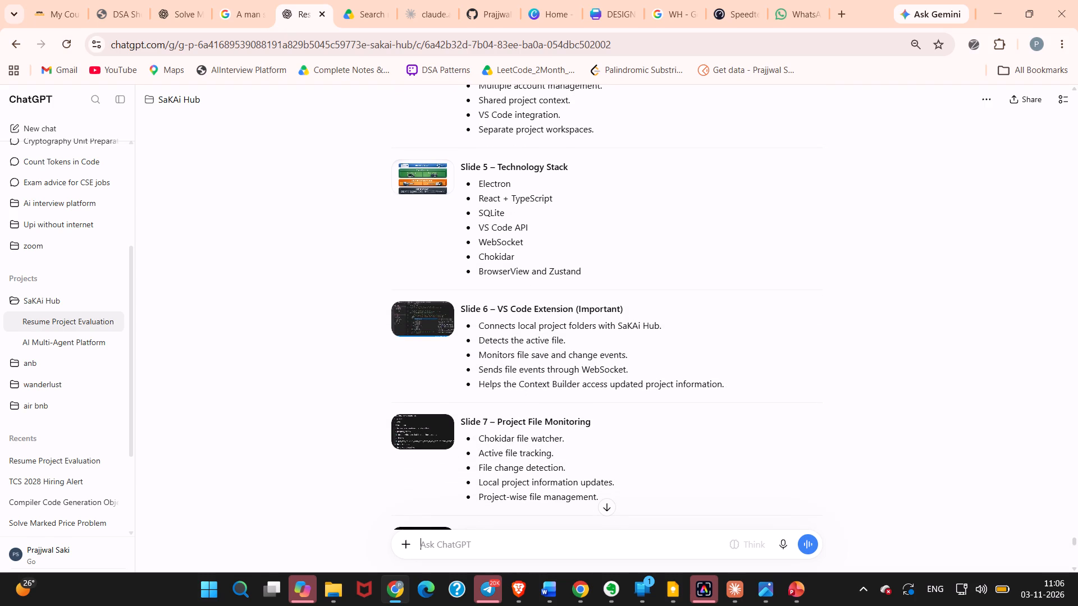
{"action": "scroll", "coordinate": [505, 418], "scroll_direction": "down", "scroll_amount": 2}
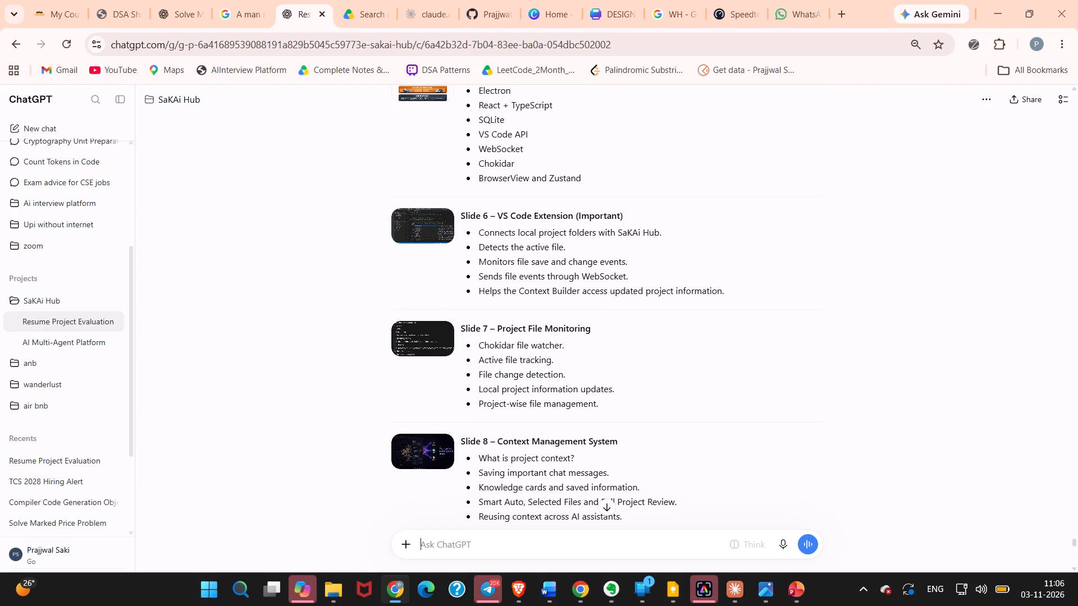
{"action": "scroll", "coordinate": [523, 390], "scroll_direction": "down", "scroll_amount": 4}
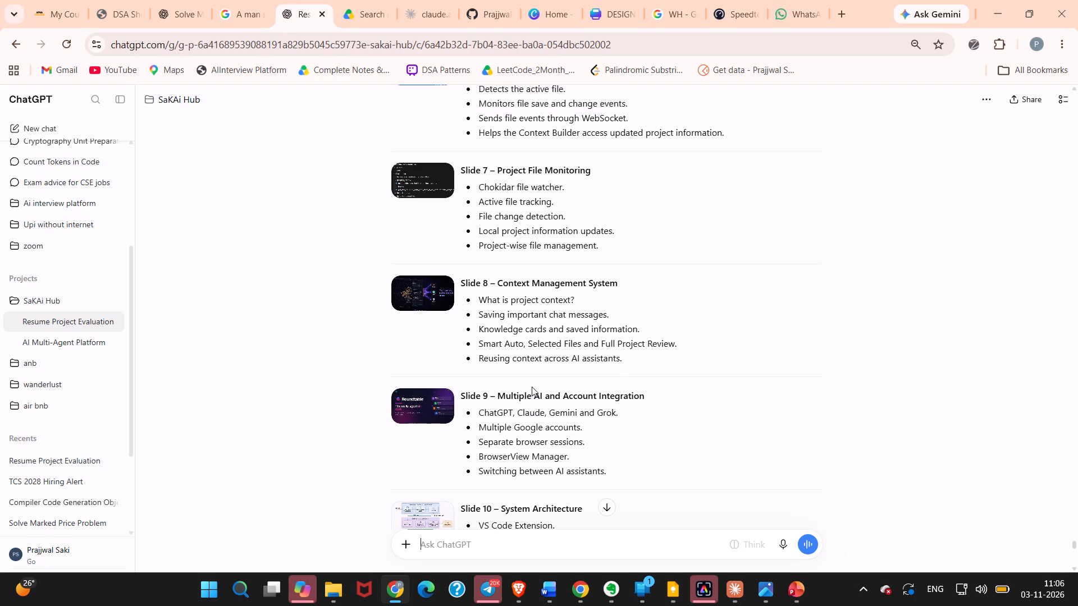
{"action": "scroll", "coordinate": [528, 394], "scroll_direction": "down", "scroll_amount": 11}
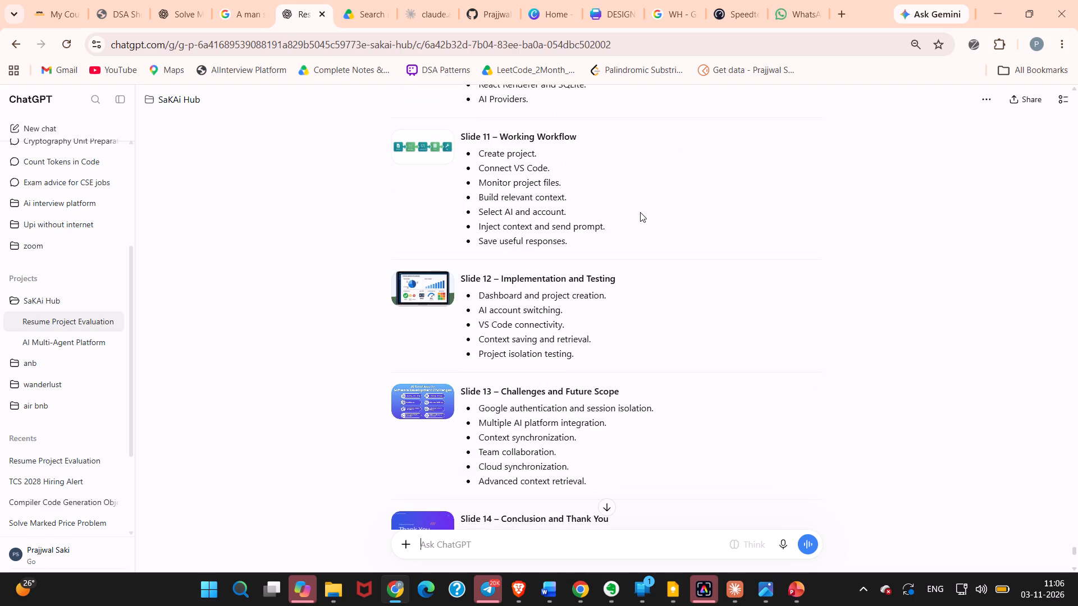
{"action": "scroll", "coordinate": [648, 236], "scroll_direction": "down", "scroll_amount": 6}
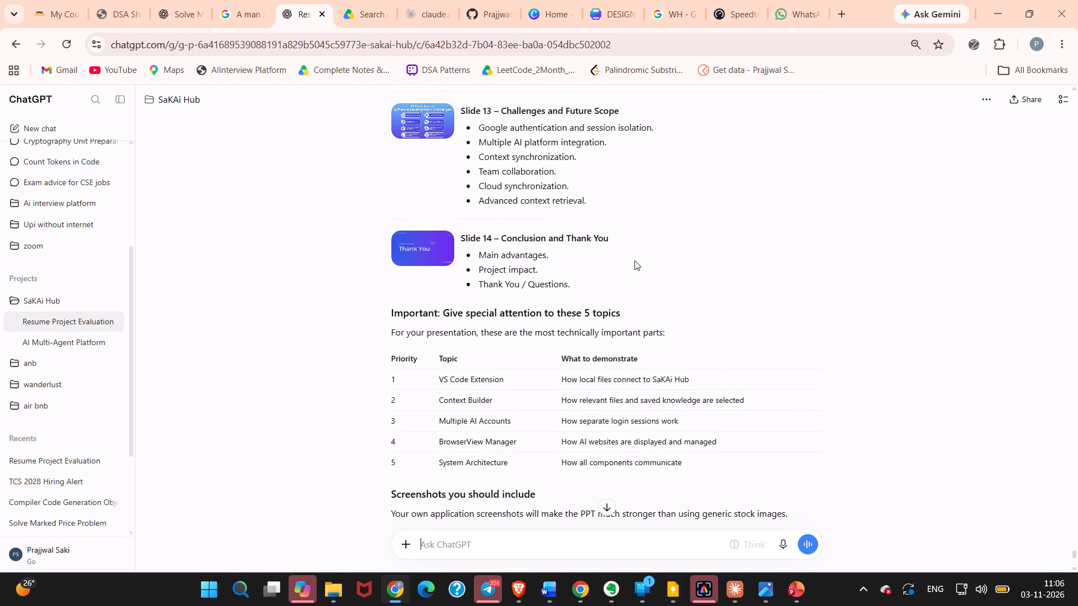
{"action": "scroll", "coordinate": [634, 260], "scroll_direction": "up", "scroll_amount": 14}
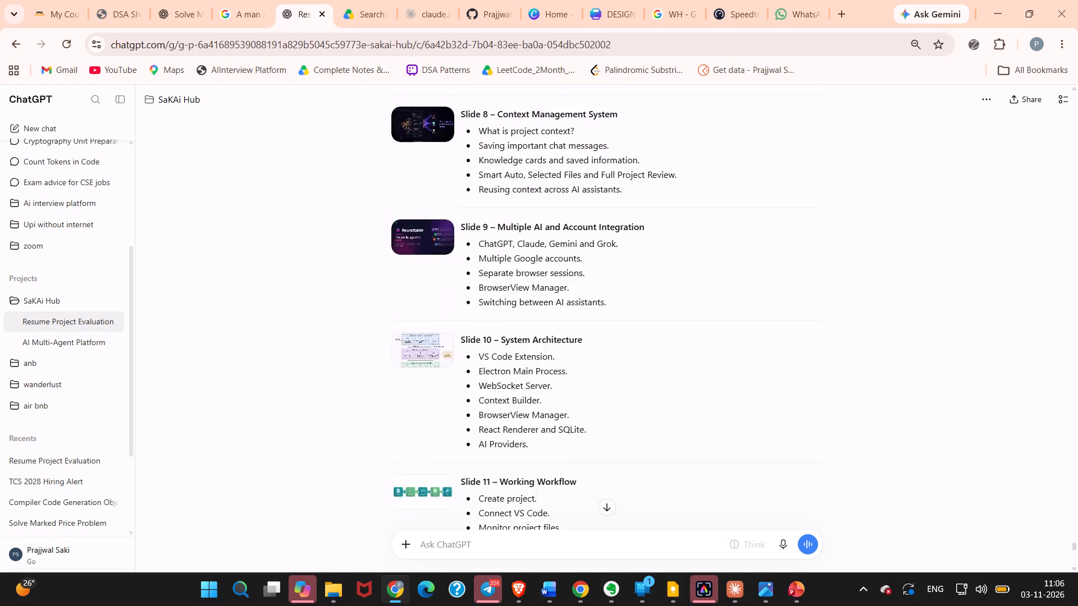
{"action": "scroll", "coordinate": [619, 257], "scroll_direction": "up", "scroll_amount": 16}
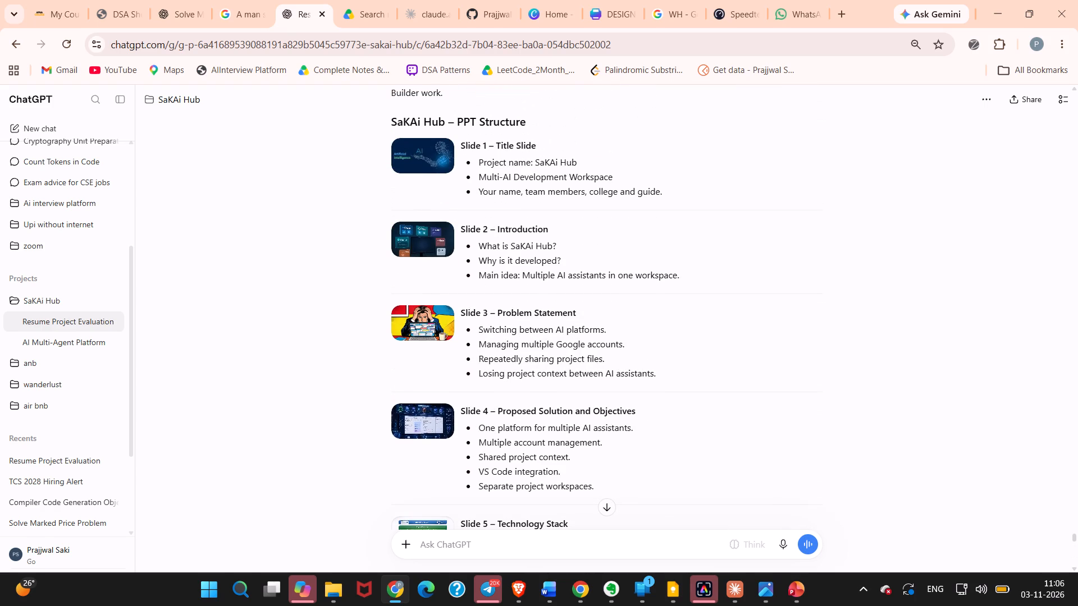
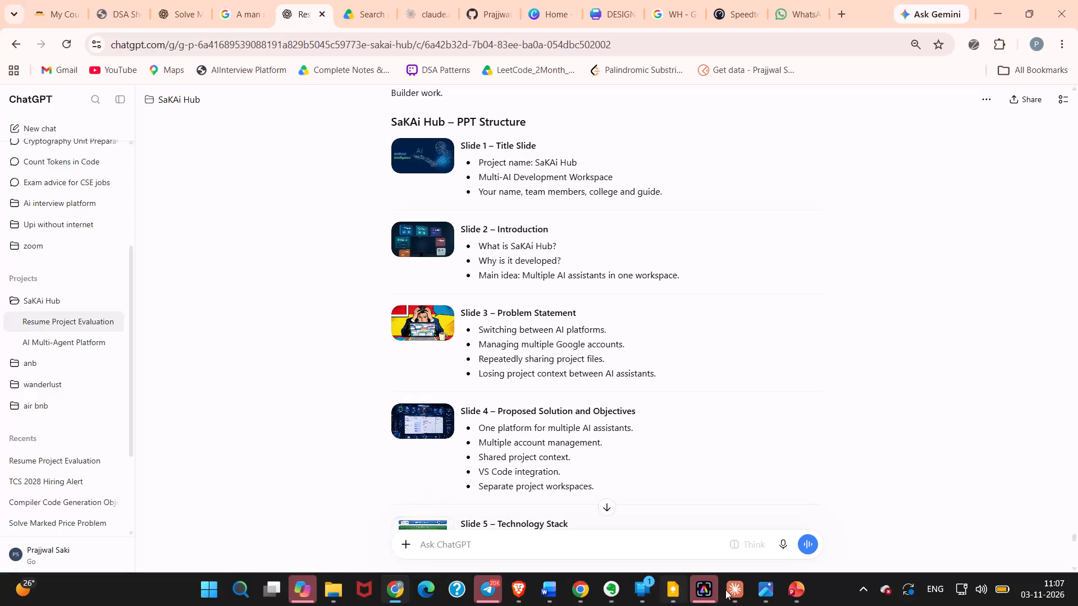
Switch to the SCMP PPT presentation in PowerPoint and look through its slides on RFID in supply chain management.
{"action": "left_click", "coordinate": [792, 593]}
{"action": "left_click", "coordinate": [708, 513]}
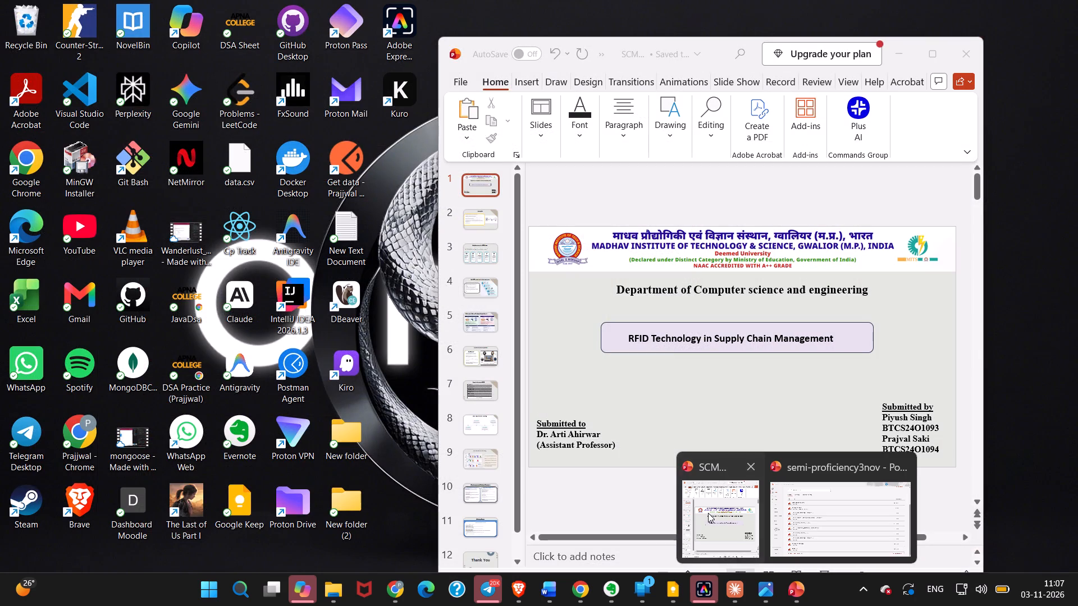
{"action": "scroll", "coordinate": [617, 397], "scroll_direction": "down", "scroll_amount": 4}
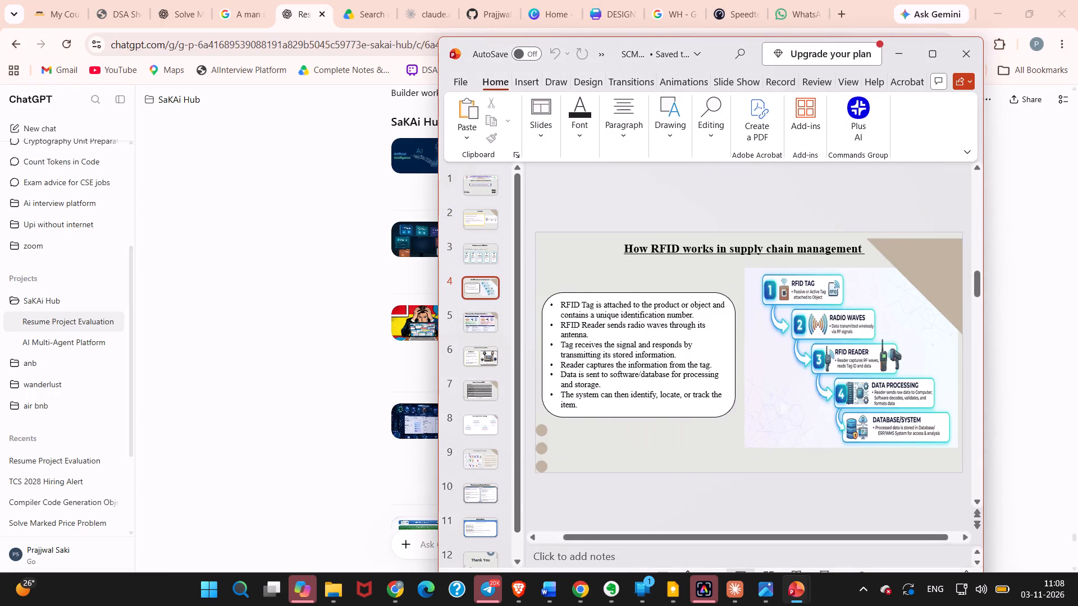
{"action": "scroll", "coordinate": [617, 397], "scroll_direction": "down", "scroll_amount": 4}
{"action": "scroll", "coordinate": [617, 397], "scroll_direction": "up", "scroll_amount": 15}
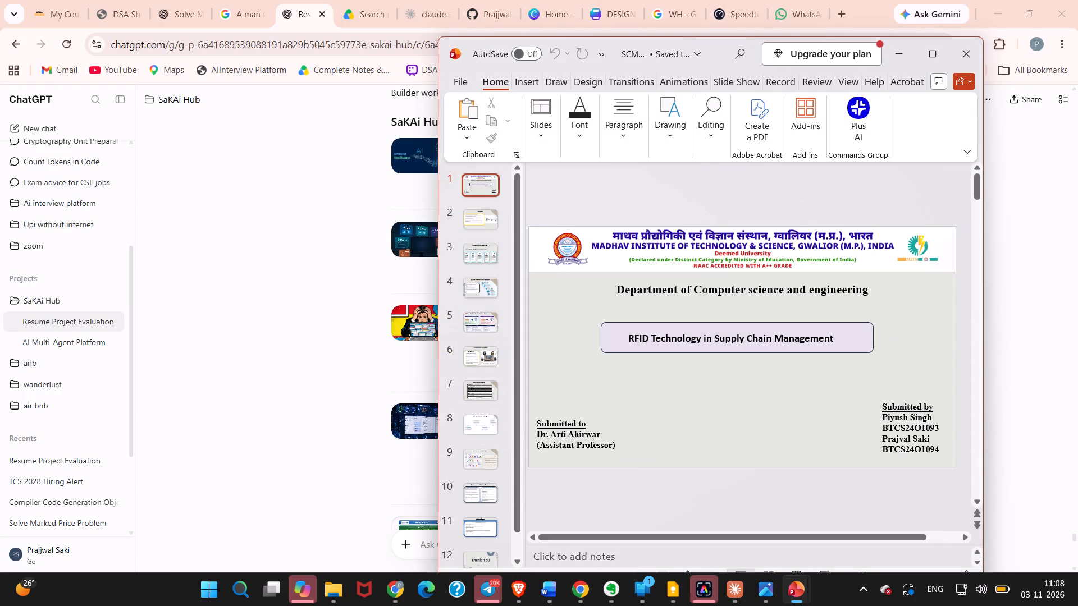
{"action": "scroll", "coordinate": [631, 379], "scroll_direction": "down", "scroll_amount": 1}
{"action": "scroll", "coordinate": [630, 364], "scroll_direction": "up", "scroll_amount": 2}
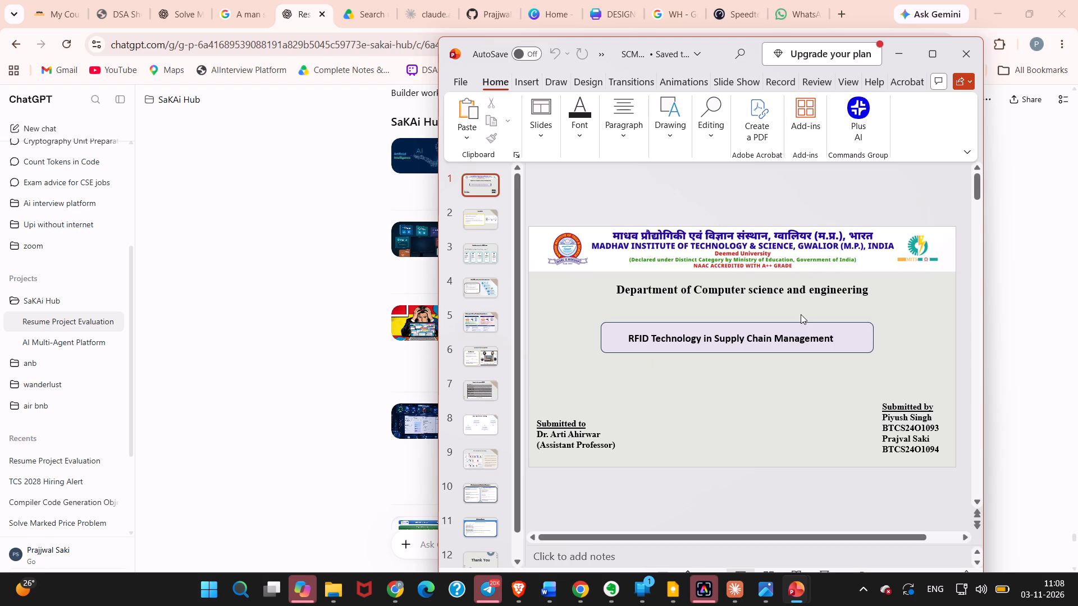
{"action": "left_click", "coordinate": [495, 210]}
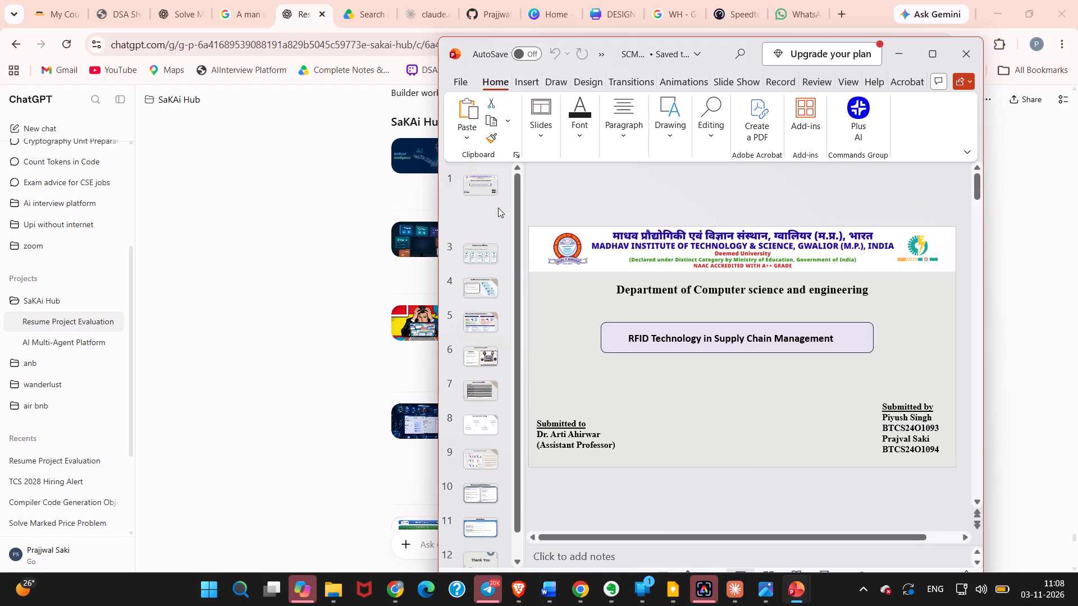
{"action": "left_click", "coordinate": [468, 176]}
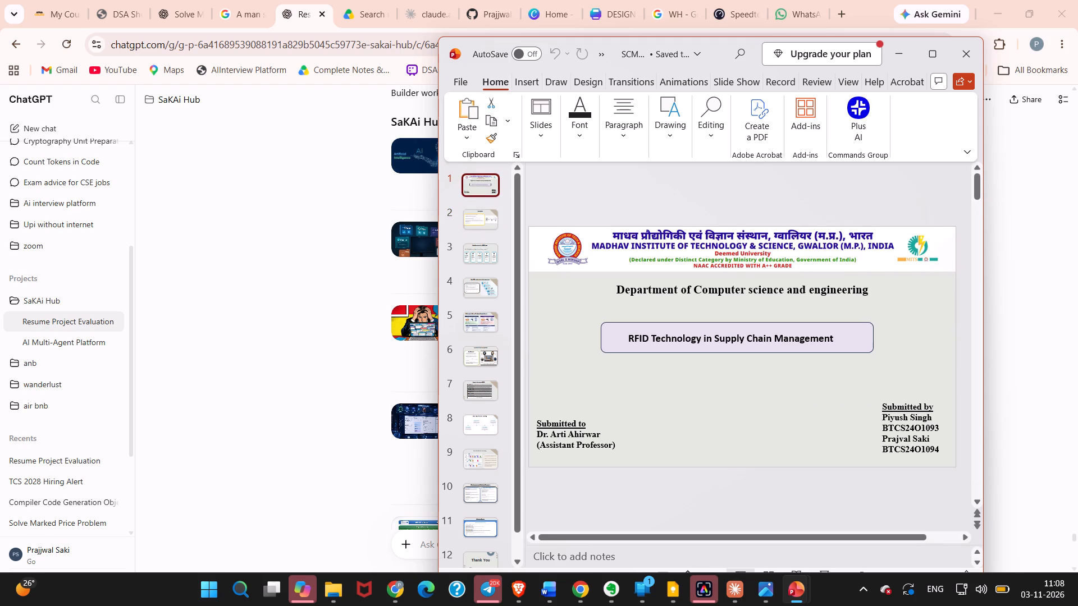
{"action": "left_click", "coordinate": [834, 342]}
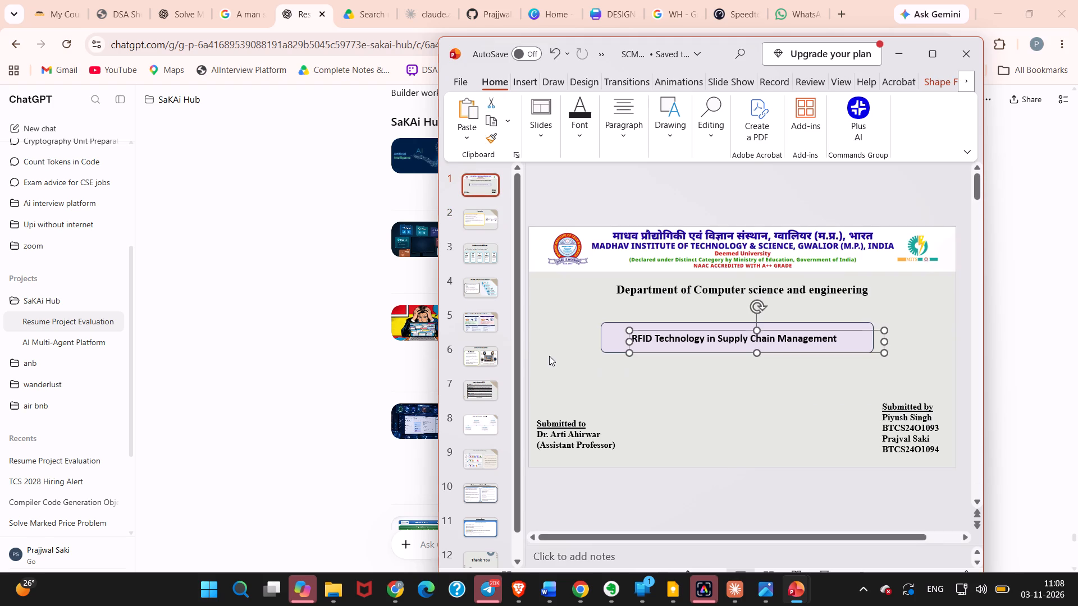
{"action": "left_click", "coordinate": [485, 205]}
{"action": "left_click", "coordinate": [482, 222]}
{"action": "left_click", "coordinate": [476, 256]}
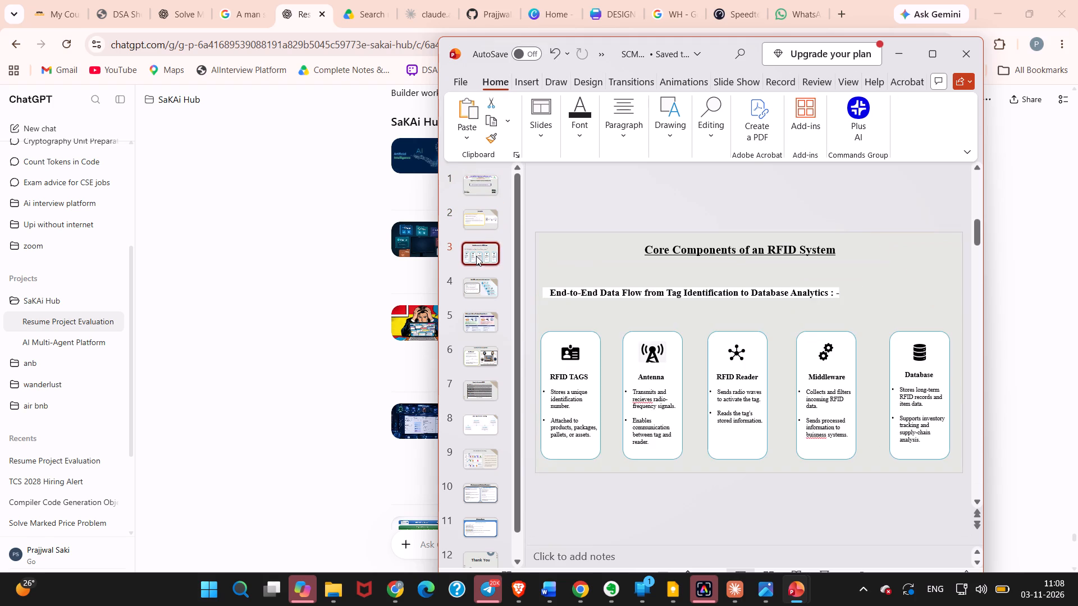
{"action": "left_click", "coordinate": [474, 301]}
Maximize the presentation window and open the recent file Sem prof FIN m from the Telegram Desktop downloads folder.
{"action": "left_click", "coordinate": [930, 52]}
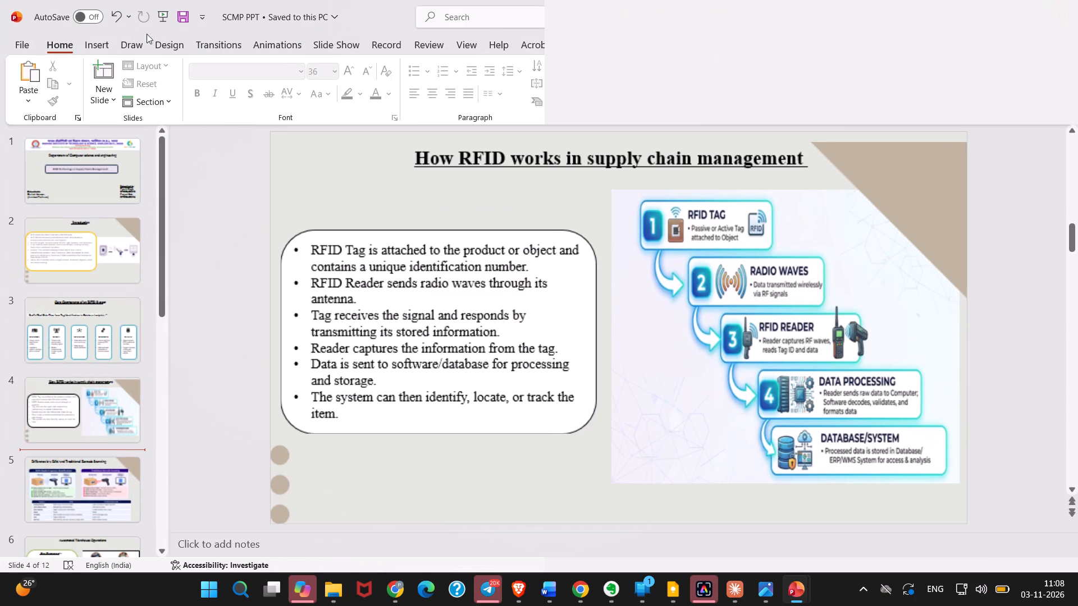
{"action": "left_click", "coordinate": [13, 43]}
{"action": "left_click", "coordinate": [24, 39]}
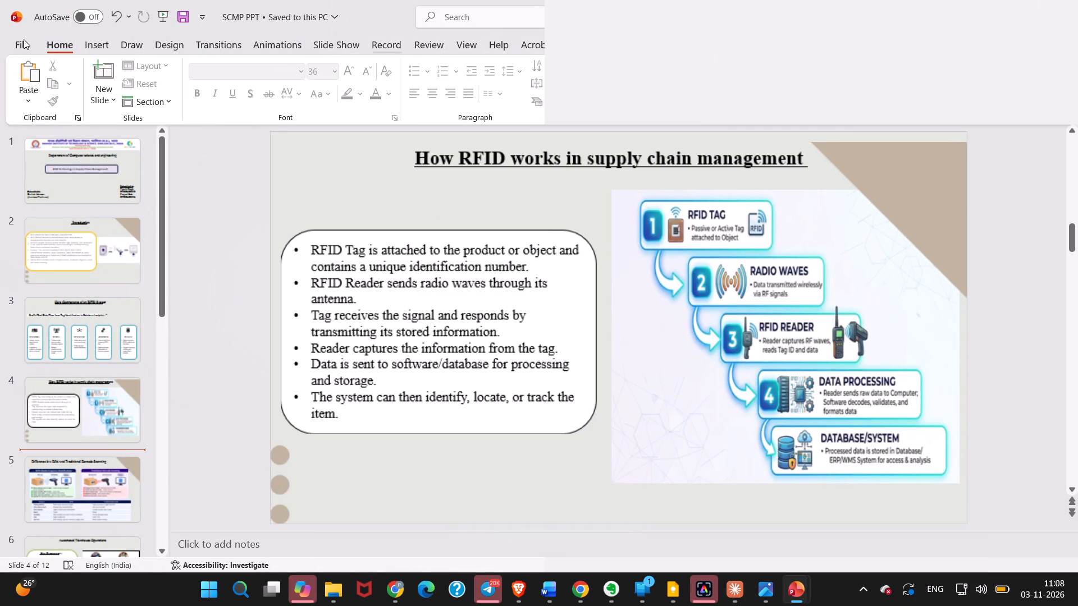
{"action": "left_click", "coordinate": [24, 39]}
{"action": "scroll", "coordinate": [331, 503], "scroll_direction": "down", "scroll_amount": 2}
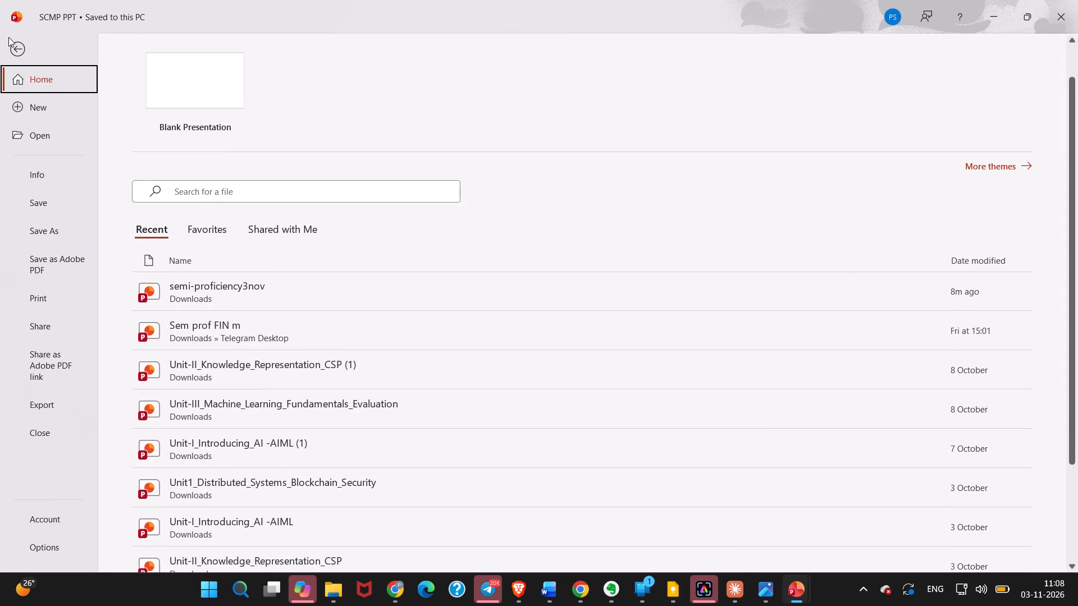
{"action": "scroll", "coordinate": [319, 458], "scroll_direction": "down", "scroll_amount": 4}
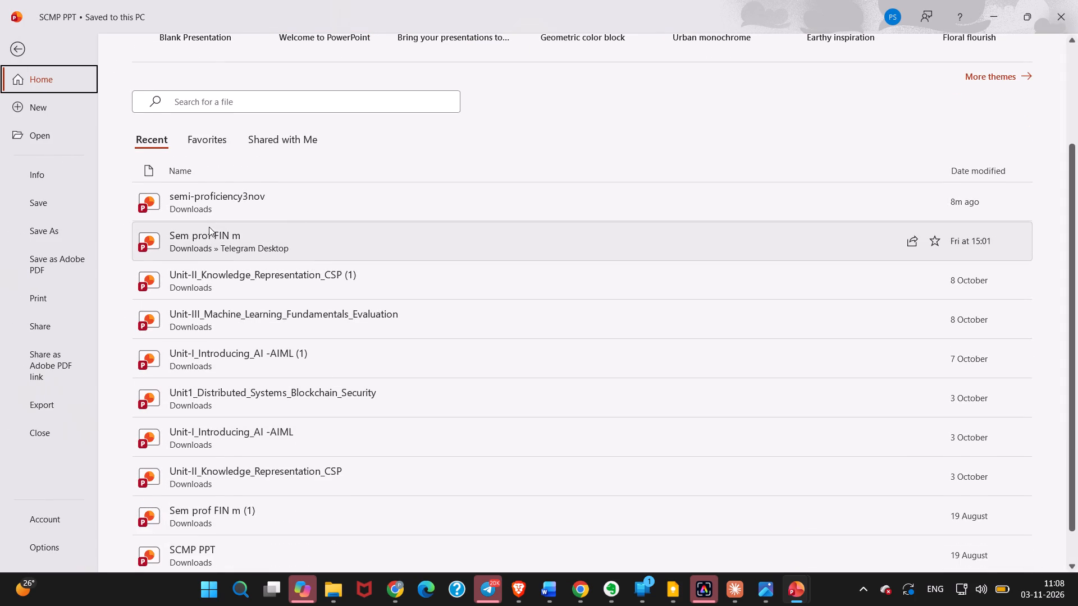
{"action": "left_click", "coordinate": [208, 236]}
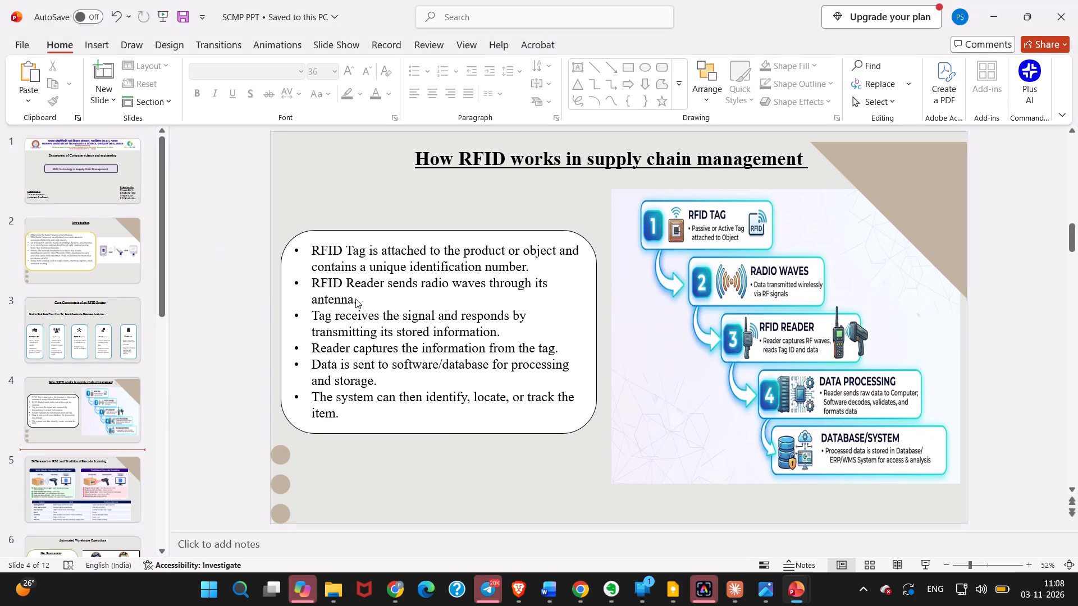
Look through the Sem prof FIN m slides from the title slide to the closing slide.
{"action": "scroll", "coordinate": [693, 384], "scroll_direction": "down", "scroll_amount": 3}
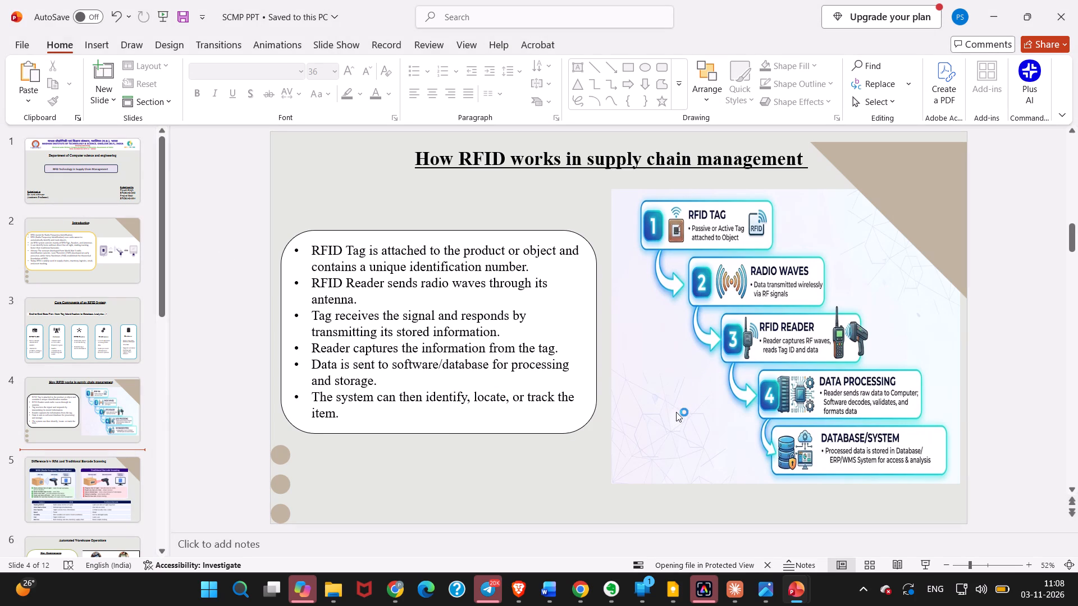
{"action": "scroll", "coordinate": [676, 412], "scroll_direction": "down", "scroll_amount": 5}
{"action": "scroll", "coordinate": [657, 470], "scroll_direction": "up", "scroll_amount": 4}
{"action": "scroll", "coordinate": [454, 380], "scroll_direction": "down", "scroll_amount": 3}
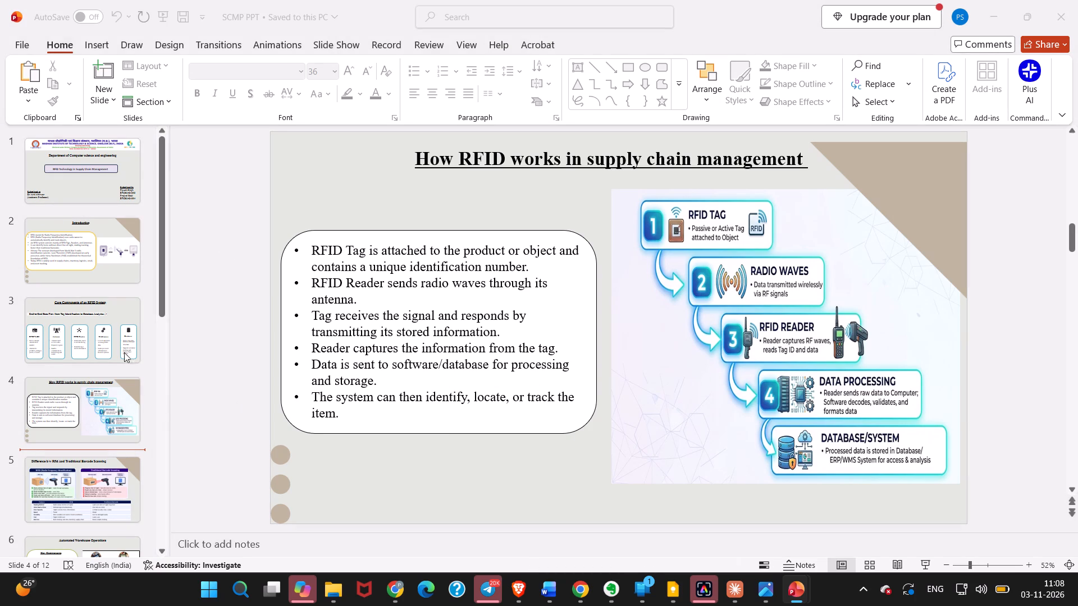
{"action": "left_click", "coordinate": [80, 319]}
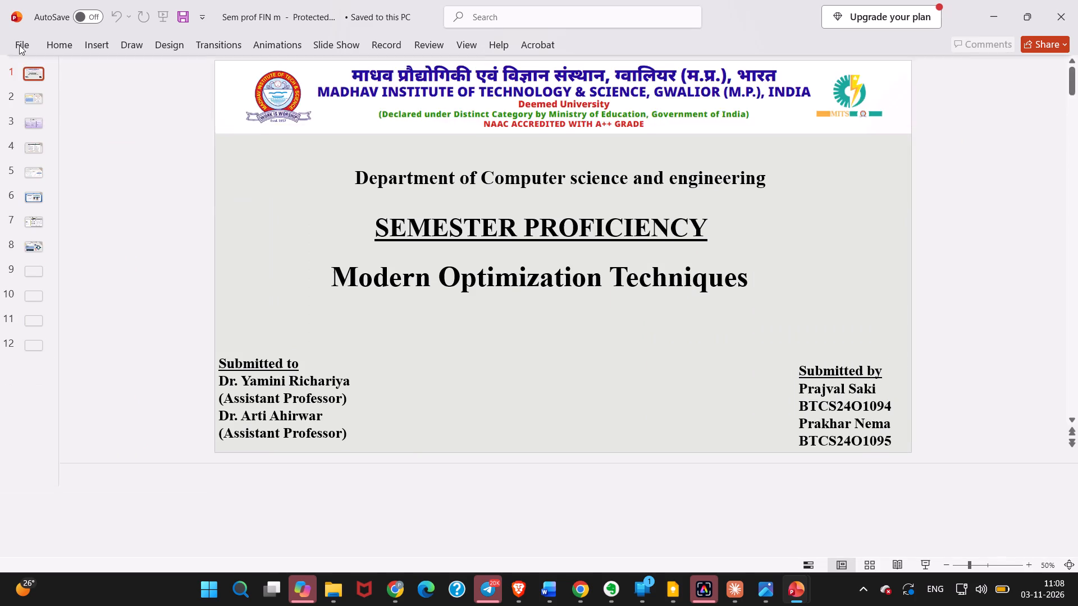
{"action": "scroll", "coordinate": [536, 322], "scroll_direction": "down", "scroll_amount": 4}
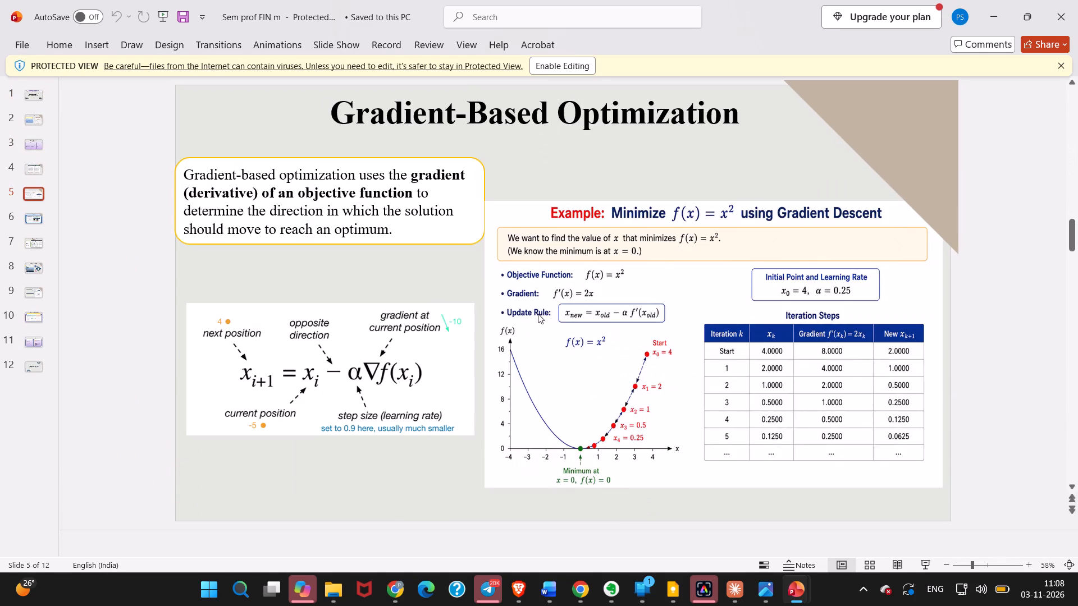
{"action": "scroll", "coordinate": [538, 314], "scroll_direction": "up", "scroll_amount": 2}
{"action": "scroll", "coordinate": [536, 316], "scroll_direction": "down", "scroll_amount": 20}
{"action": "scroll", "coordinate": [536, 316], "scroll_direction": "down", "scroll_amount": 1}
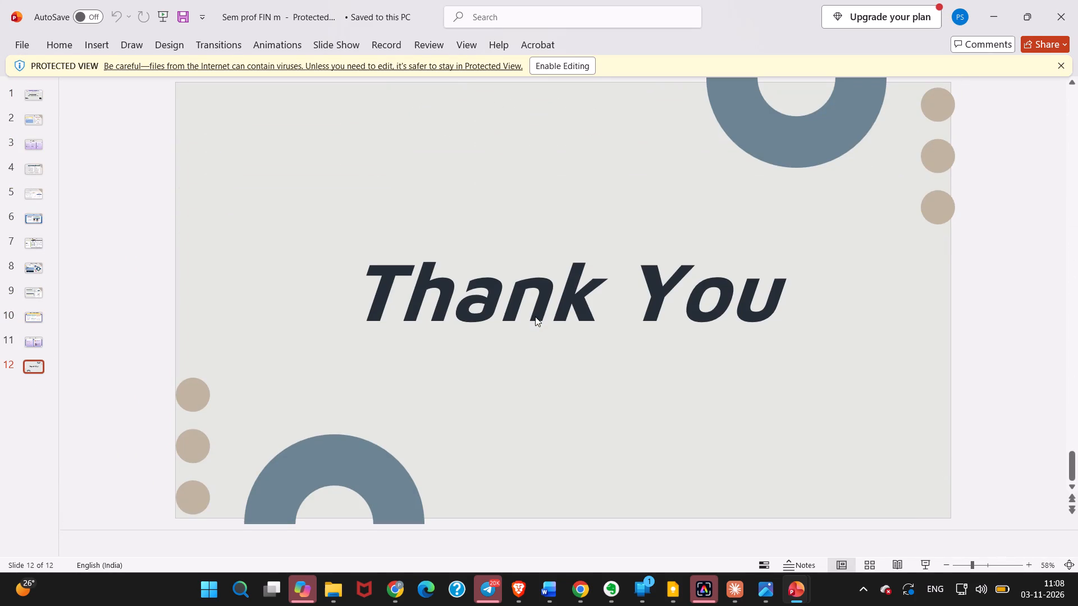
Open the file information page of the Sem prof FIN m presentation.
{"action": "left_click", "coordinate": [22, 43]}
{"action": "scroll", "coordinate": [523, 319], "scroll_direction": "down", "scroll_amount": 2}
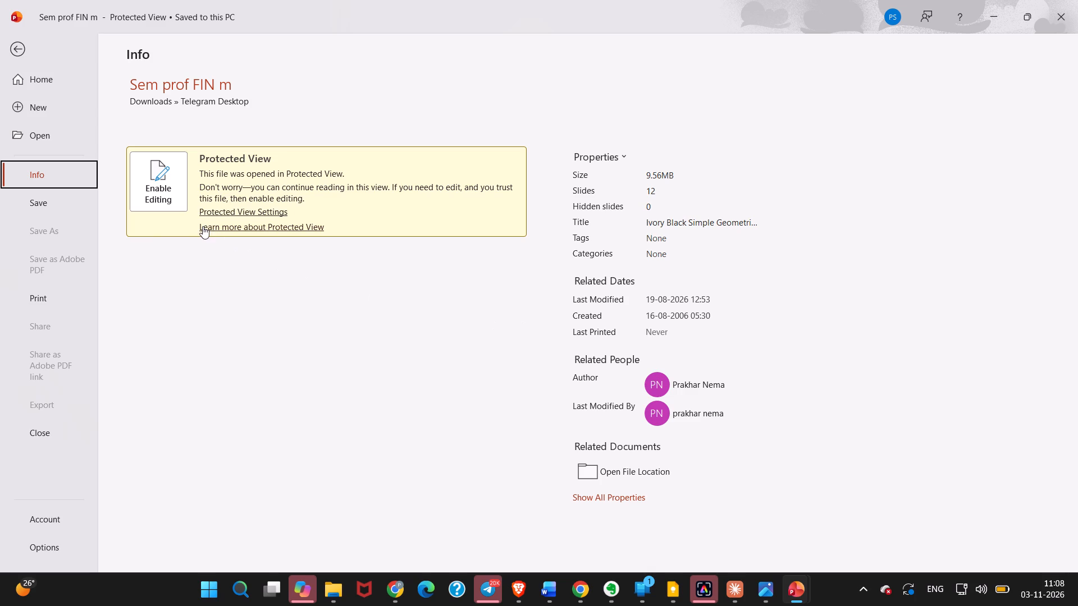
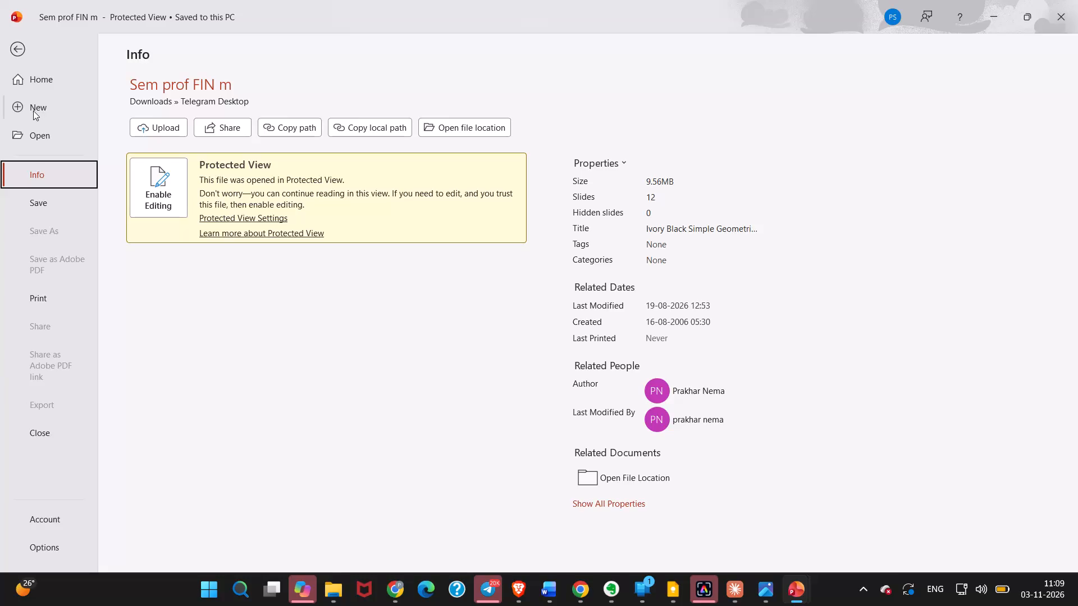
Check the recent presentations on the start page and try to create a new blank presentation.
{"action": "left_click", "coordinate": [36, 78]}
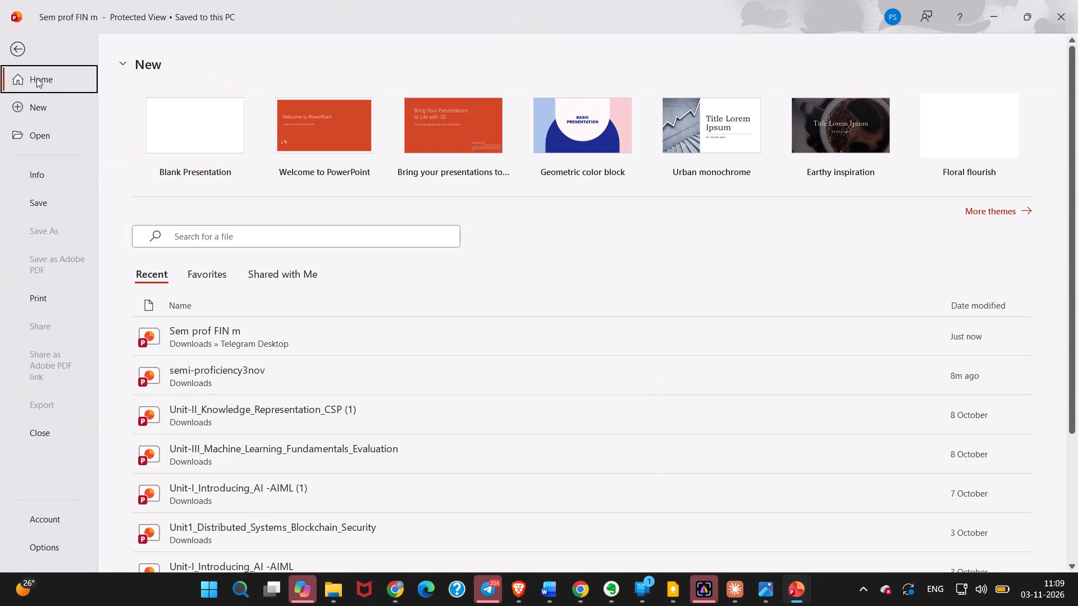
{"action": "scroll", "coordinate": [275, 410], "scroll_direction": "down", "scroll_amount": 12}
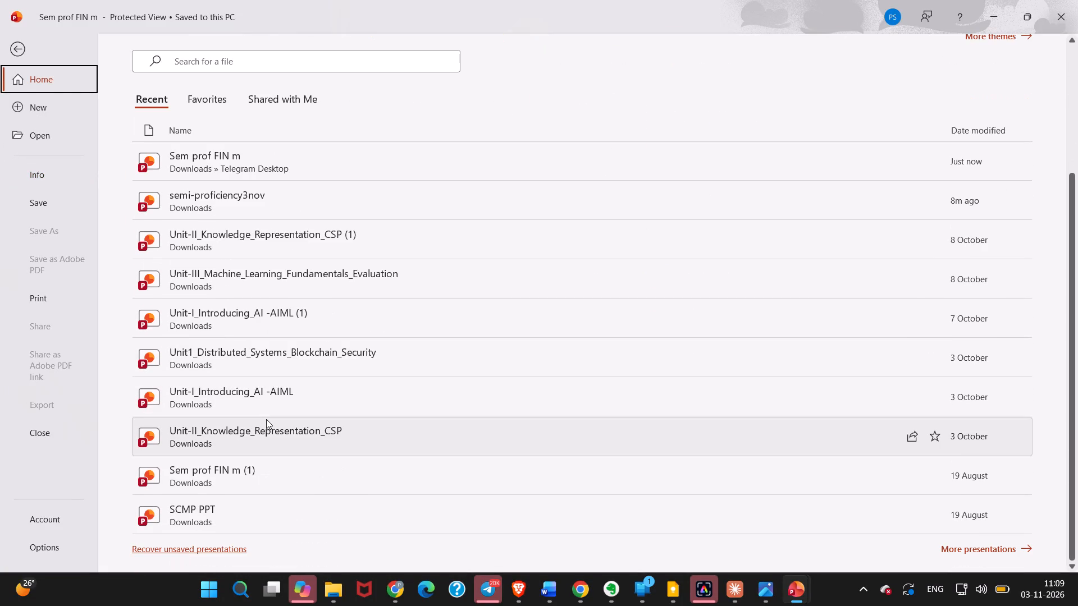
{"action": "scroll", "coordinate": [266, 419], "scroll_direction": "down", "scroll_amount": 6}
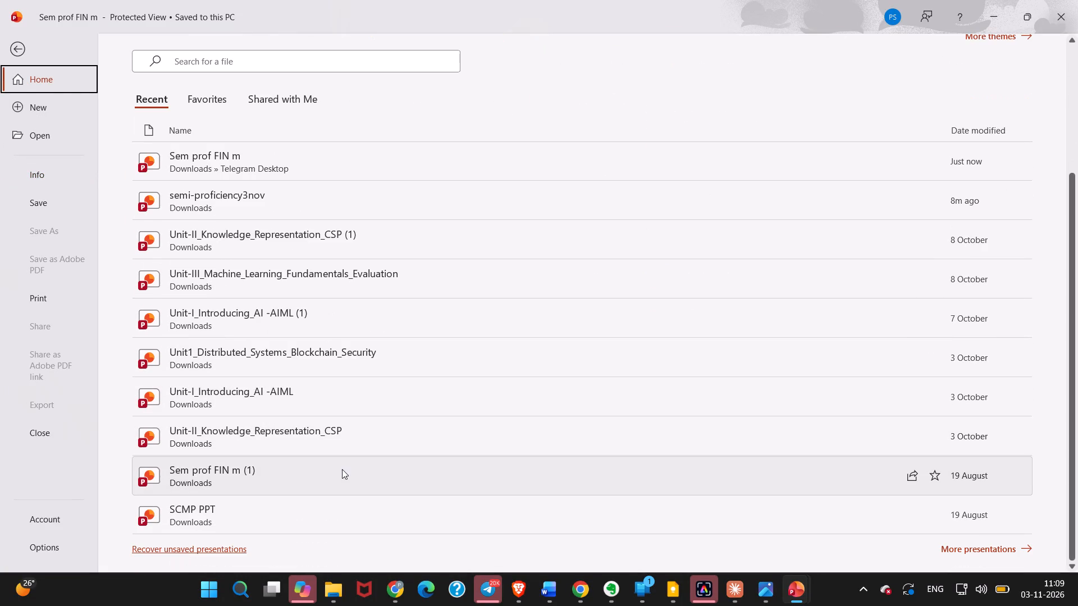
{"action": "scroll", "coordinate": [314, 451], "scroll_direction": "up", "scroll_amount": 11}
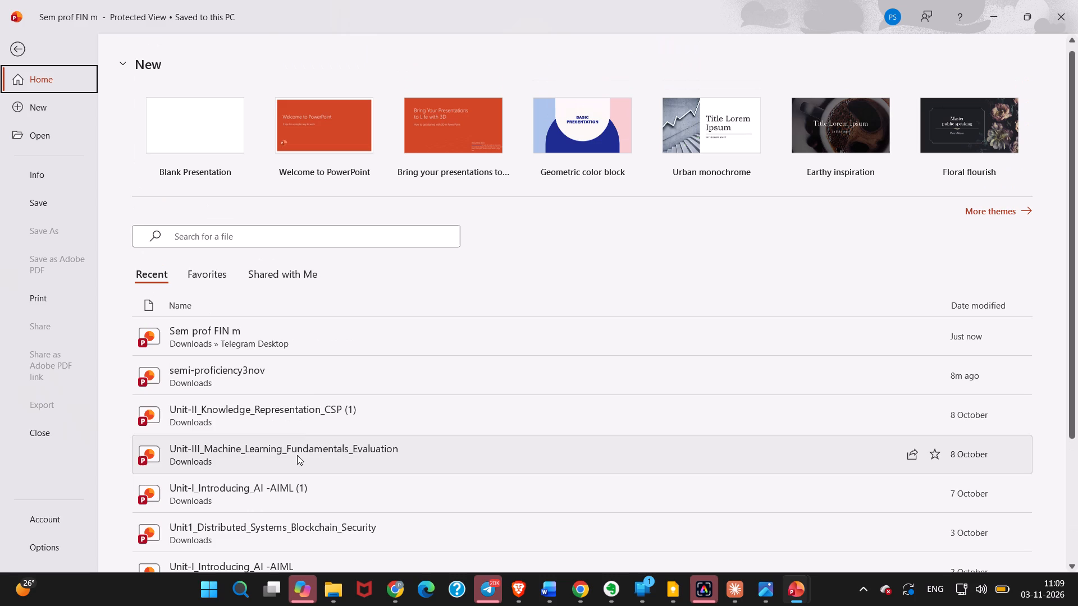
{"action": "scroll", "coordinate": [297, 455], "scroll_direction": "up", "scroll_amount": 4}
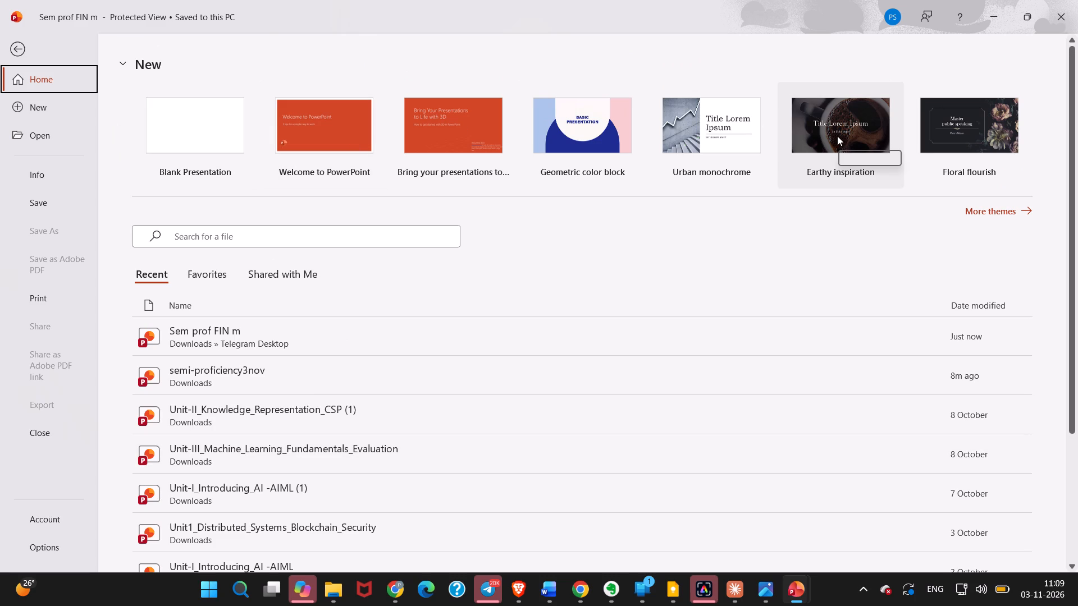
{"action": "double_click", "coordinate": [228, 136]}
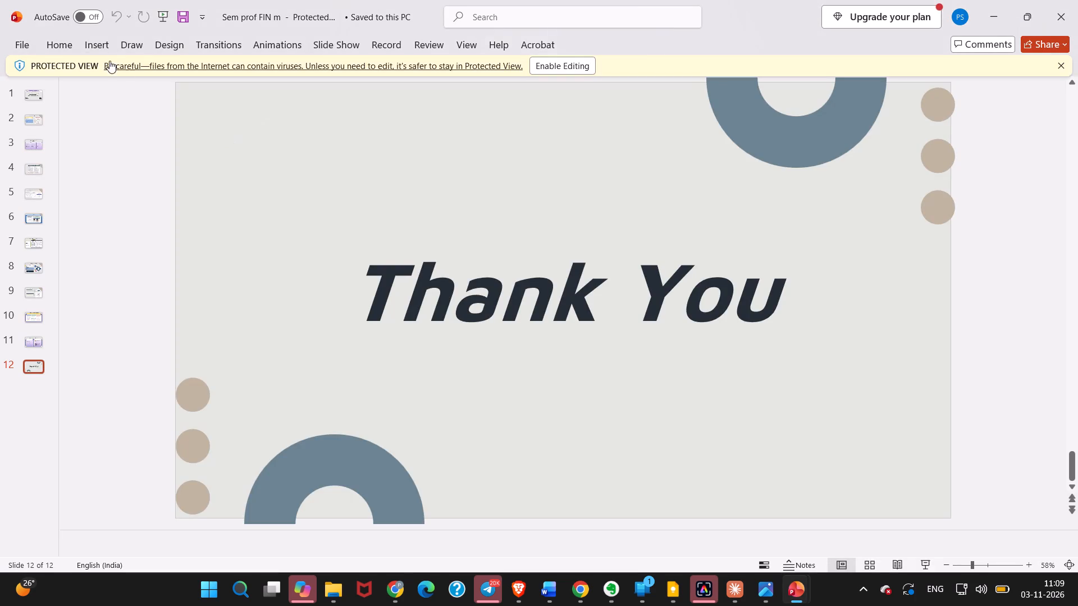
Return to the start page and open the full list of presentations beyond the recent ones shown.
{"action": "left_click", "coordinate": [12, 43]}
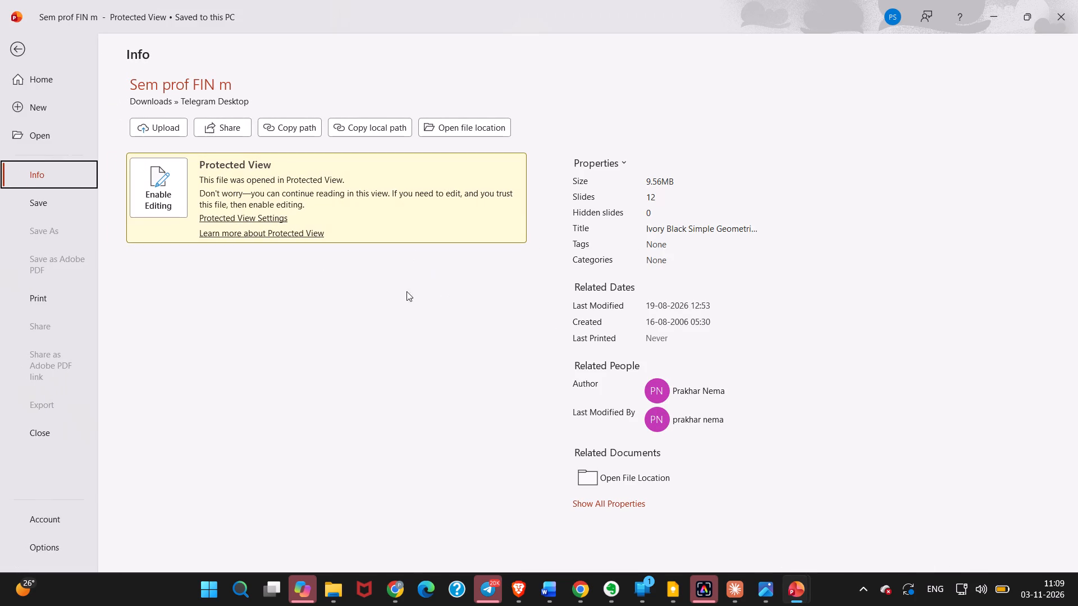
{"action": "left_click", "coordinate": [51, 73]}
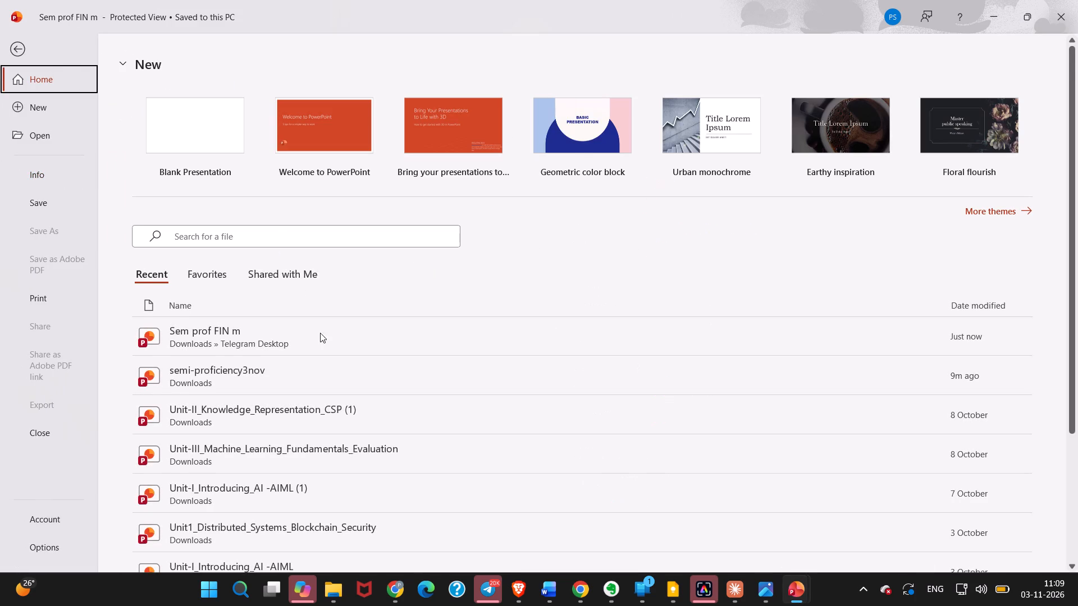
{"action": "scroll", "coordinate": [333, 369], "scroll_direction": "down", "scroll_amount": 3}
{"action": "scroll", "coordinate": [293, 291], "scroll_direction": "down", "scroll_amount": 14}
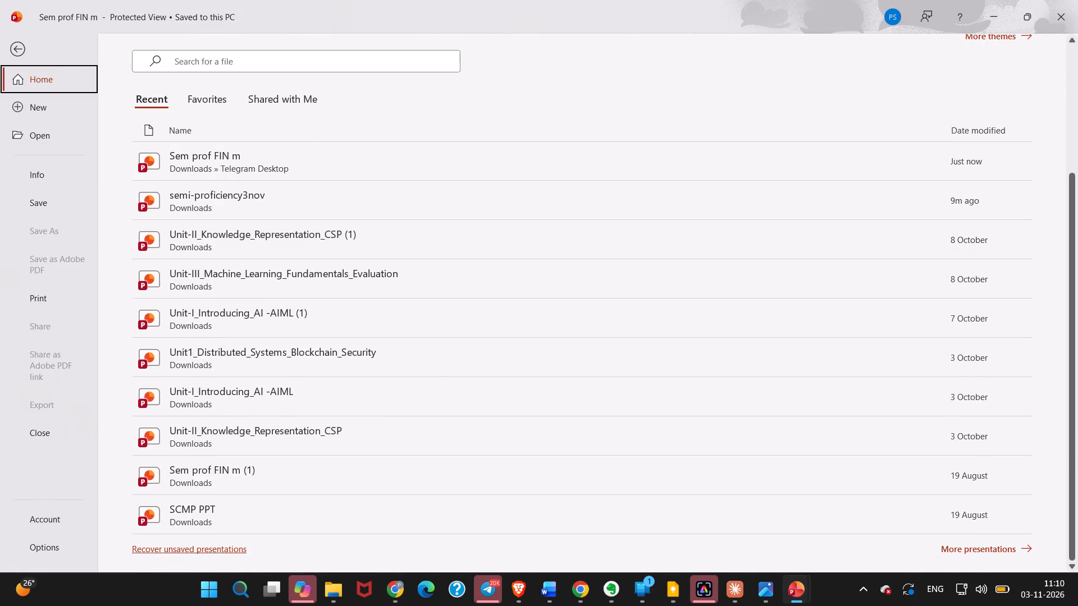
{"action": "scroll", "coordinate": [256, 434], "scroll_direction": "down", "scroll_amount": 3}
{"action": "scroll", "coordinate": [925, 474], "scroll_direction": "down", "scroll_amount": 1}
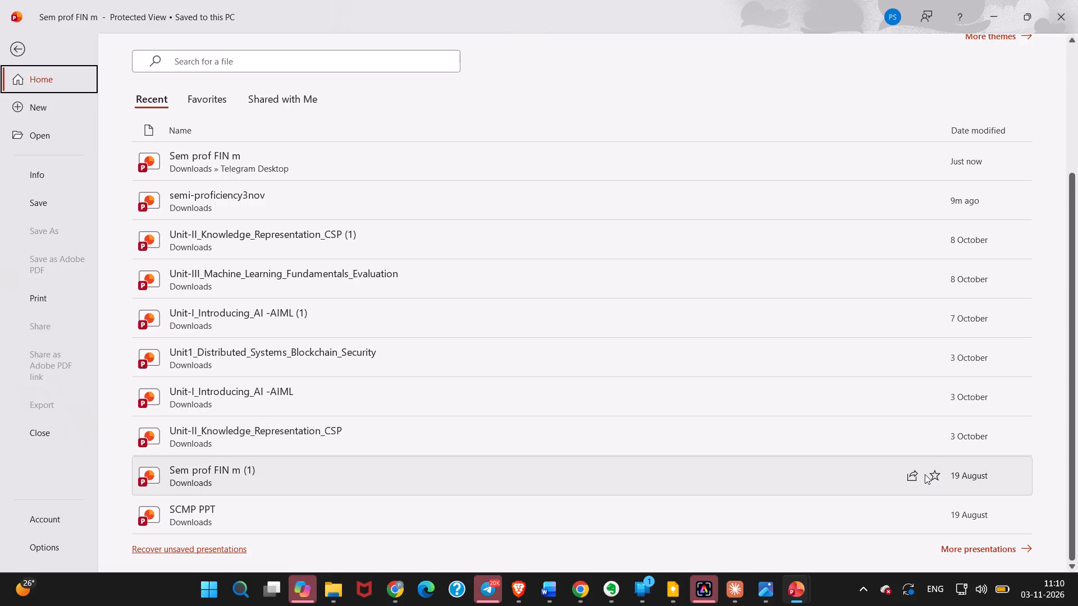
{"action": "left_click", "coordinate": [988, 543]}
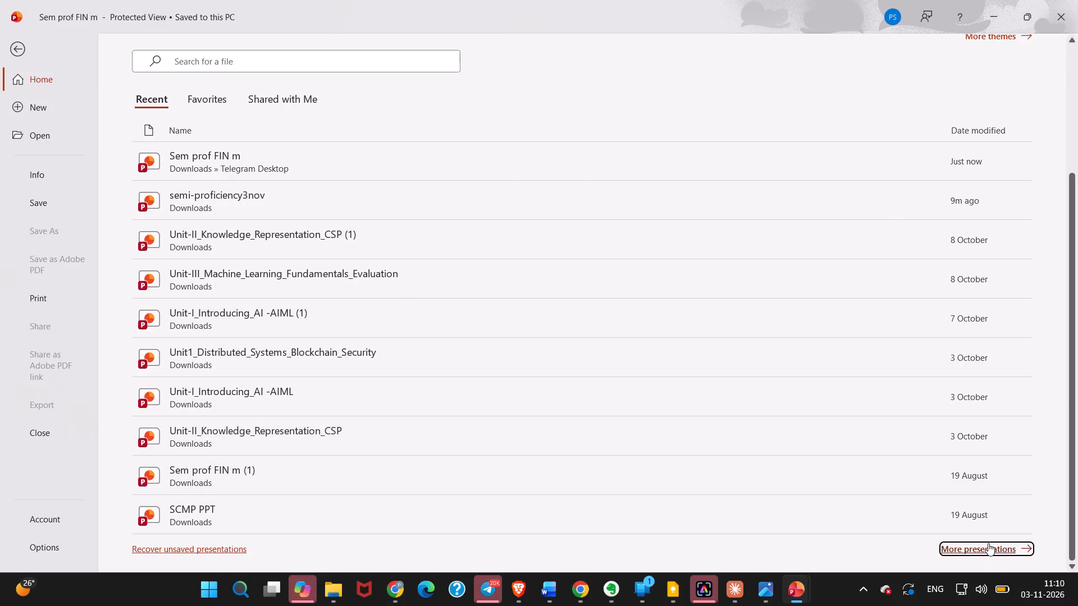
Look through the full list of recent presentations for an earlier college presentation to use as a base.
{"action": "scroll", "coordinate": [618, 379], "scroll_direction": "down", "scroll_amount": 18}
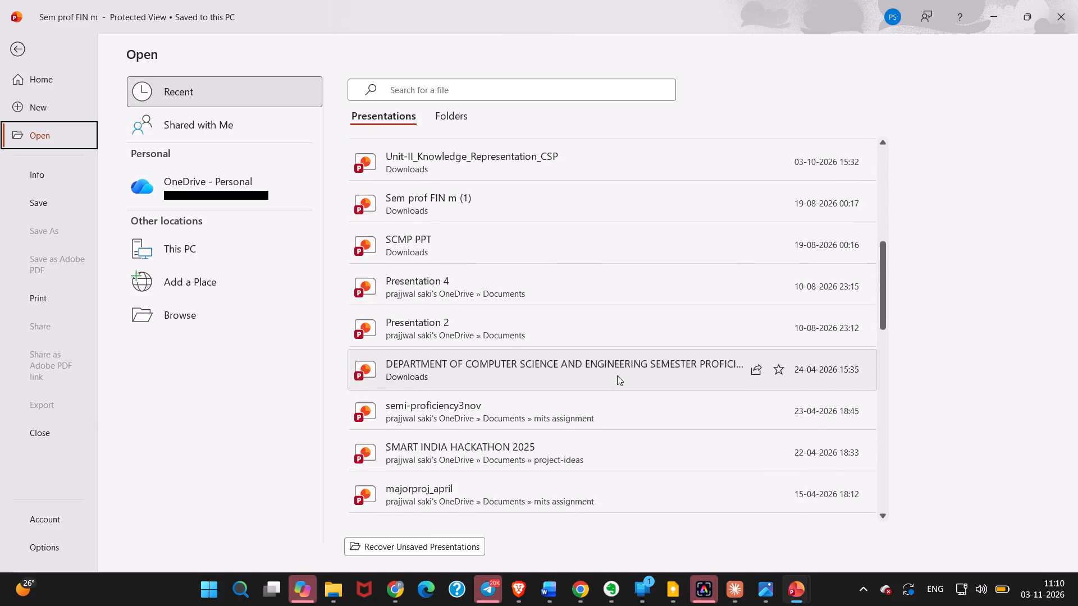
{"action": "scroll", "coordinate": [617, 375], "scroll_direction": "down", "scroll_amount": 9}
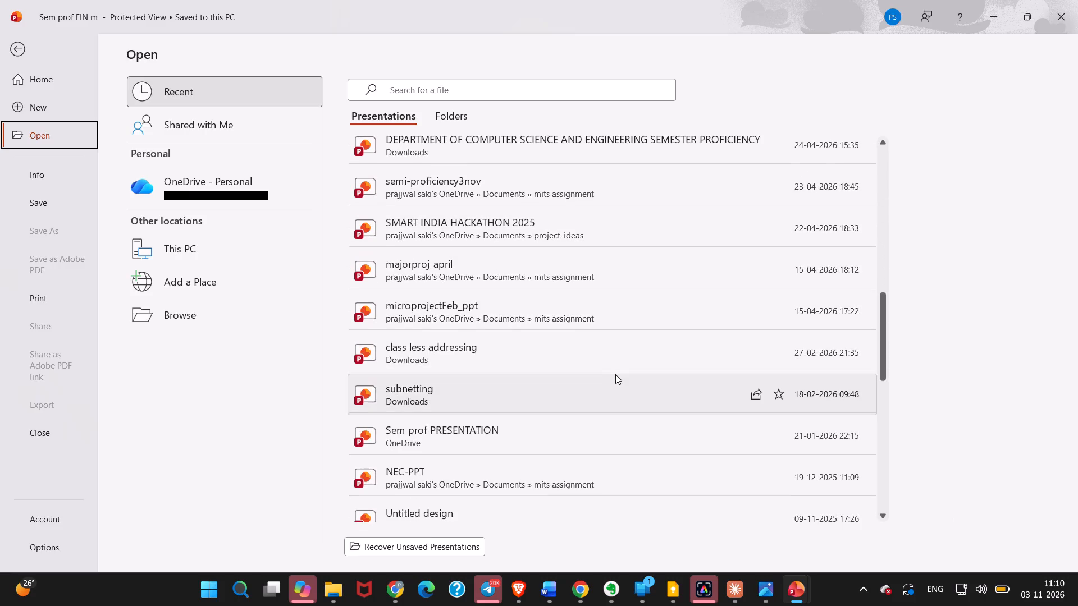
{"action": "scroll", "coordinate": [459, 364], "scroll_direction": "down", "scroll_amount": 5}
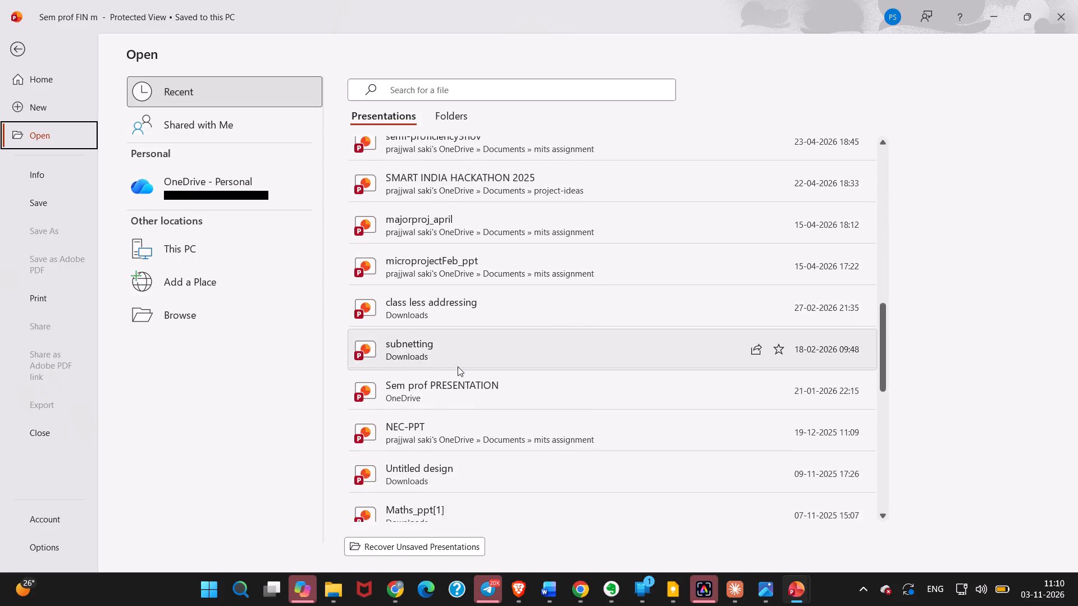
{"action": "scroll", "coordinate": [458, 366], "scroll_direction": "down", "scroll_amount": 2}
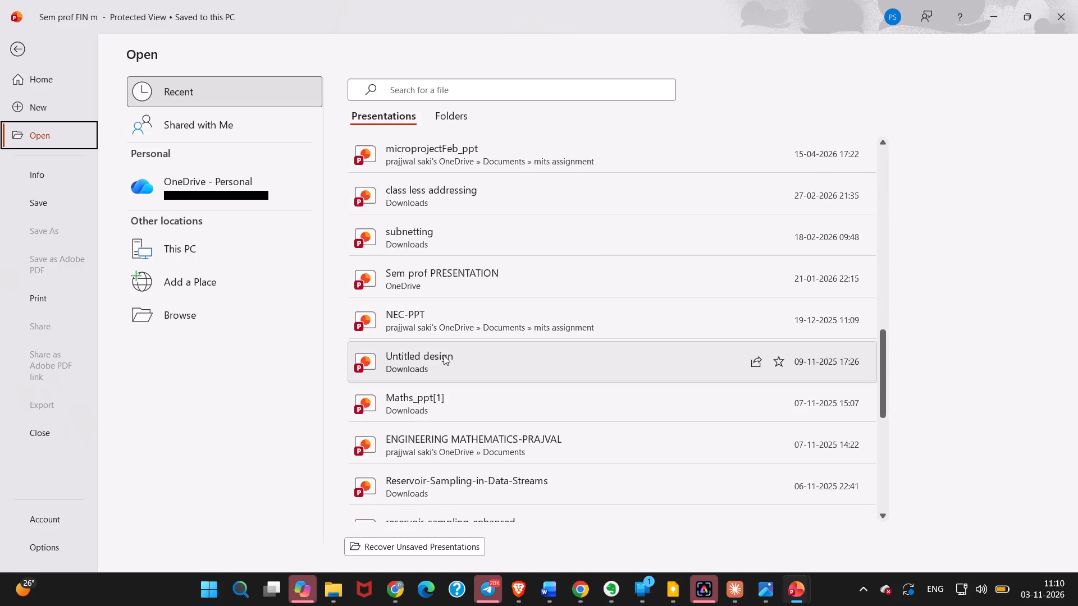
{"action": "scroll", "coordinate": [456, 415], "scroll_direction": "down", "scroll_amount": 1}
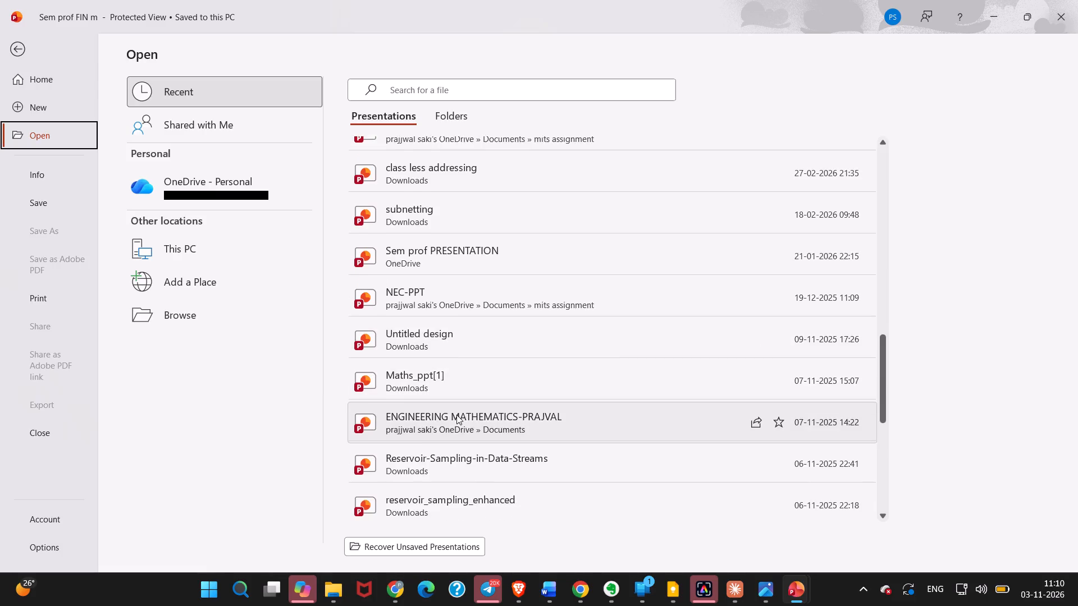
{"action": "scroll", "coordinate": [456, 415], "scroll_direction": "down", "scroll_amount": 6}
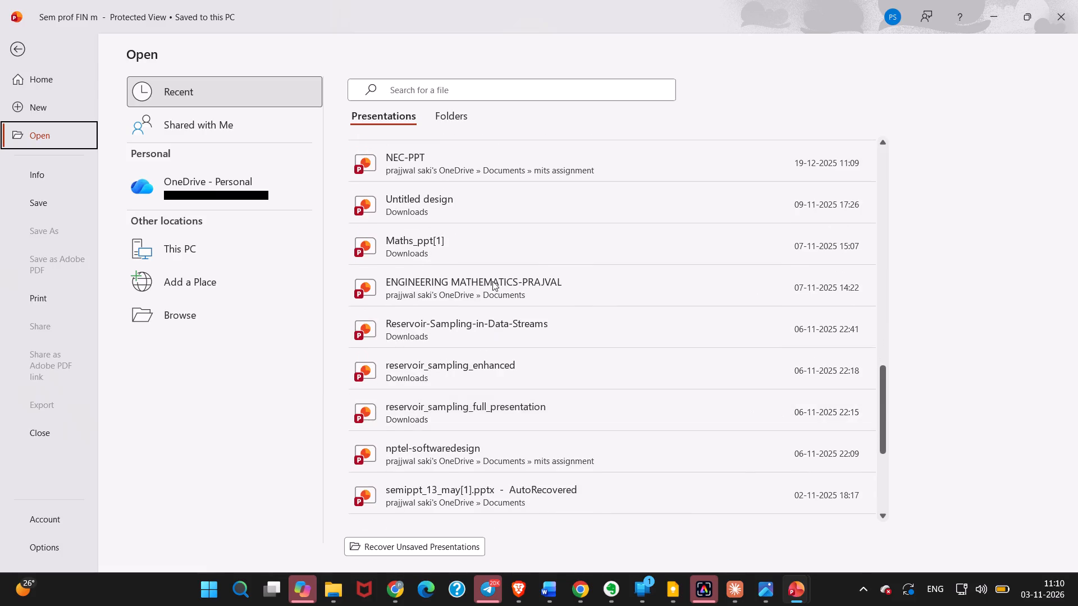
{"action": "scroll", "coordinate": [405, 343], "scroll_direction": "down", "scroll_amount": 7}
{"action": "scroll", "coordinate": [415, 292], "scroll_direction": "down", "scroll_amount": 3}
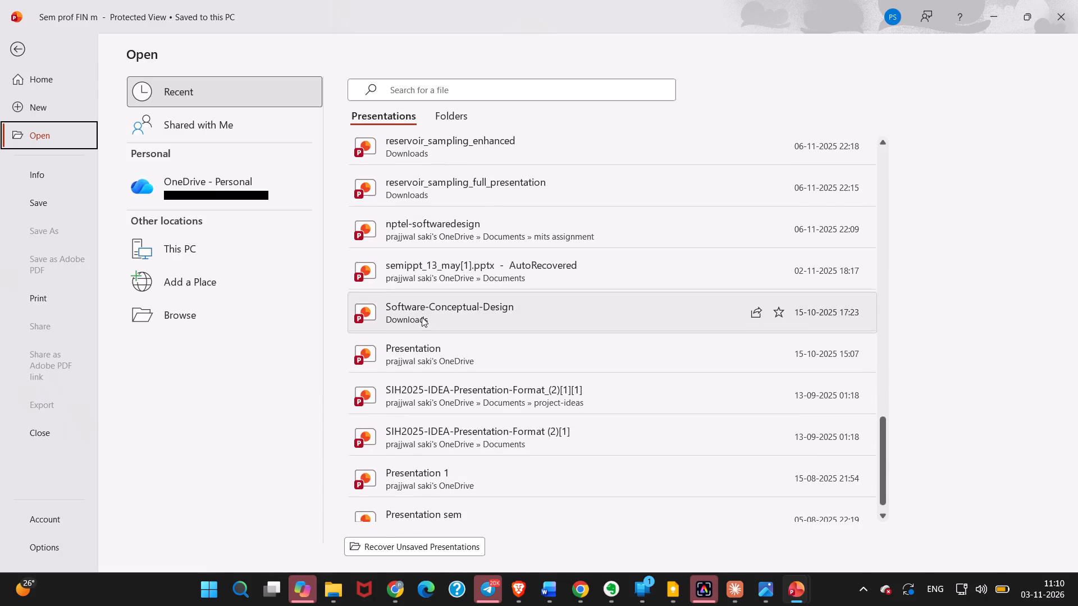
{"action": "scroll", "coordinate": [422, 317], "scroll_direction": "down", "scroll_amount": 3}
{"action": "scroll", "coordinate": [425, 384], "scroll_direction": "down", "scroll_amount": 4}
{"action": "scroll", "coordinate": [433, 433], "scroll_direction": "up", "scroll_amount": 4}
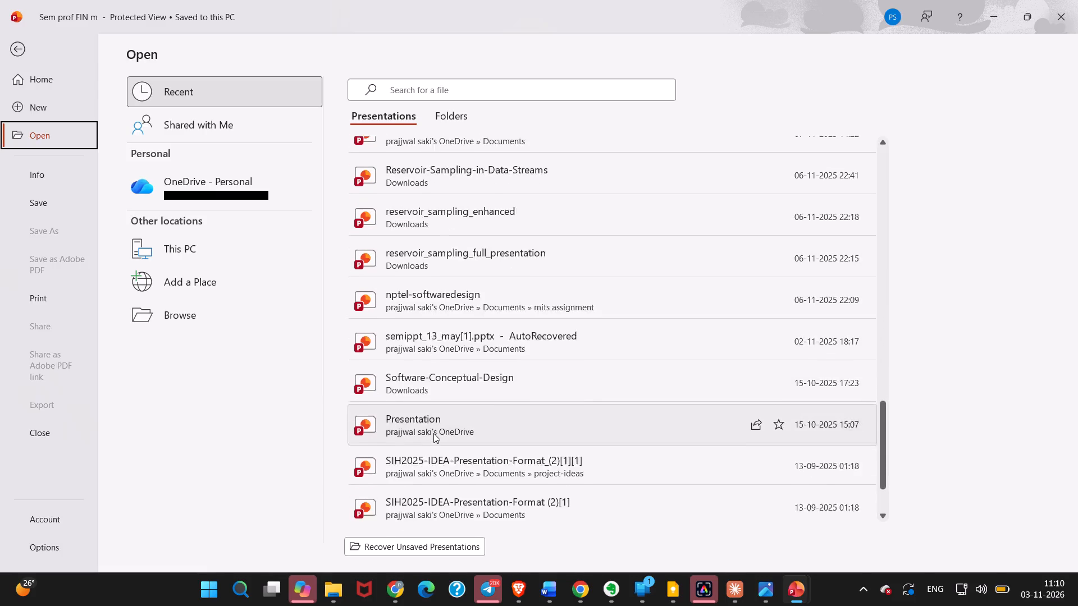
{"action": "scroll", "coordinate": [433, 433], "scroll_direction": "up", "scroll_amount": 9}
{"action": "scroll", "coordinate": [431, 433], "scroll_direction": "down", "scroll_amount": 5}
{"action": "scroll", "coordinate": [421, 431], "scroll_direction": "up", "scroll_amount": 5}
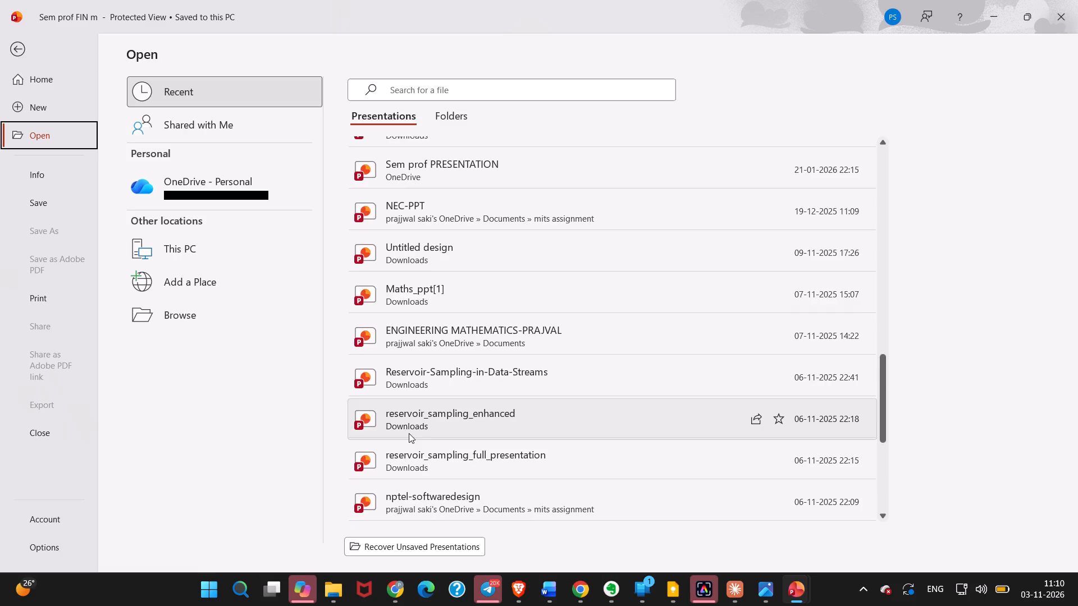
Open the recent presentation Sem prof PRESENTATION stored in OneDrive.
{"action": "left_click", "coordinate": [471, 168]}
{"action": "scroll", "coordinate": [446, 240], "scroll_direction": "up", "scroll_amount": 3}
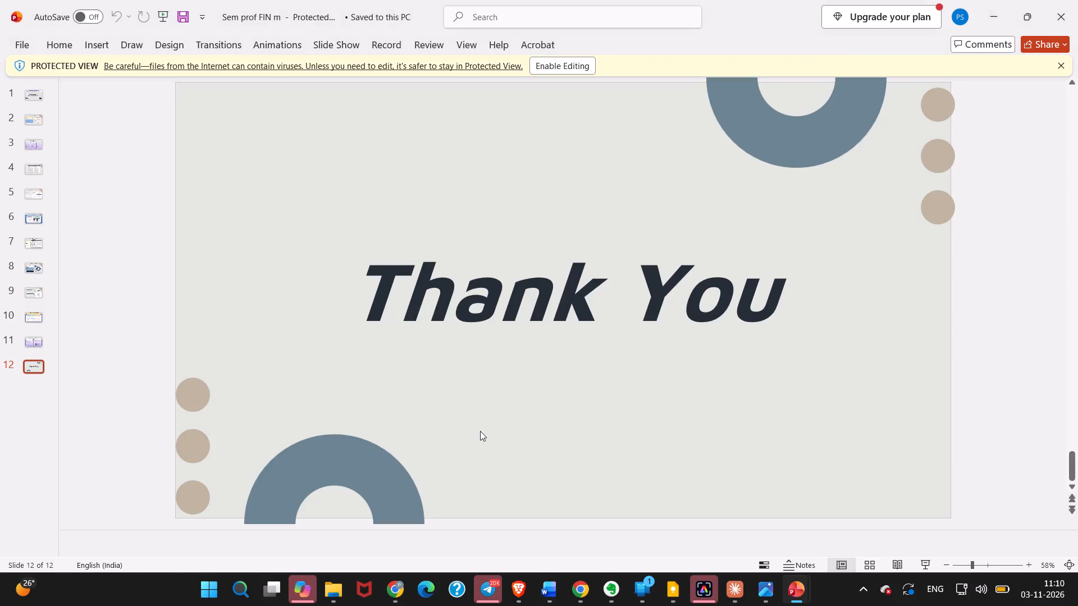
{"action": "scroll", "coordinate": [571, 443], "scroll_direction": "up", "scroll_amount": 7}
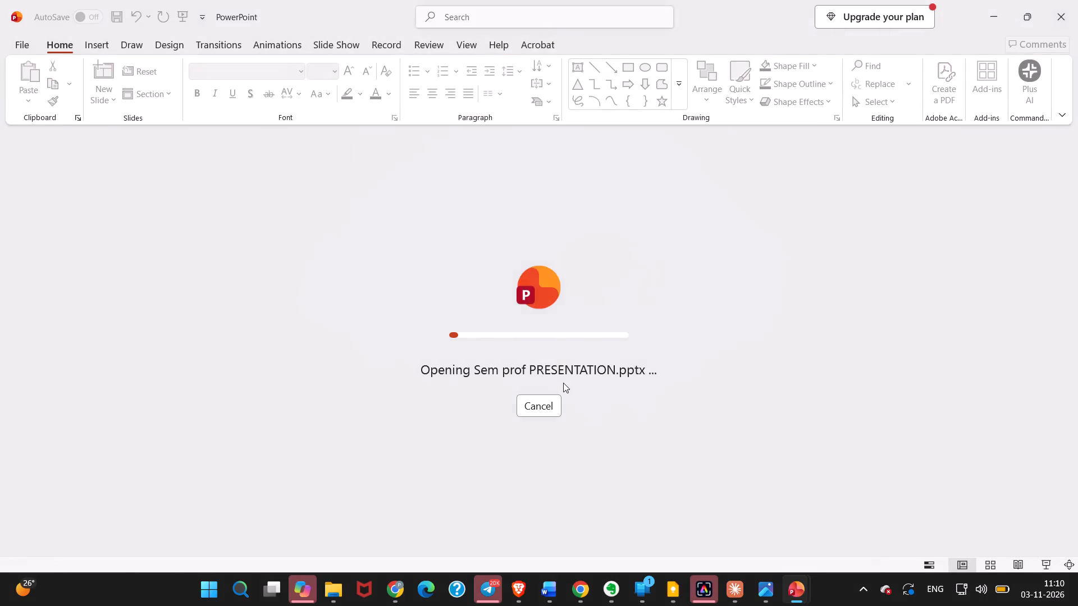
{"action": "scroll", "coordinate": [563, 383], "scroll_direction": "up", "scroll_amount": 1}
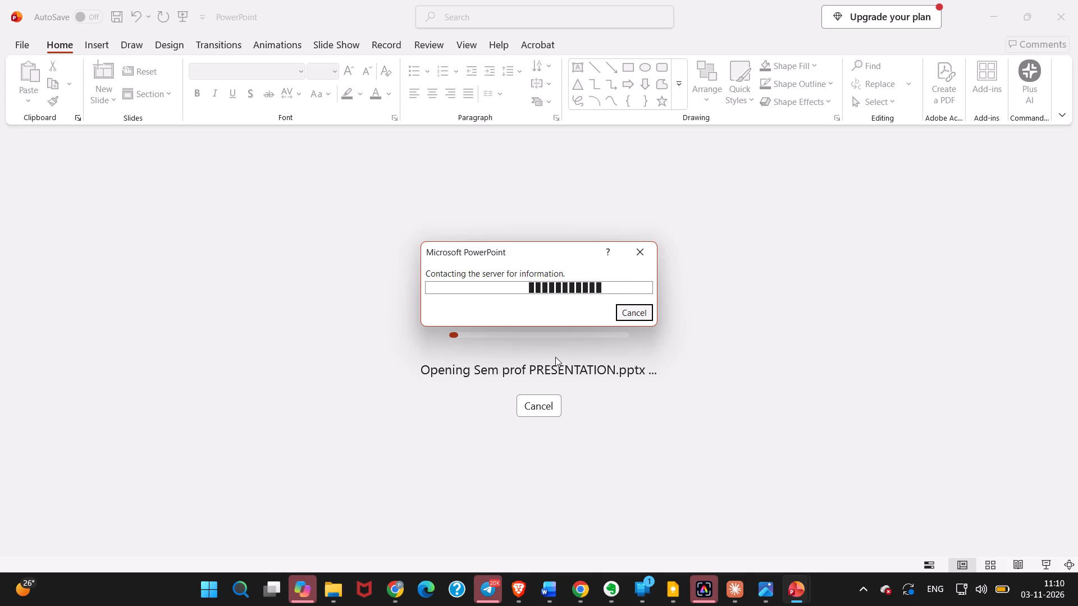
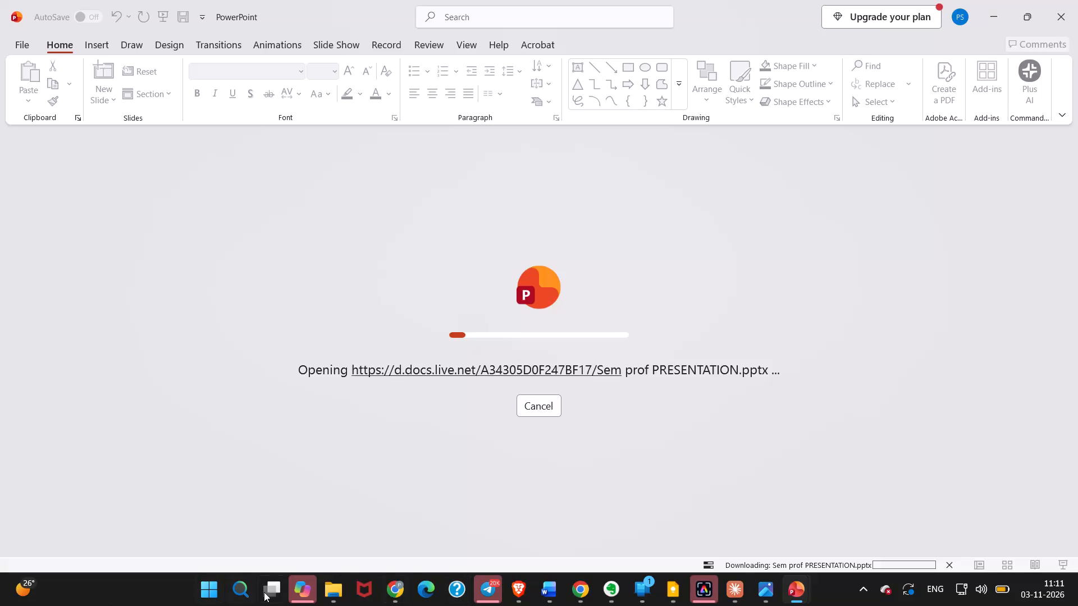
Switch to the Downloads folder in File Explorer and search it for ppt.
{"action": "left_click", "coordinate": [345, 604]}
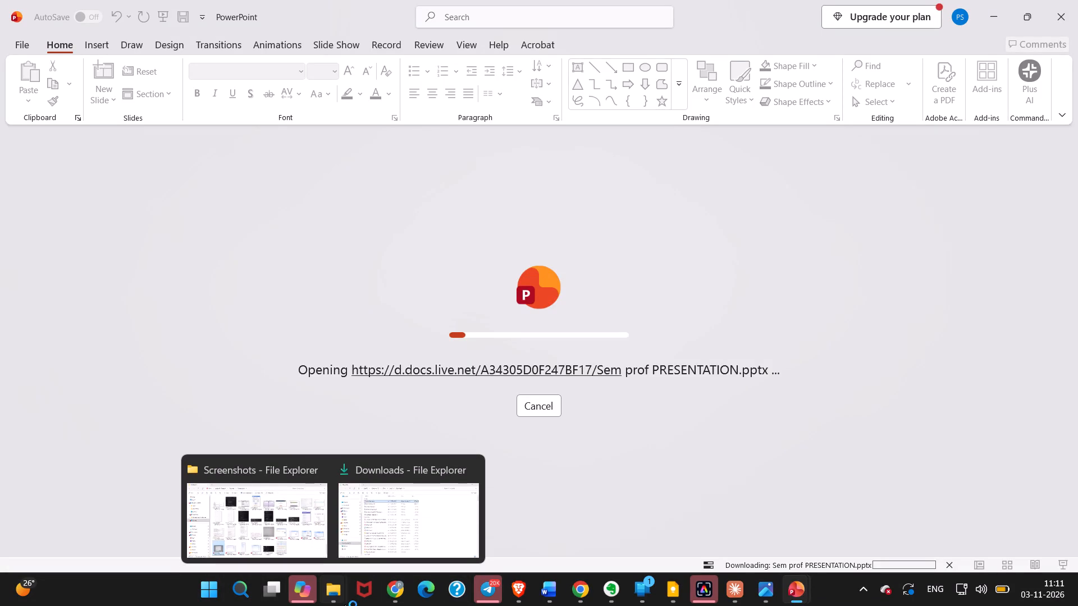
{"action": "left_click", "coordinate": [356, 515]}
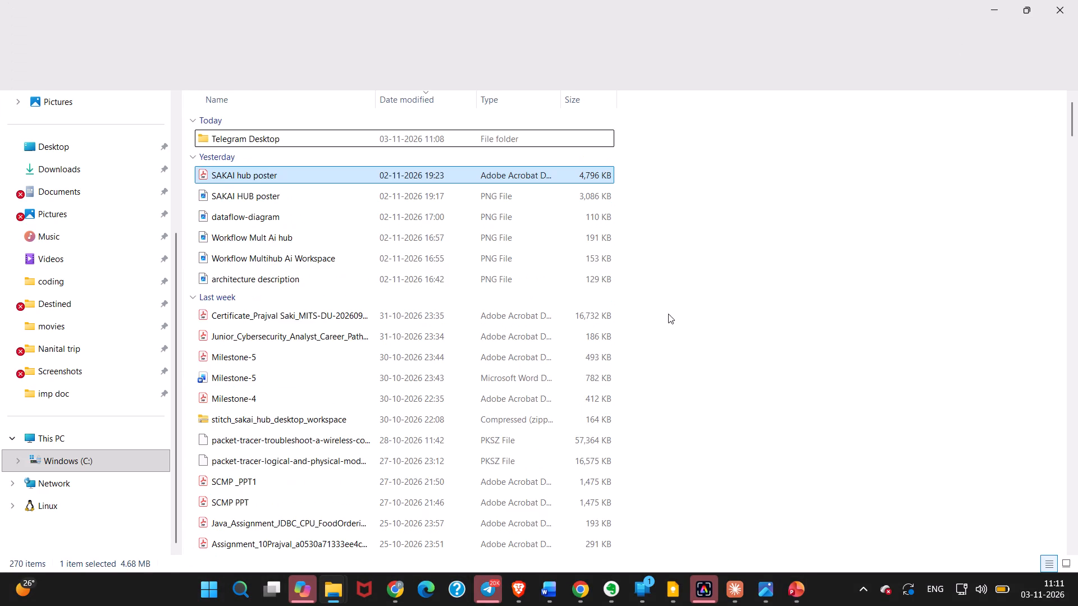
{"action": "scroll", "coordinate": [668, 259], "scroll_direction": "down", "scroll_amount": 1}
{"action": "left_click", "coordinate": [993, 45]}
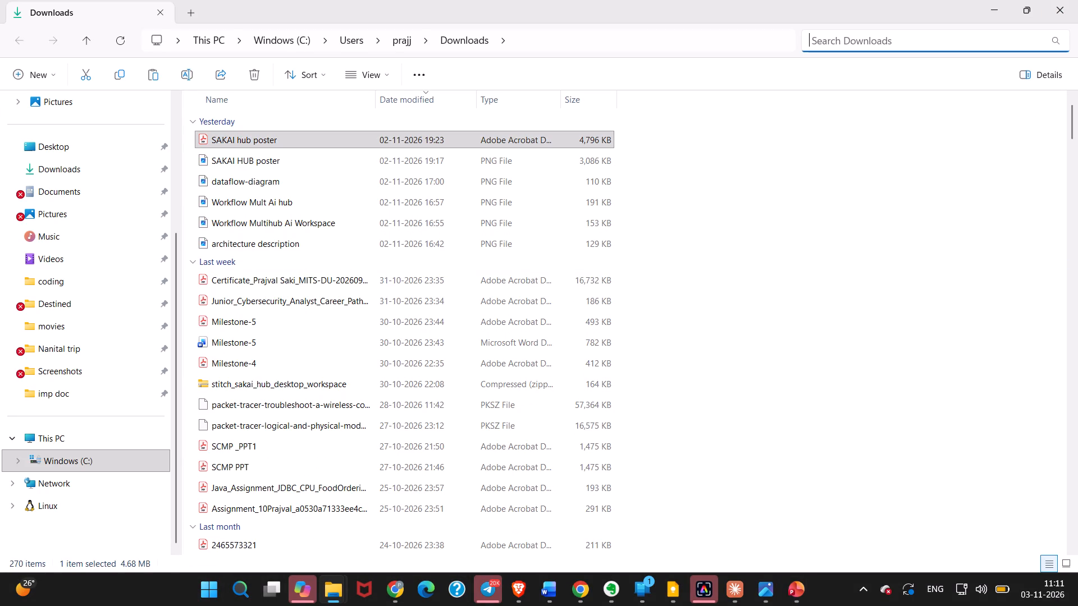
{"action": "type", "text": "ppt"}
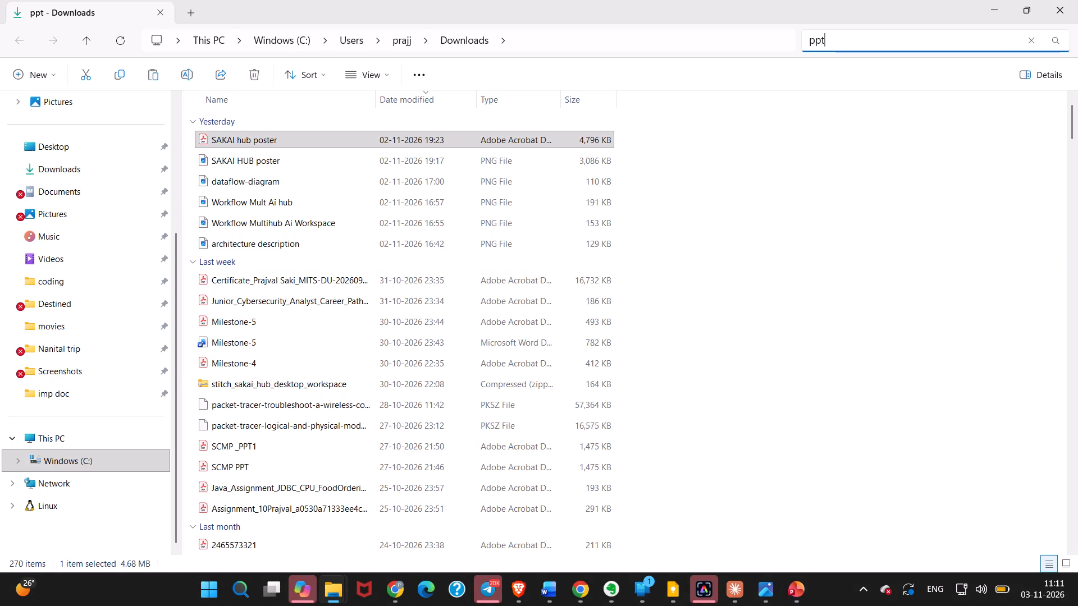
{"action": "key", "text": "Return"}
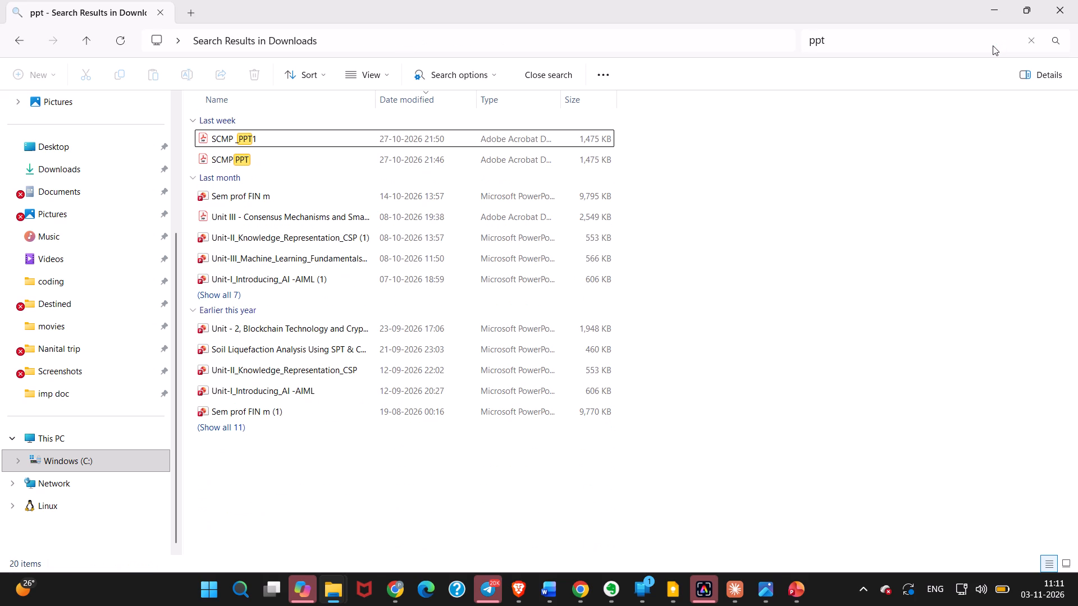
Expand the Last month and Earlier this year results in full and look for an earlier college presentation to reuse.
{"action": "scroll", "coordinate": [296, 317], "scroll_direction": "down", "scroll_amount": 2}
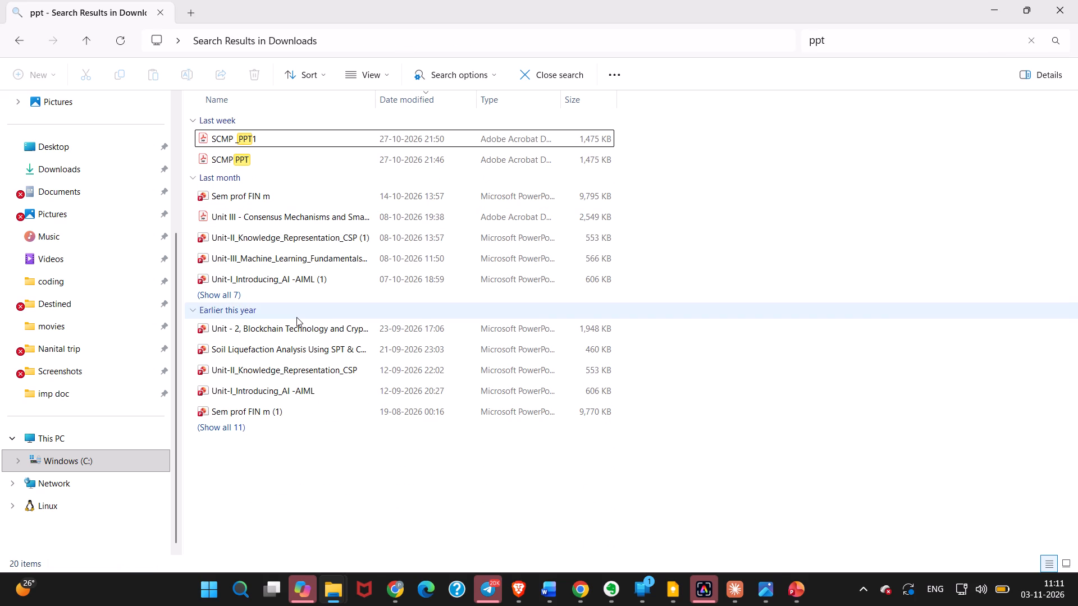
{"action": "scroll", "coordinate": [296, 317], "scroll_direction": "down", "scroll_amount": 1}
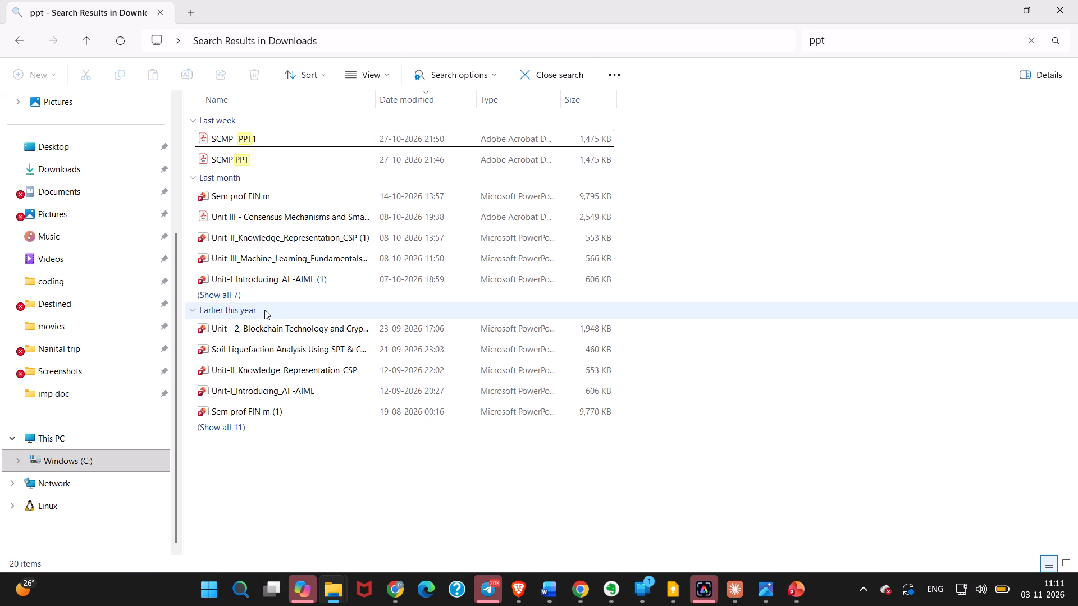
{"action": "left_click", "coordinate": [264, 310]}
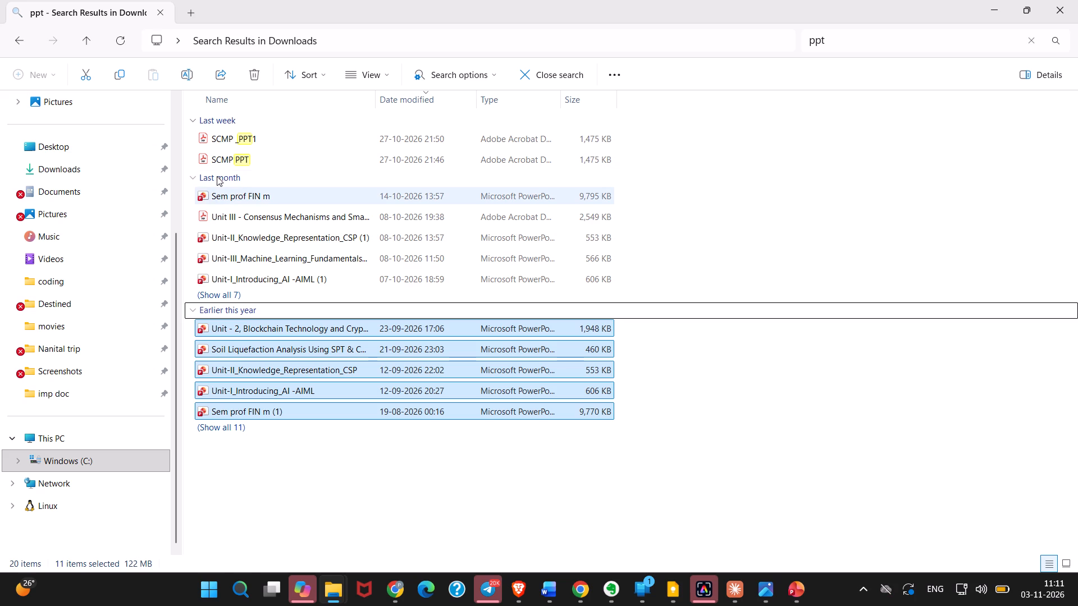
{"action": "left_click", "coordinate": [217, 176]}
{"action": "left_click", "coordinate": [191, 176]}
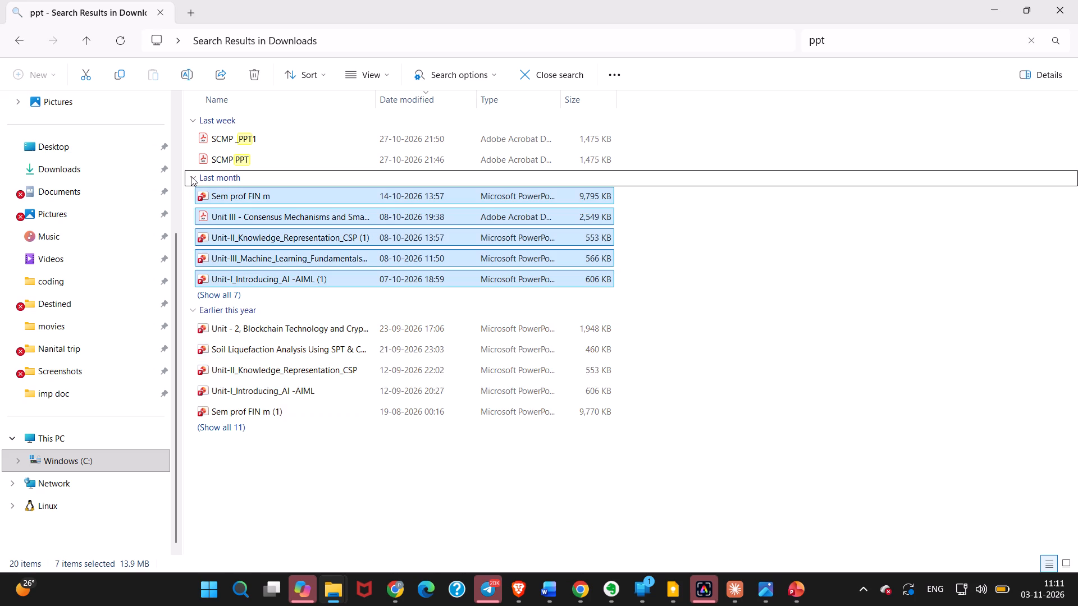
{"action": "left_click", "coordinate": [191, 176]}
{"action": "left_click", "coordinate": [191, 176]}
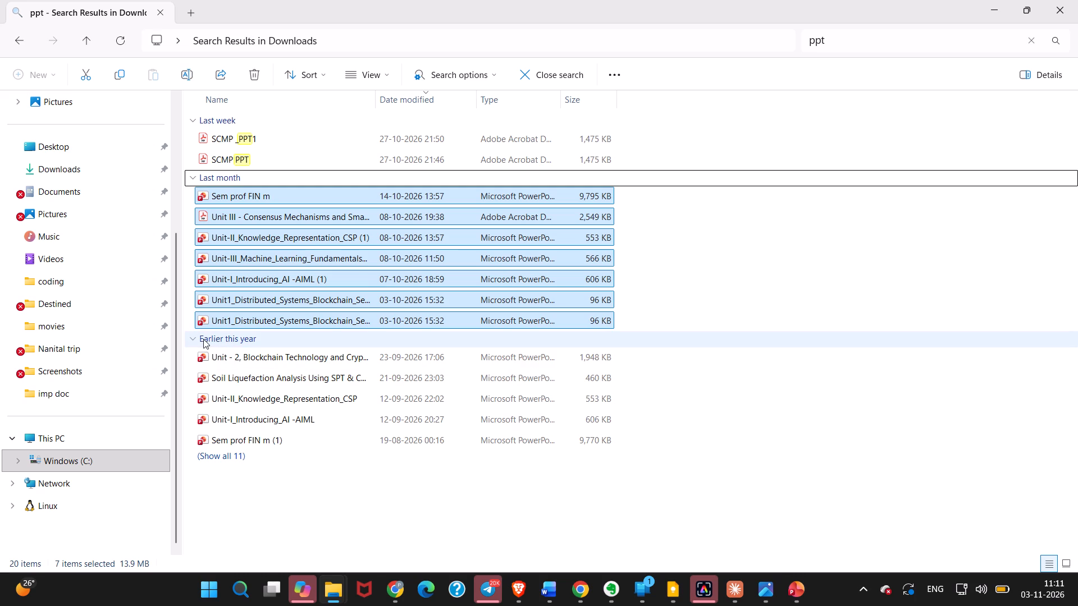
{"action": "left_click", "coordinate": [211, 453]}
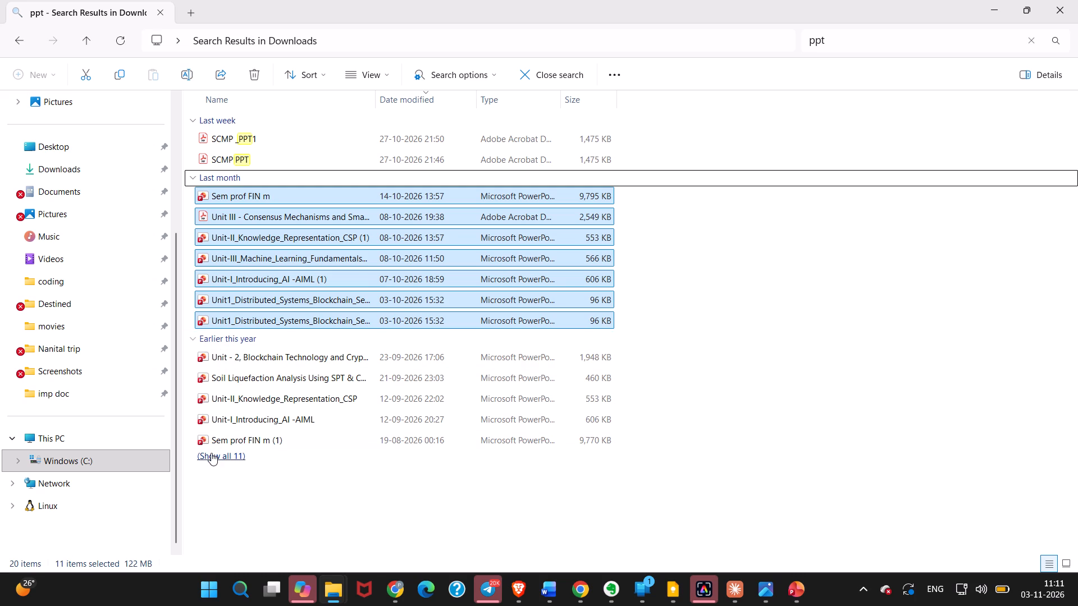
{"action": "scroll", "coordinate": [219, 426], "scroll_direction": "down", "scroll_amount": 1}
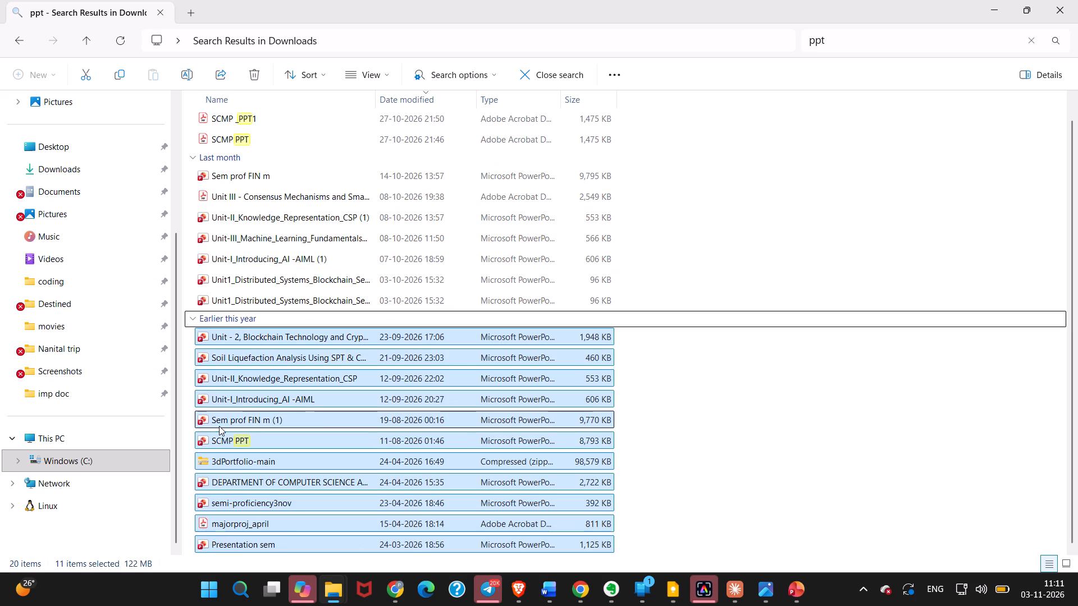
{"action": "scroll", "coordinate": [280, 547], "scroll_direction": "down", "scroll_amount": 1}
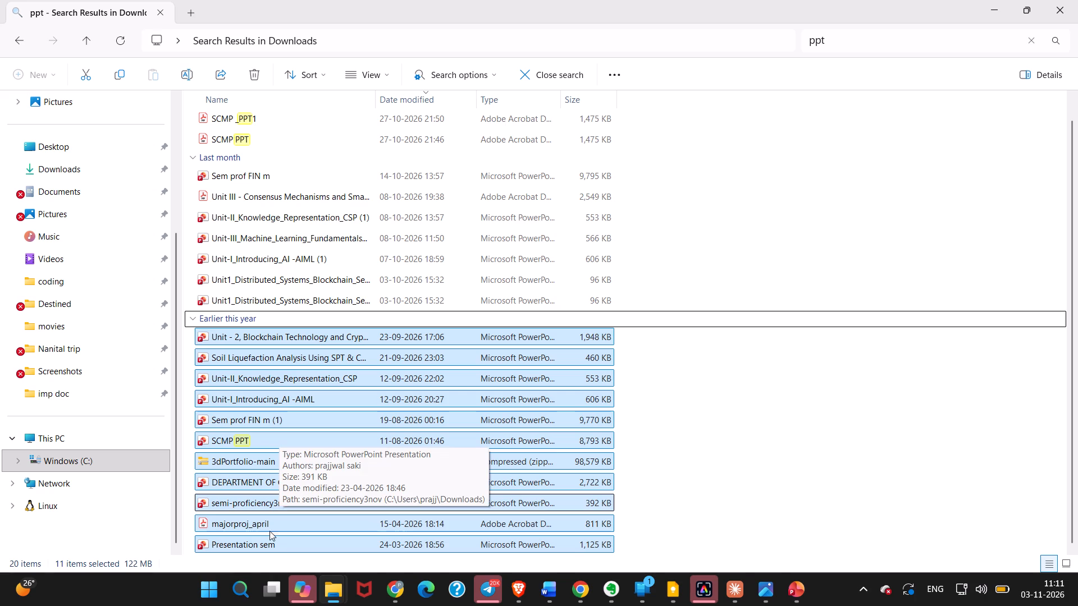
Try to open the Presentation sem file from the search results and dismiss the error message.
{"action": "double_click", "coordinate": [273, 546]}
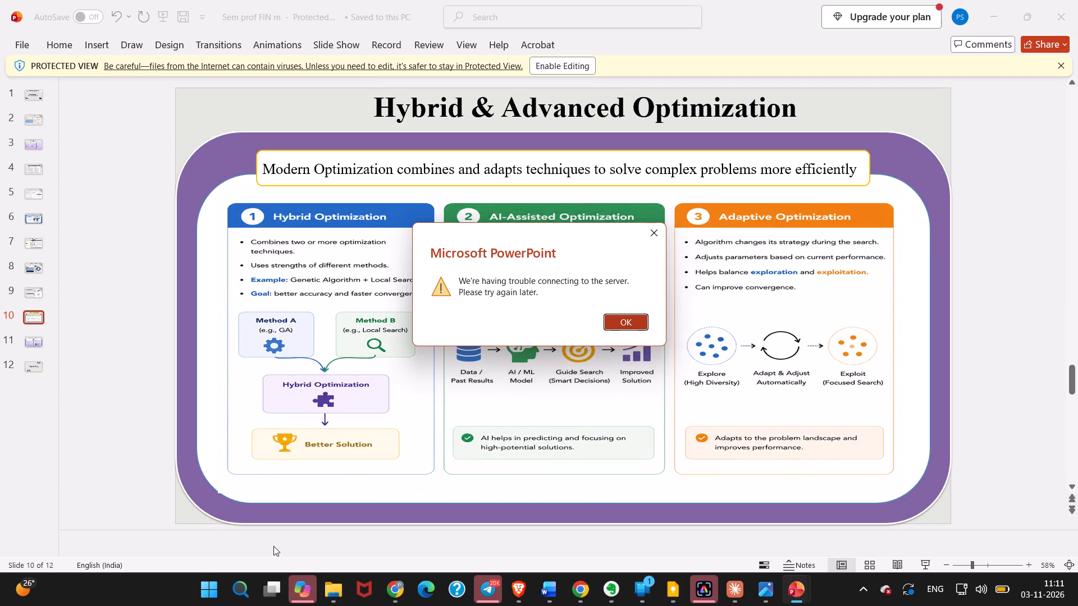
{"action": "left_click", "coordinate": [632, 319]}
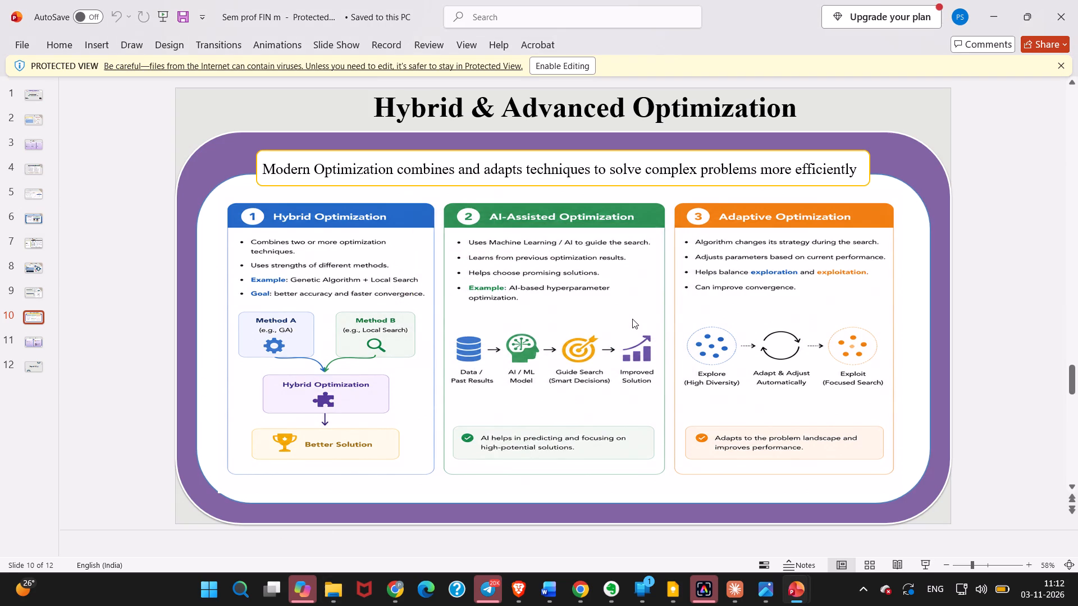
Look through the slides of the Sem prof FIN m presentation as a possible base, and minimize its window.
{"action": "scroll", "coordinate": [632, 319], "scroll_direction": "up", "scroll_amount": 3}
{"action": "scroll", "coordinate": [632, 319], "scroll_direction": "up", "scroll_amount": 20}
{"action": "scroll", "coordinate": [632, 319], "scroll_direction": "up", "scroll_amount": 1}
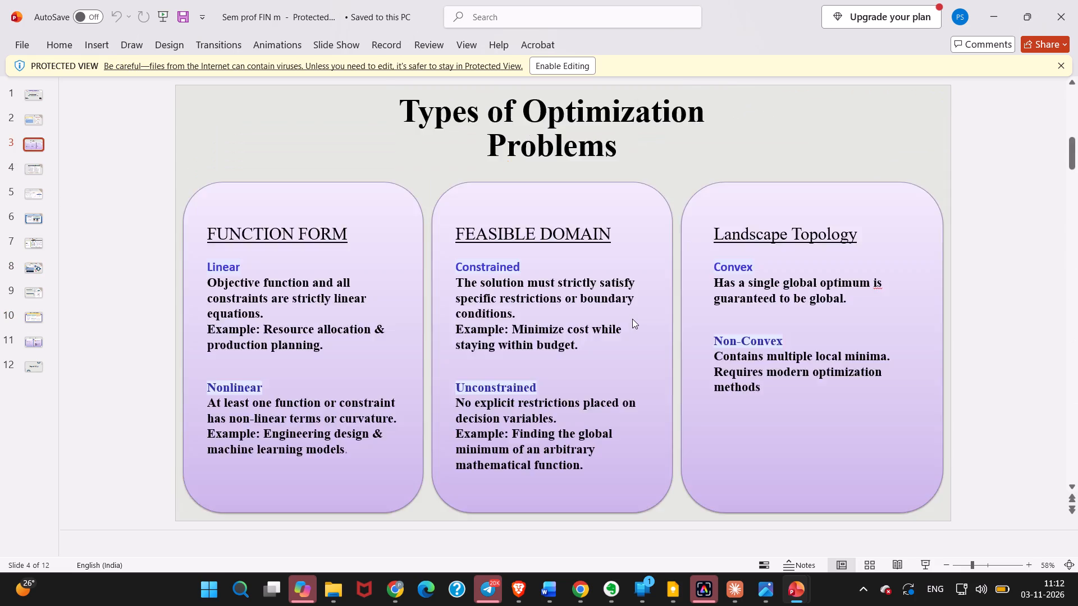
{"action": "scroll", "coordinate": [632, 319], "scroll_direction": "up", "scroll_amount": 4}
{"action": "scroll", "coordinate": [632, 319], "scroll_direction": "down", "scroll_amount": 2}
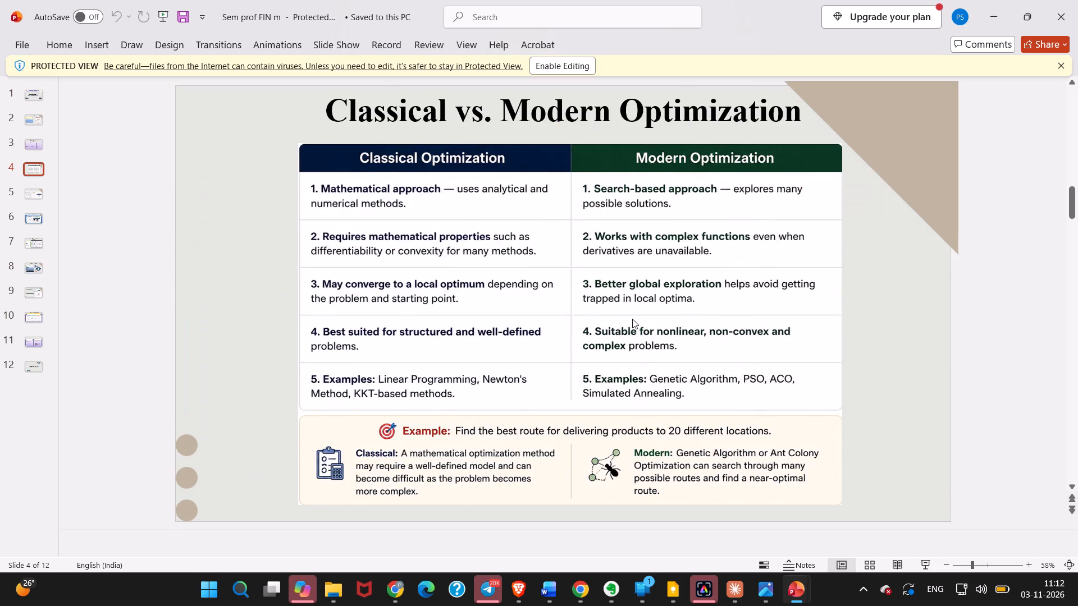
{"action": "scroll", "coordinate": [632, 319], "scroll_direction": "down", "scroll_amount": 11}
{"action": "scroll", "coordinate": [632, 319], "scroll_direction": "down", "scroll_amount": 16}
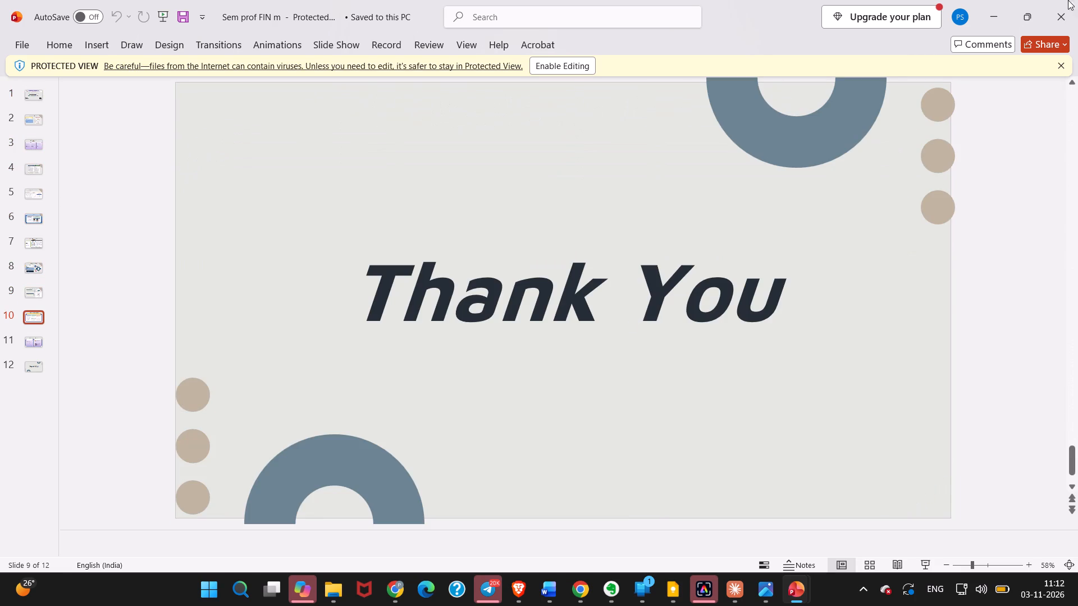
{"action": "left_click", "coordinate": [998, 13]}
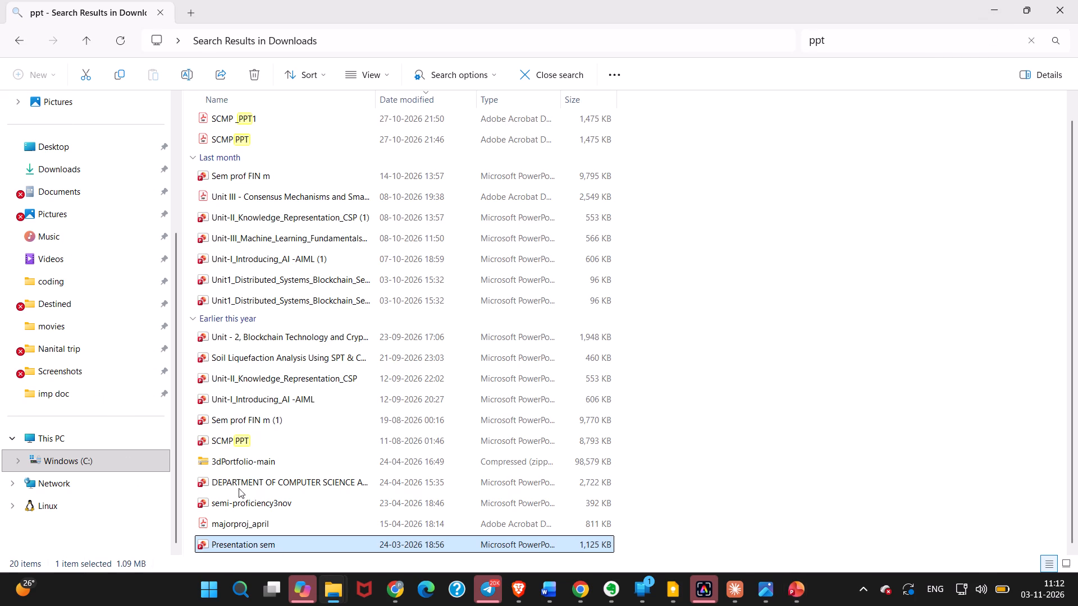
Open the Presentation sem file from the Downloads search results and browse its slides, ending on slide 3.
{"action": "double_click", "coordinate": [246, 540]}
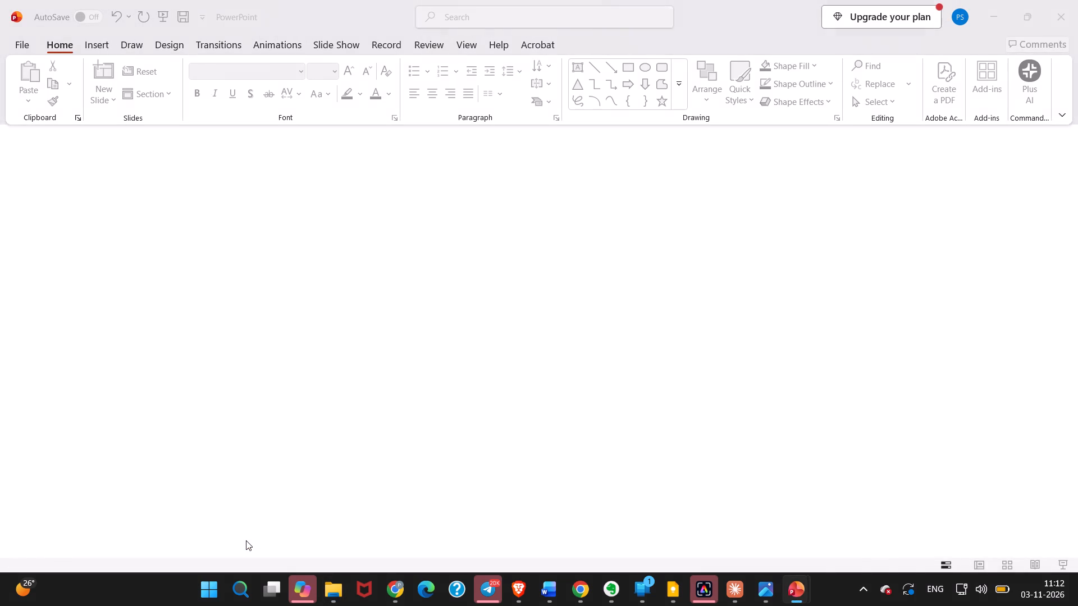
{"action": "scroll", "coordinate": [483, 339], "scroll_direction": "down", "scroll_amount": 1}
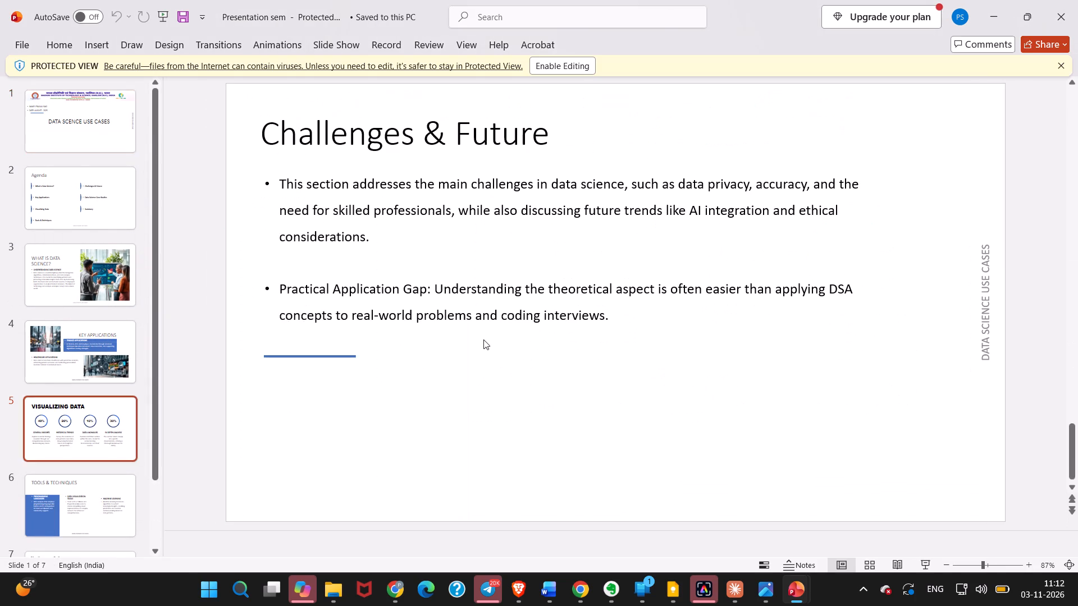
{"action": "scroll", "coordinate": [483, 339], "scroll_direction": "down", "scroll_amount": 7}
{"action": "scroll", "coordinate": [483, 339], "scroll_direction": "up", "scroll_amount": 11}
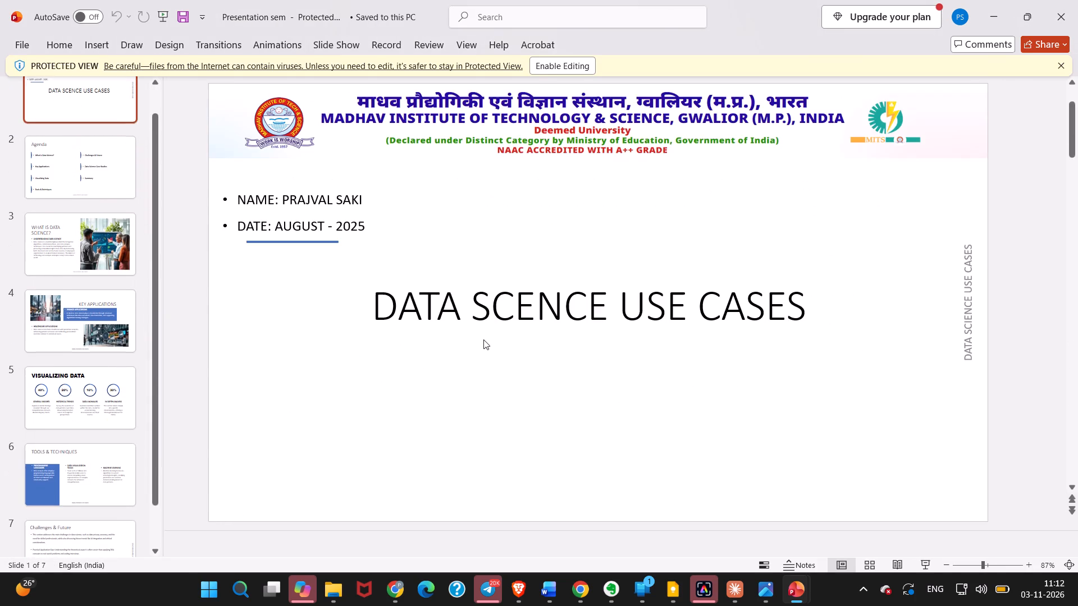
{"action": "scroll", "coordinate": [483, 339], "scroll_direction": "up", "scroll_amount": 20}
{"action": "scroll", "coordinate": [483, 339], "scroll_direction": "up", "scroll_amount": 20}
{"action": "scroll", "coordinate": [483, 339], "scroll_direction": "up", "scroll_amount": 2}
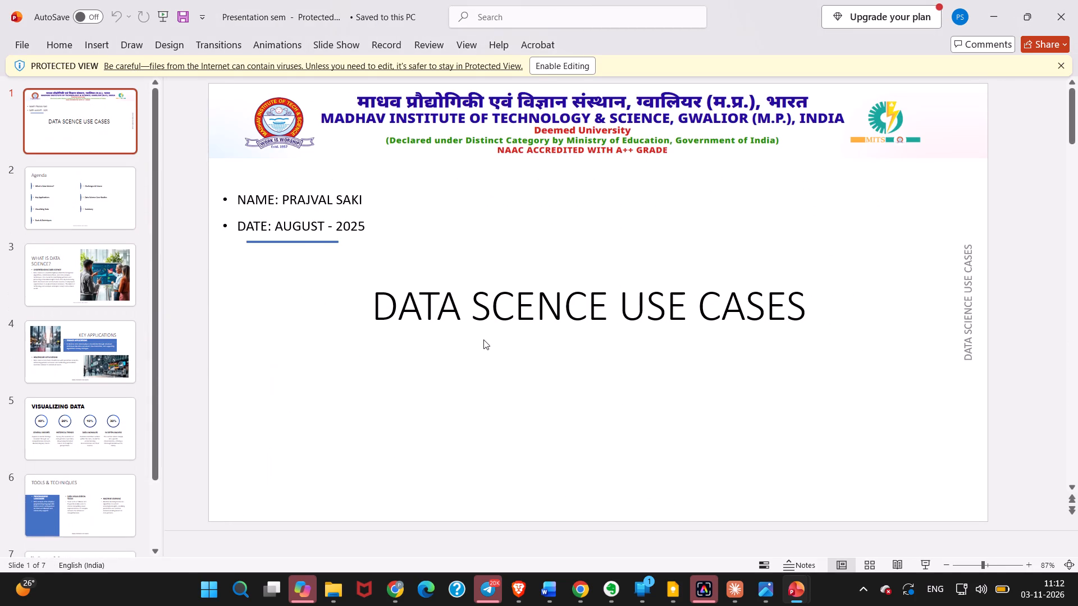
{"action": "left_click", "coordinate": [94, 275]}
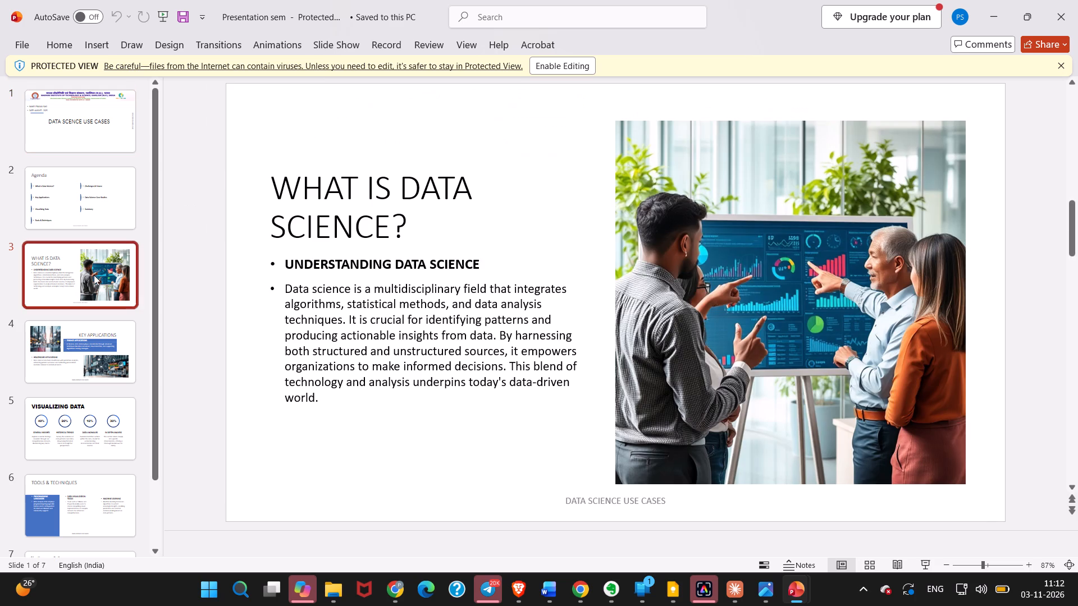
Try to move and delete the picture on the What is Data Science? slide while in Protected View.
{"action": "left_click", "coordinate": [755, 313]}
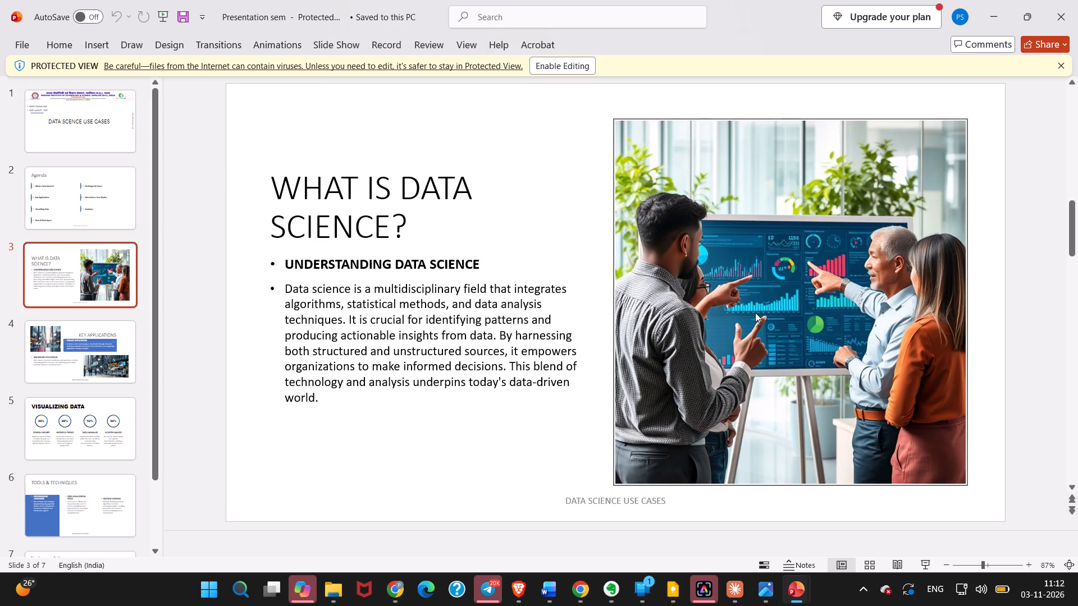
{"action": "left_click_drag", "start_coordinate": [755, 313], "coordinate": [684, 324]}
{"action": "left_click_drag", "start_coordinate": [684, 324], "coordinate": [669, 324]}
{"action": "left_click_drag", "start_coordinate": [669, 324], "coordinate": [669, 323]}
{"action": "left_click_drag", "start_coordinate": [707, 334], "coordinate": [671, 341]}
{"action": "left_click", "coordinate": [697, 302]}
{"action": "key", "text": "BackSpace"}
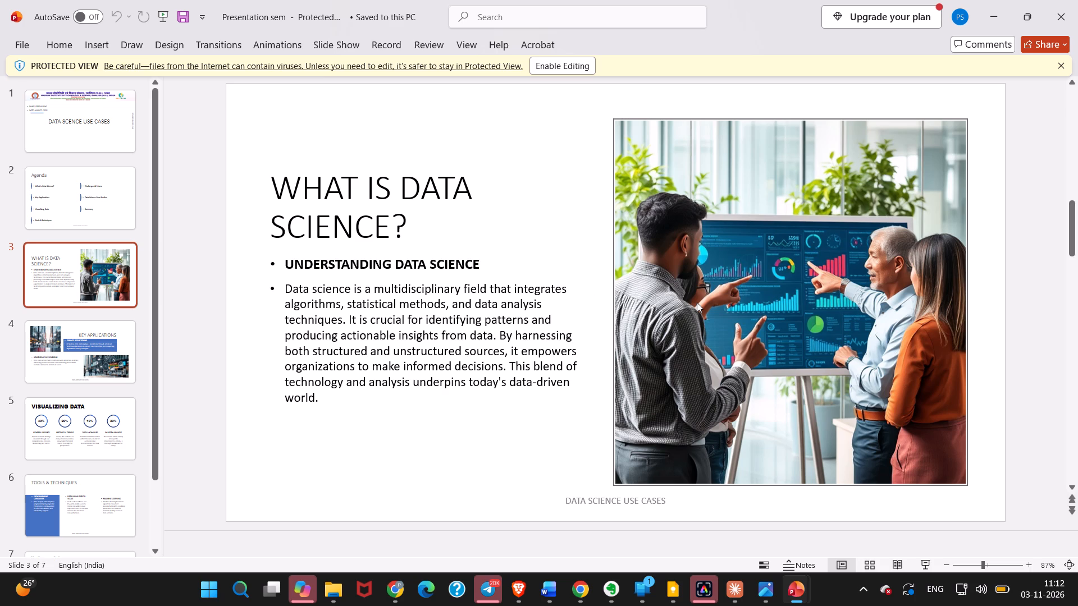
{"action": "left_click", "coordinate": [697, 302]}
Enable editing for Presentation sem and delete the picture from the What is Data Science? slide.
{"action": "left_click", "coordinate": [568, 62]}
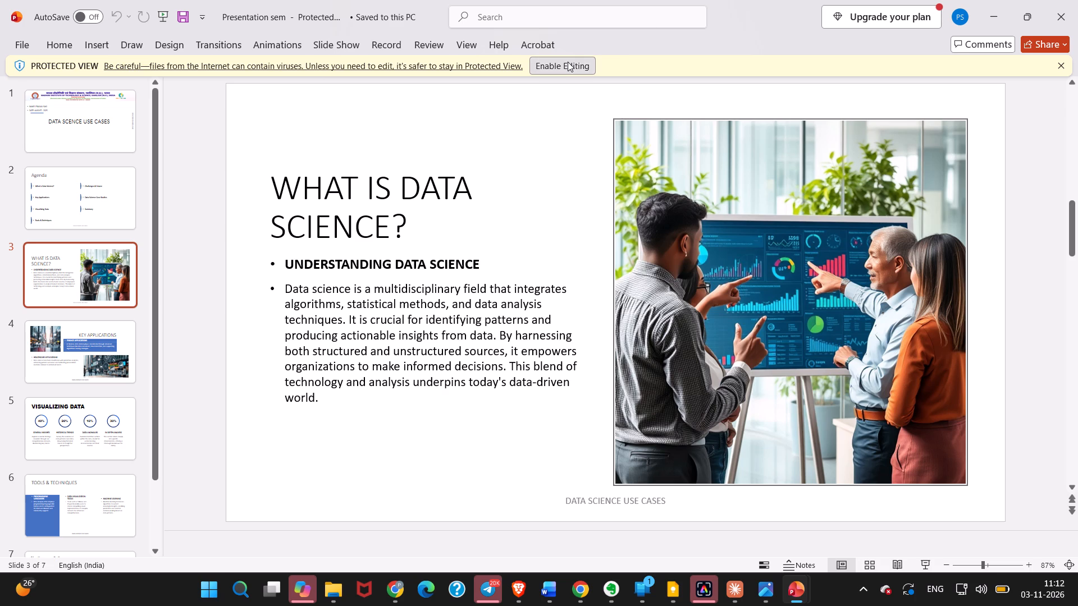
{"action": "left_click", "coordinate": [568, 62]}
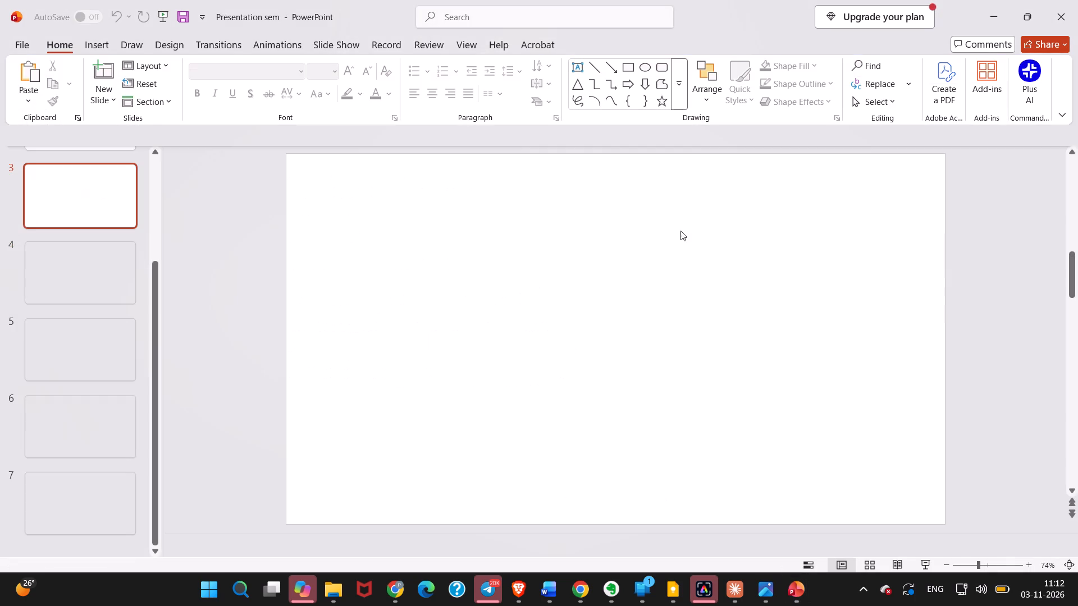
{"action": "left_click", "coordinate": [665, 336]}
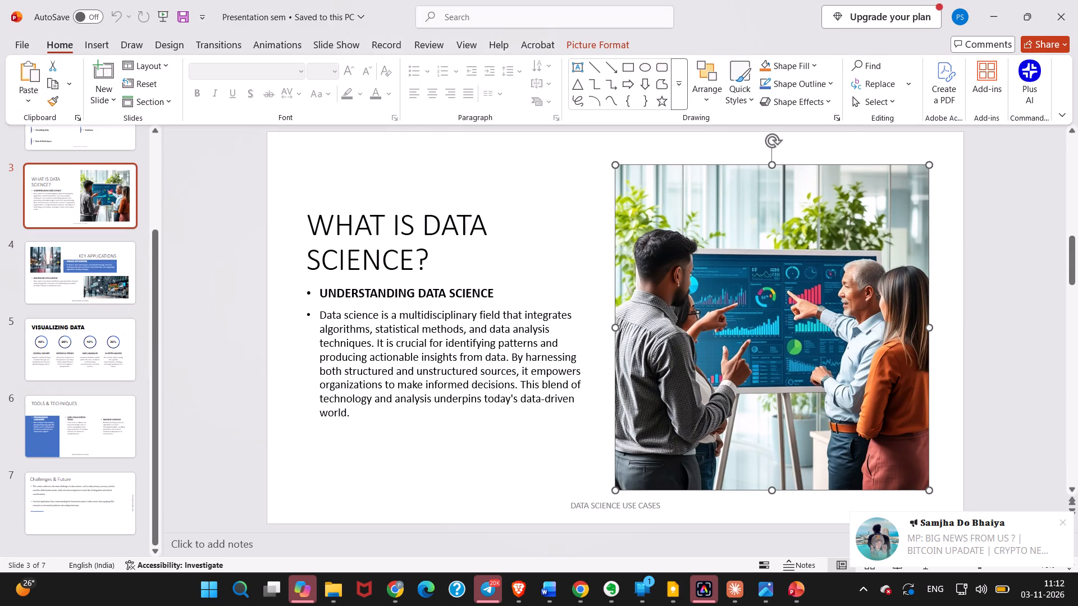
{"action": "left_click", "coordinate": [703, 336]}
{"action": "key", "text": "BackSpace"}
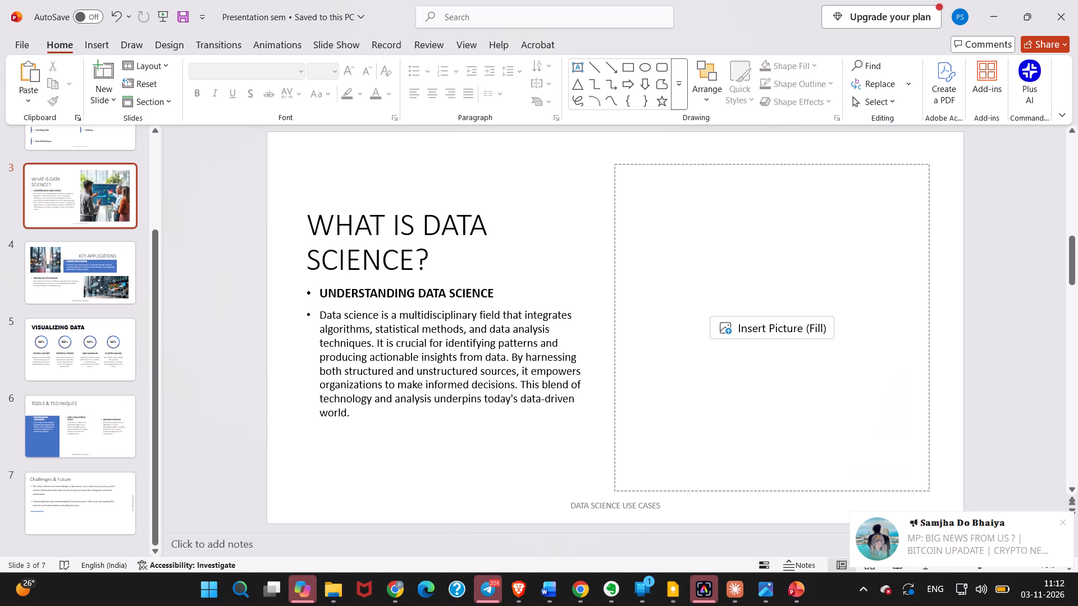
View the Key Applications slide and the title slide of Presentation sem.
{"action": "left_click", "coordinate": [117, 284]}
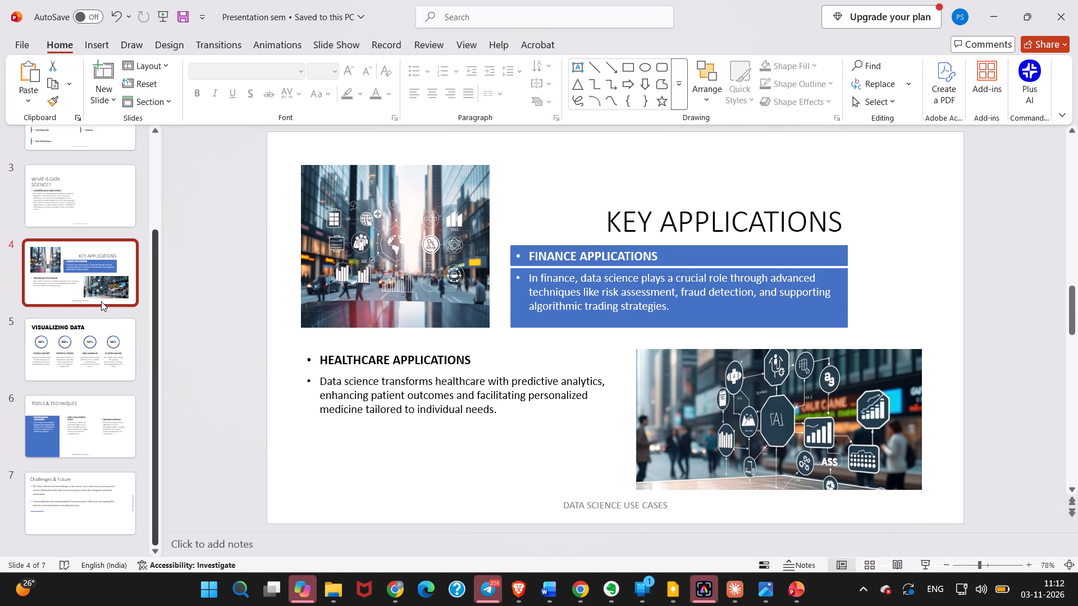
{"action": "scroll", "coordinate": [8, 295], "scroll_direction": "up", "scroll_amount": 20}
{"action": "scroll", "coordinate": [8, 295], "scroll_direction": "up", "scroll_amount": 9}
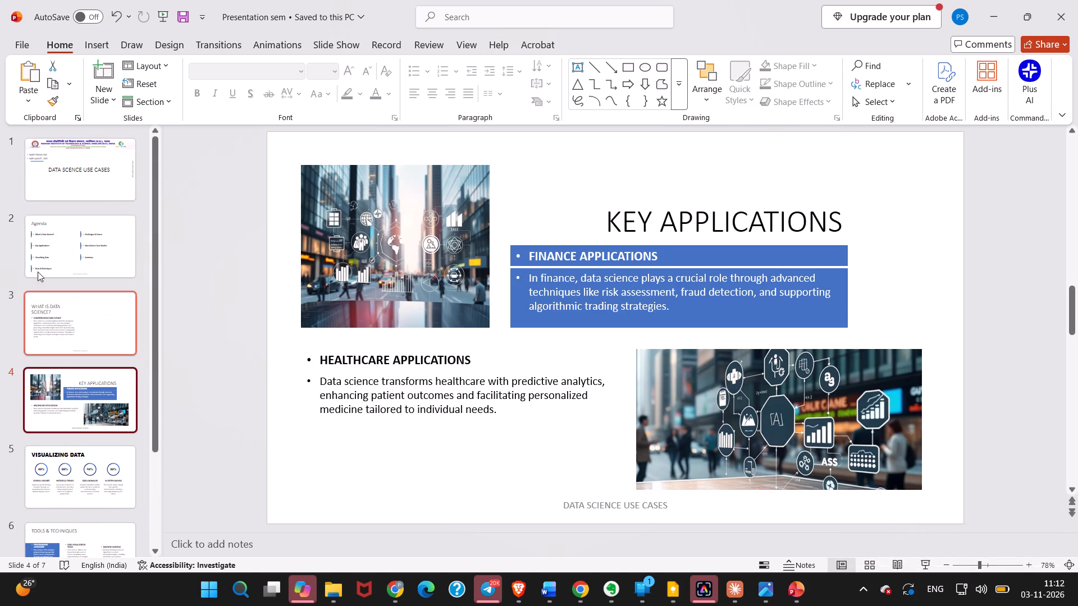
{"action": "left_click", "coordinate": [93, 176]}
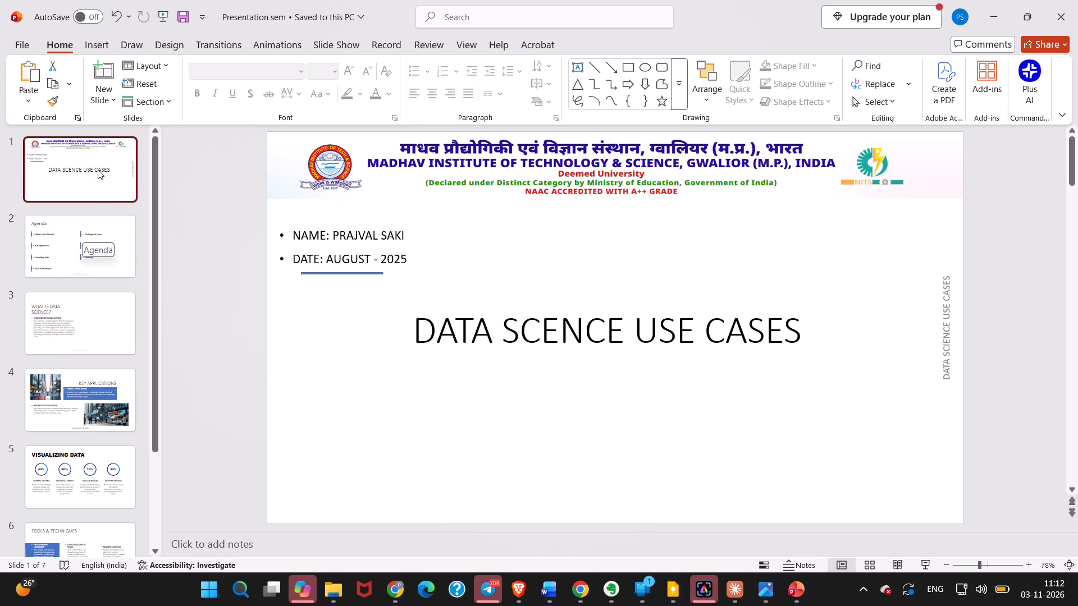
Open semi-proficiency3nov from the recent presentations and look over its opening slides.
{"action": "left_click", "coordinate": [28, 45]}
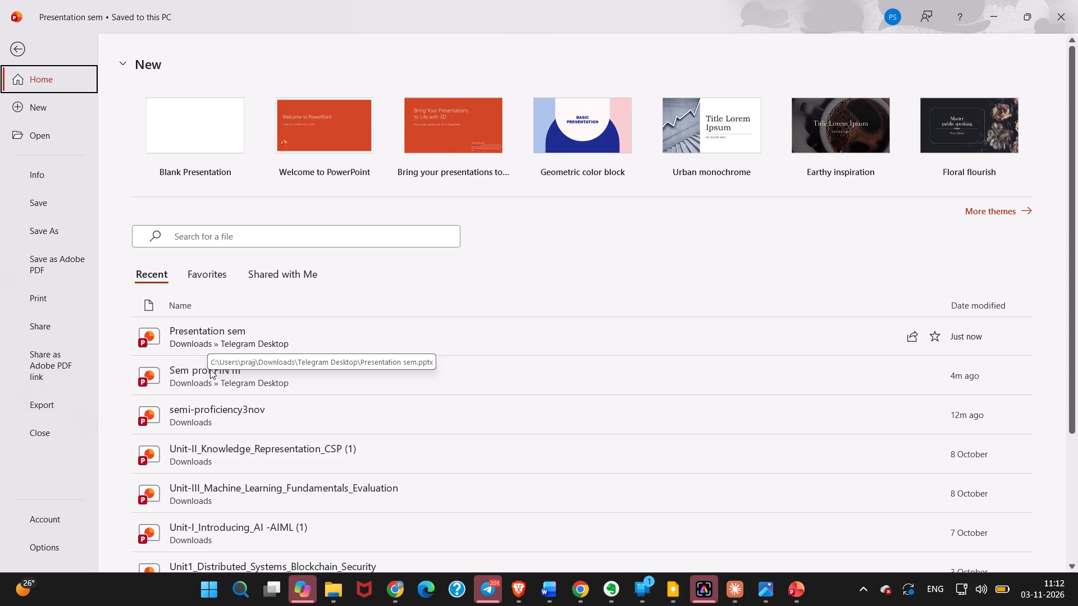
{"action": "left_click", "coordinate": [210, 369]}
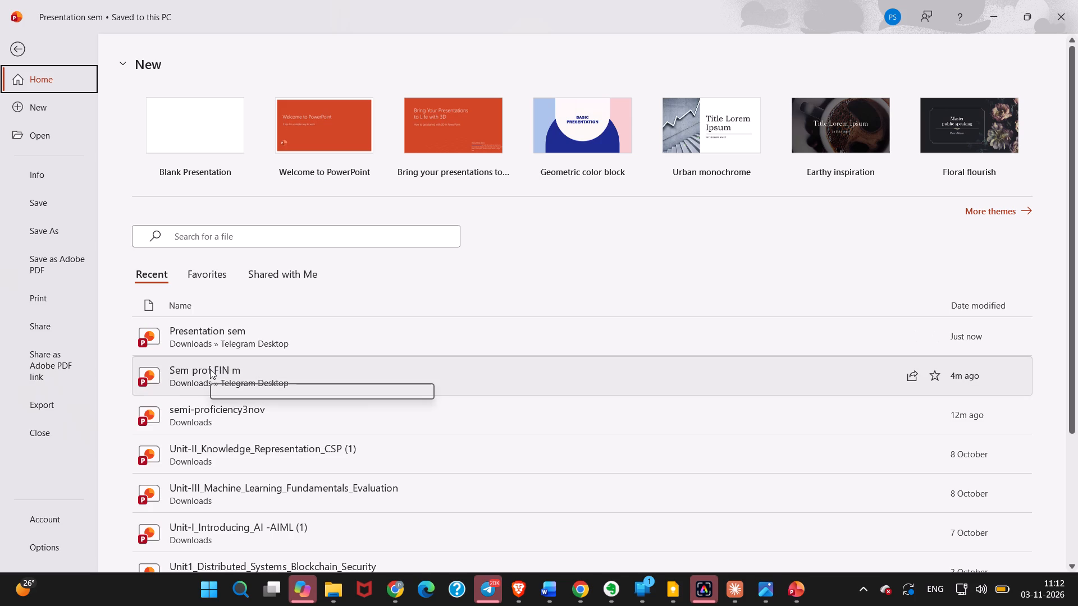
{"action": "double_click", "coordinate": [212, 407]}
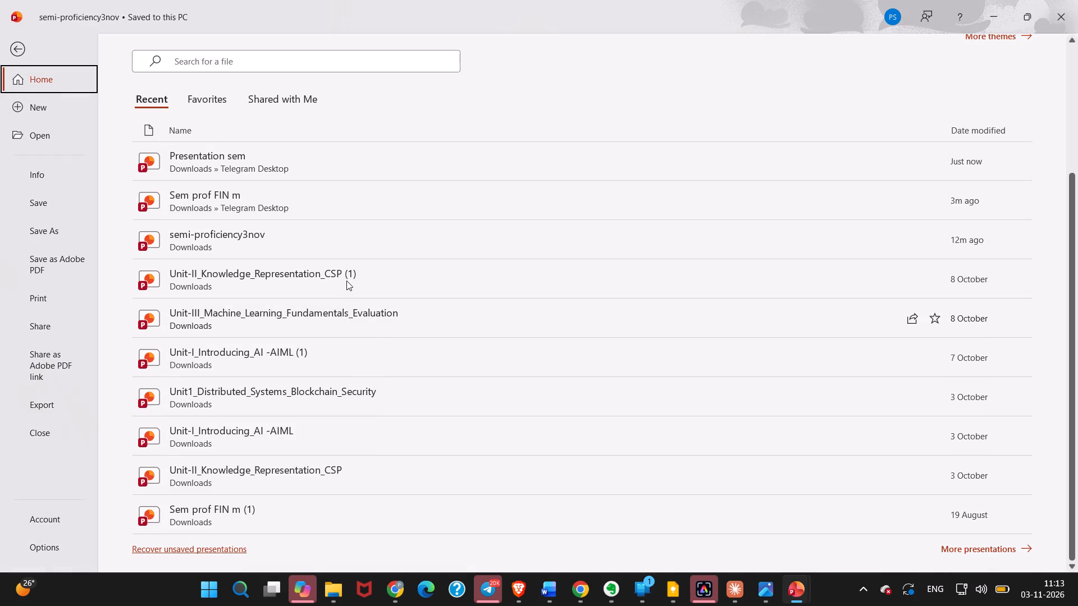
{"action": "left_click", "coordinate": [268, 241]}
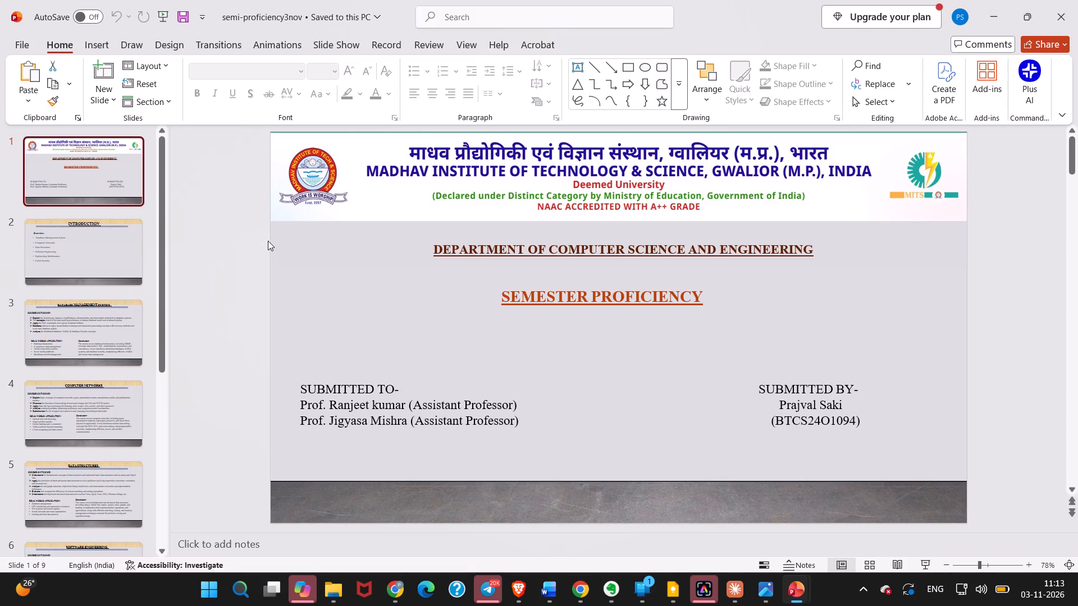
{"action": "scroll", "coordinate": [379, 264], "scroll_direction": "down", "scroll_amount": 2}
{"action": "scroll", "coordinate": [381, 267], "scroll_direction": "up", "scroll_amount": 3}
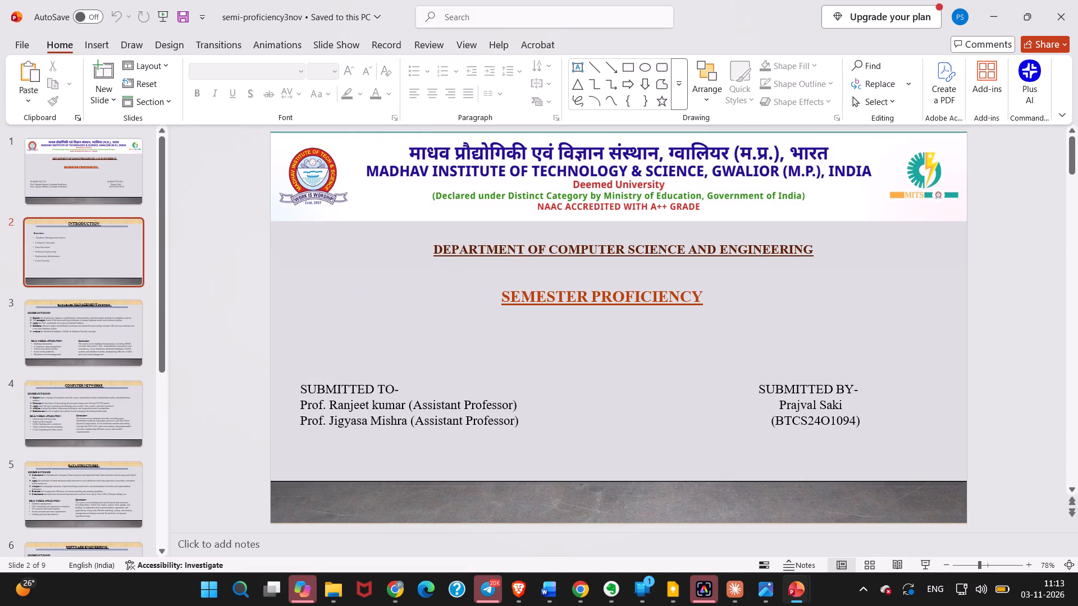
Open the recent Sem prof FIN m presentation and try to copy the text of its Thank You slide in Protected View.
{"action": "left_click", "coordinate": [15, 44]}
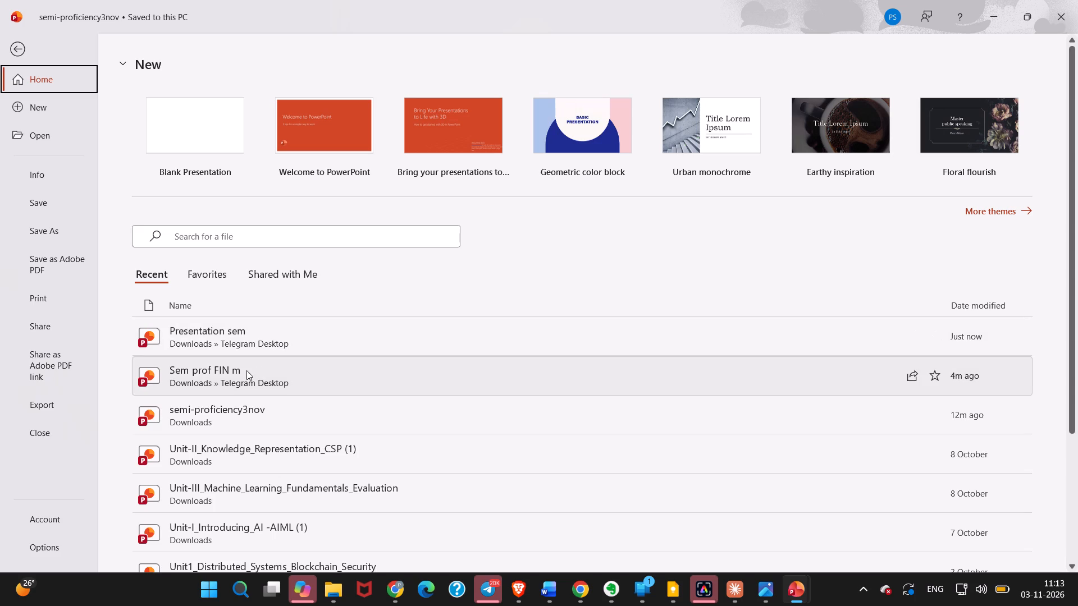
{"action": "double_click", "coordinate": [218, 368]}
{"action": "scroll", "coordinate": [423, 148], "scroll_direction": "up", "scroll_amount": 6}
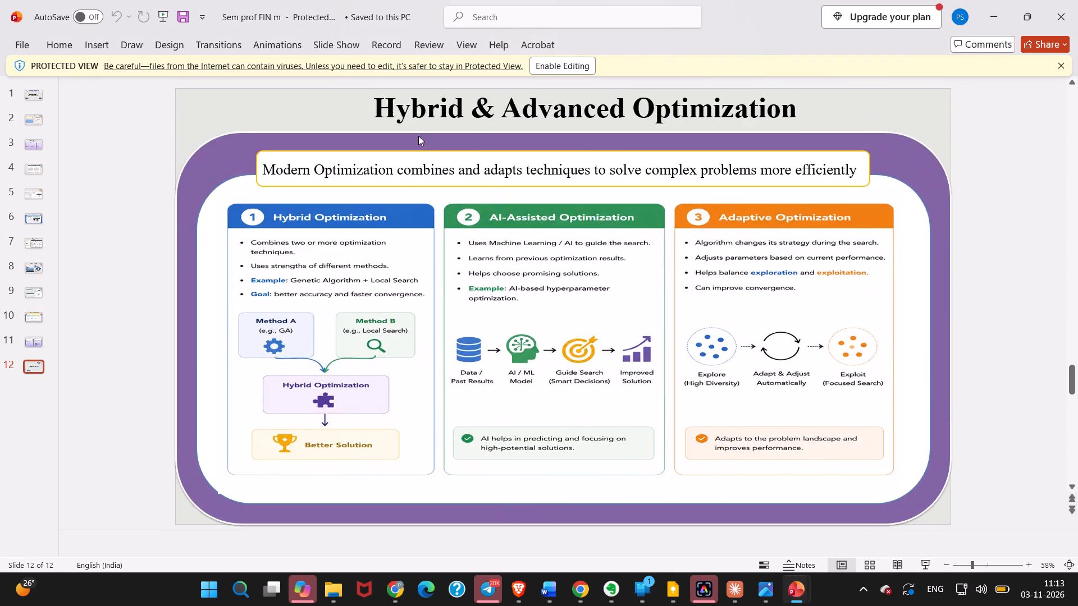
{"action": "scroll", "coordinate": [418, 136], "scroll_direction": "up", "scroll_amount": 7}
{"action": "scroll", "coordinate": [412, 113], "scroll_direction": "down", "scroll_amount": 20}
{"action": "scroll", "coordinate": [412, 113], "scroll_direction": "down", "scroll_amount": 5}
{"action": "right_click", "coordinate": [479, 277]}
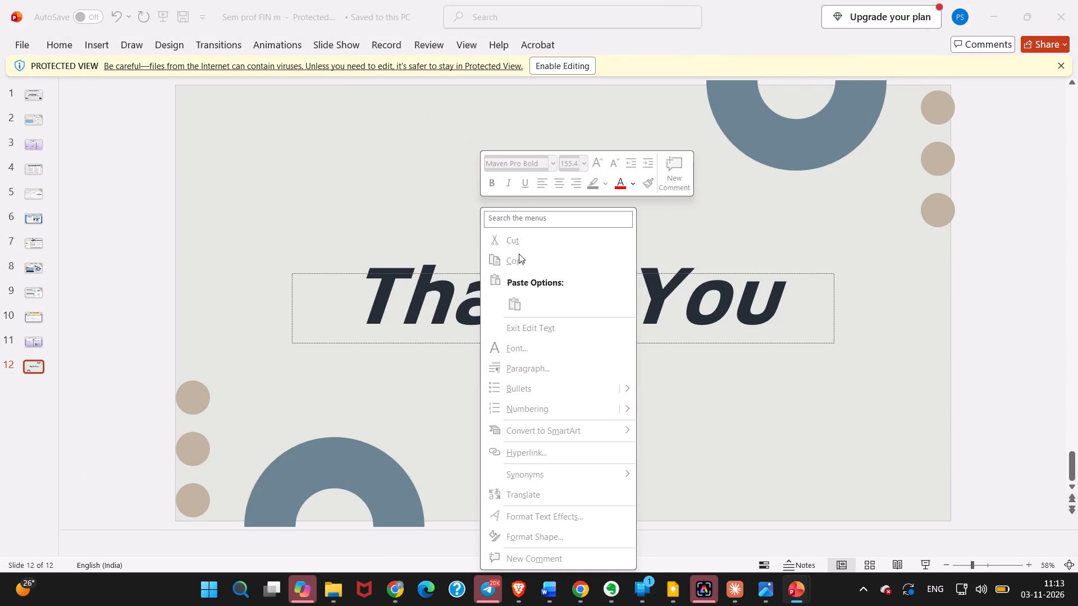
{"action": "left_click", "coordinate": [522, 260]}
Enable editing for Sem prof FIN m and copy its Thank You slide.
{"action": "left_click", "coordinate": [584, 74]}
{"action": "left_click", "coordinate": [584, 68]}
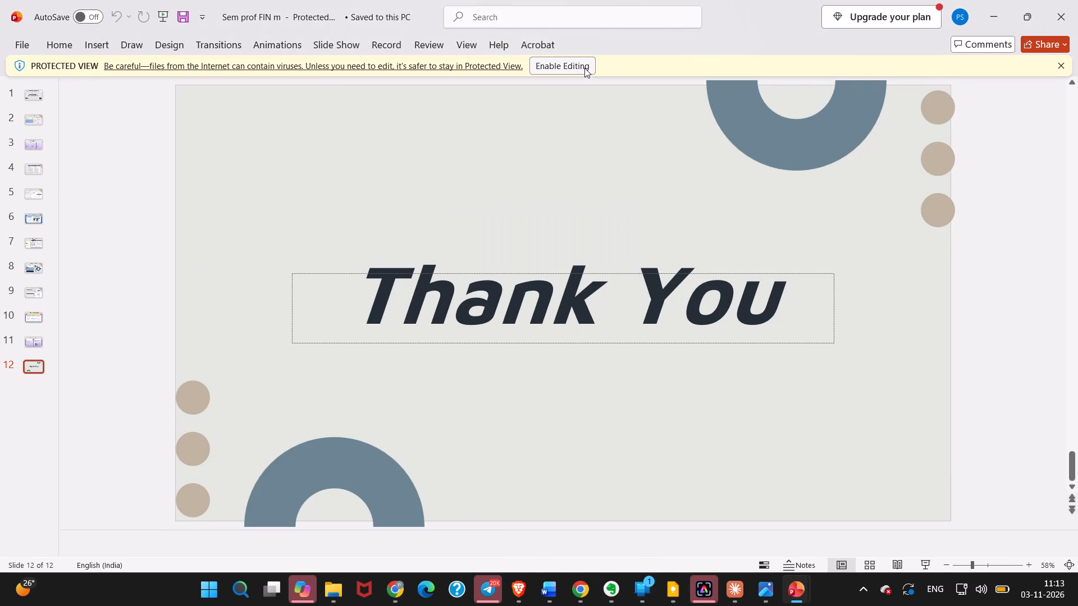
{"action": "left_click", "coordinate": [577, 70]}
{"action": "left_click", "coordinate": [575, 63]}
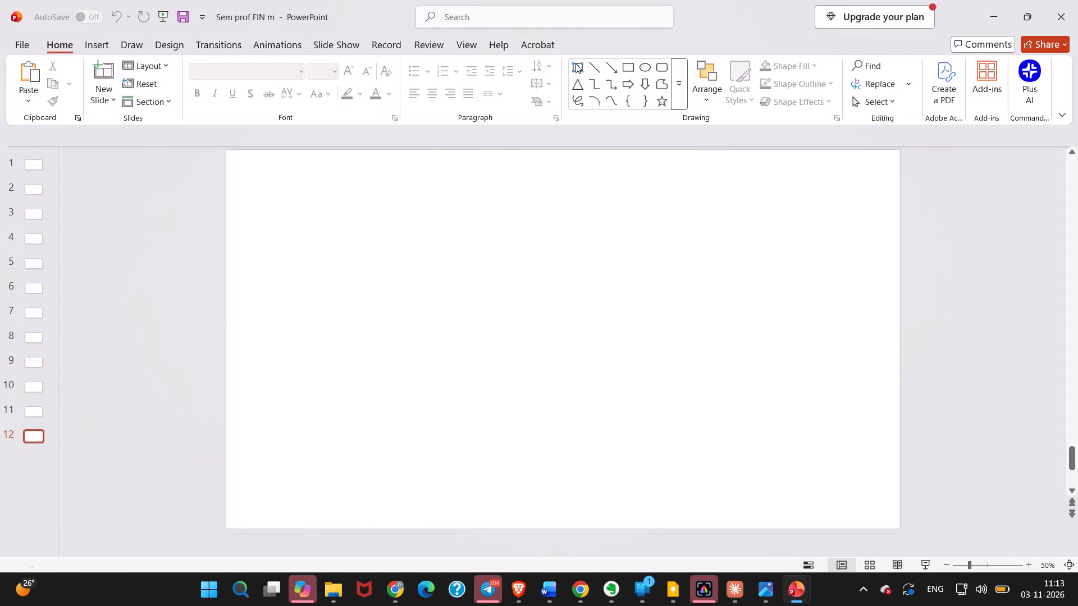
{"action": "right_click", "coordinate": [30, 418]}
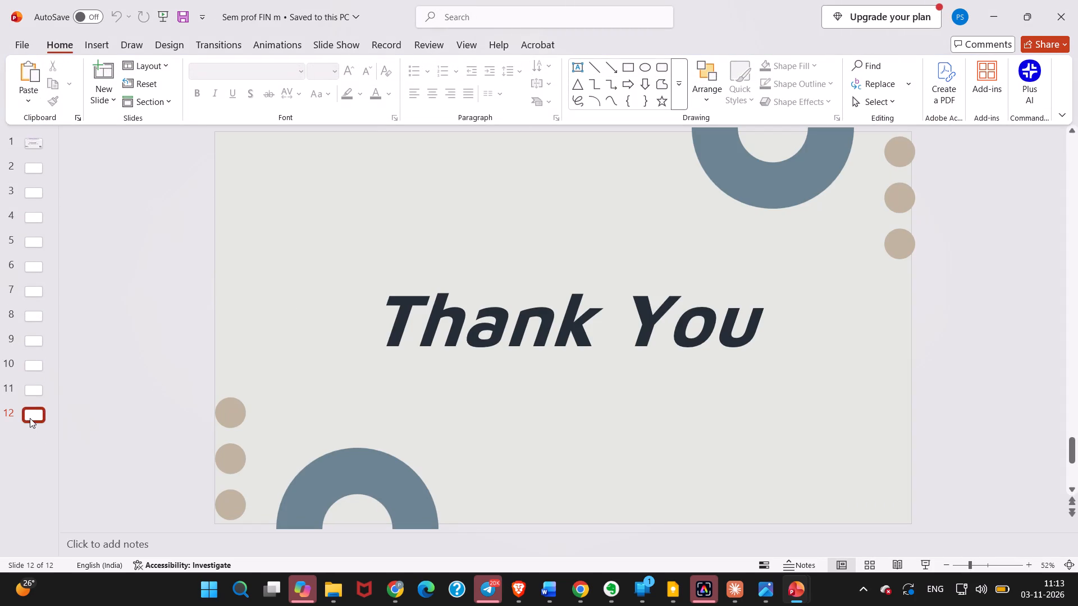
{"action": "left_click", "coordinate": [106, 112]}
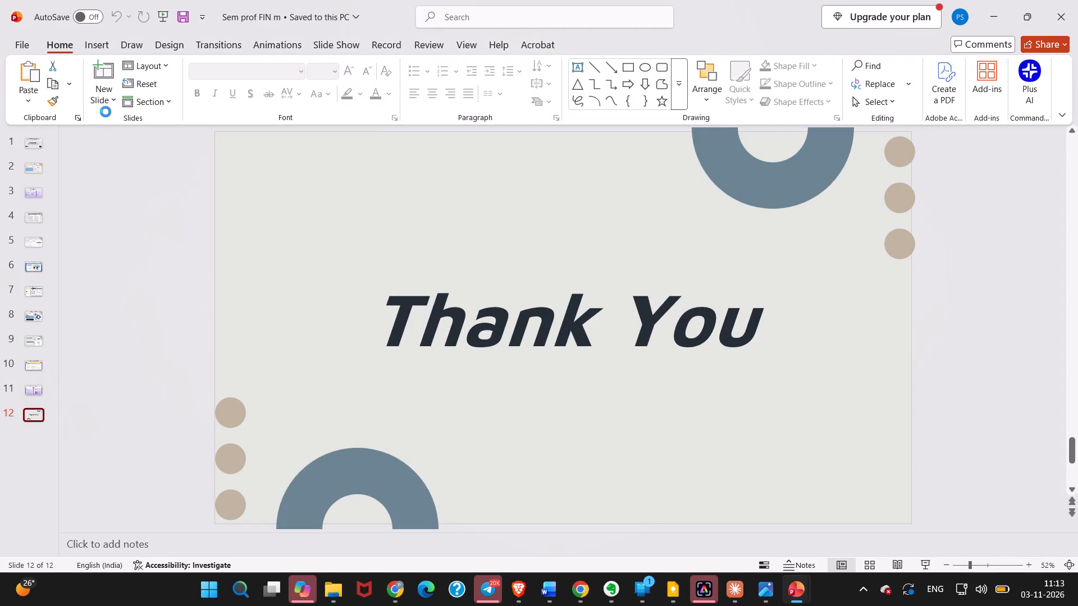
Paste the Thank You slide into Presentation sem and move it to the end as slide 8.
{"action": "left_click", "coordinate": [24, 40]}
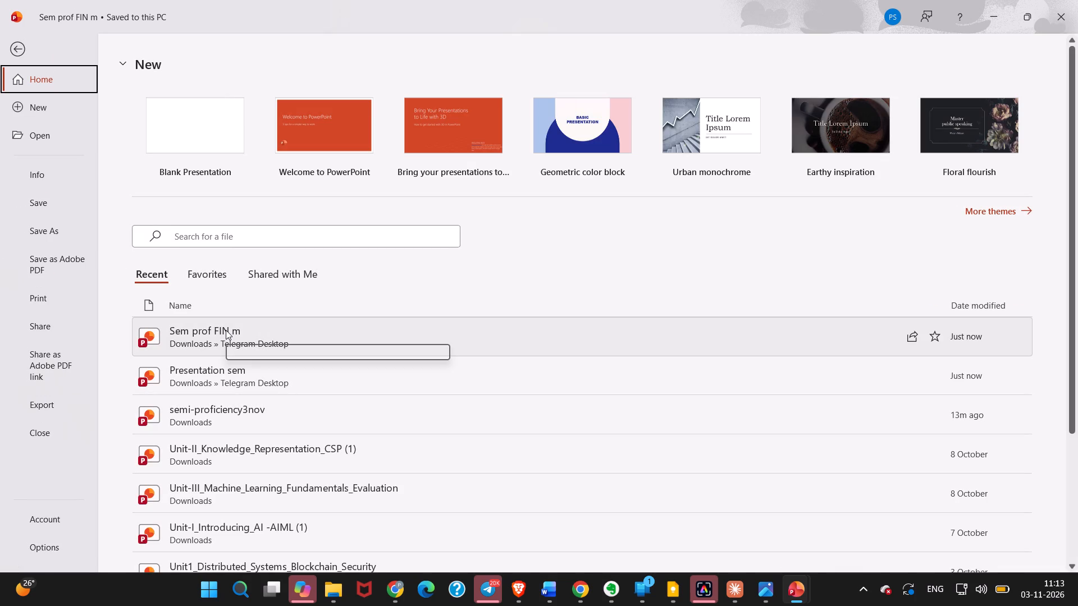
{"action": "left_click", "coordinate": [234, 369]}
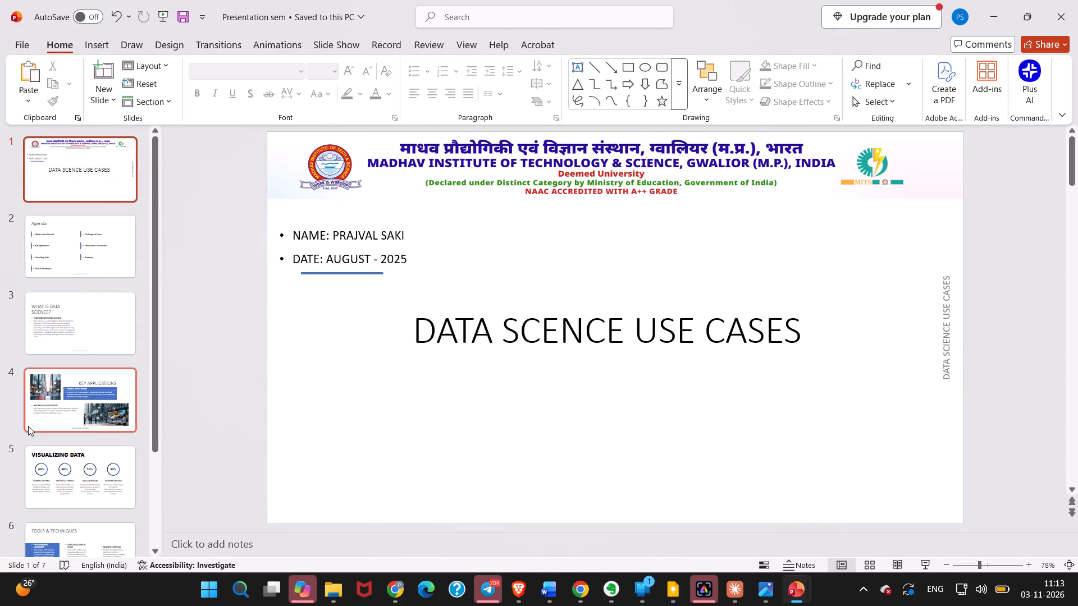
{"action": "key", "text": "ctrl+v"}
{"action": "left_click_drag", "start_coordinate": [95, 241], "coordinate": [81, 444]}
{"action": "scroll", "coordinate": [84, 444], "scroll_direction": "down", "scroll_amount": 16}
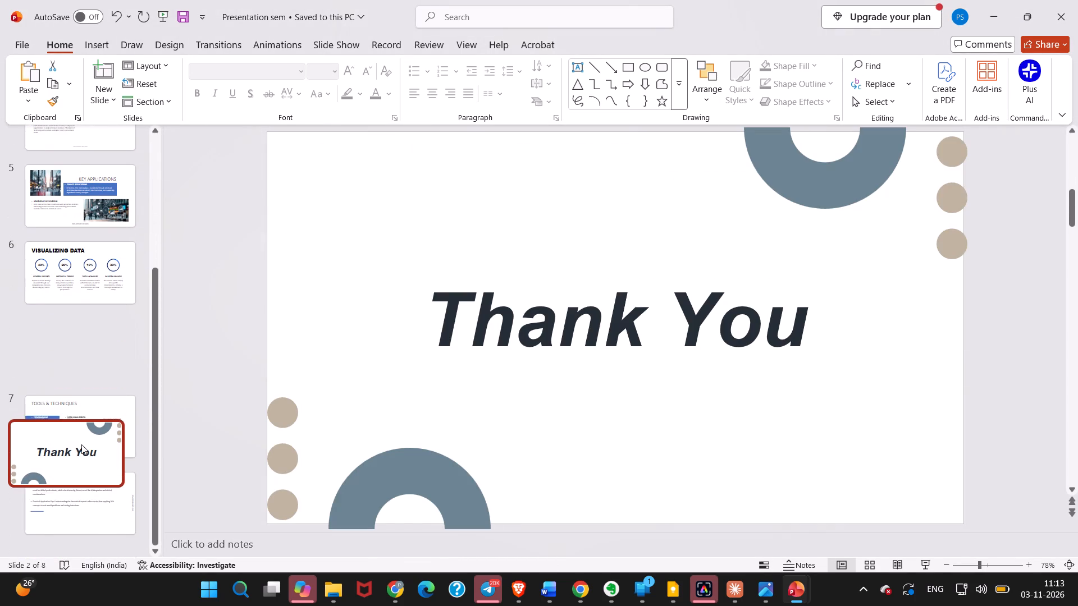
{"action": "left_click_drag", "start_coordinate": [81, 444], "coordinate": [93, 488]}
{"action": "scroll", "coordinate": [529, 347], "scroll_direction": "up", "scroll_amount": 2}
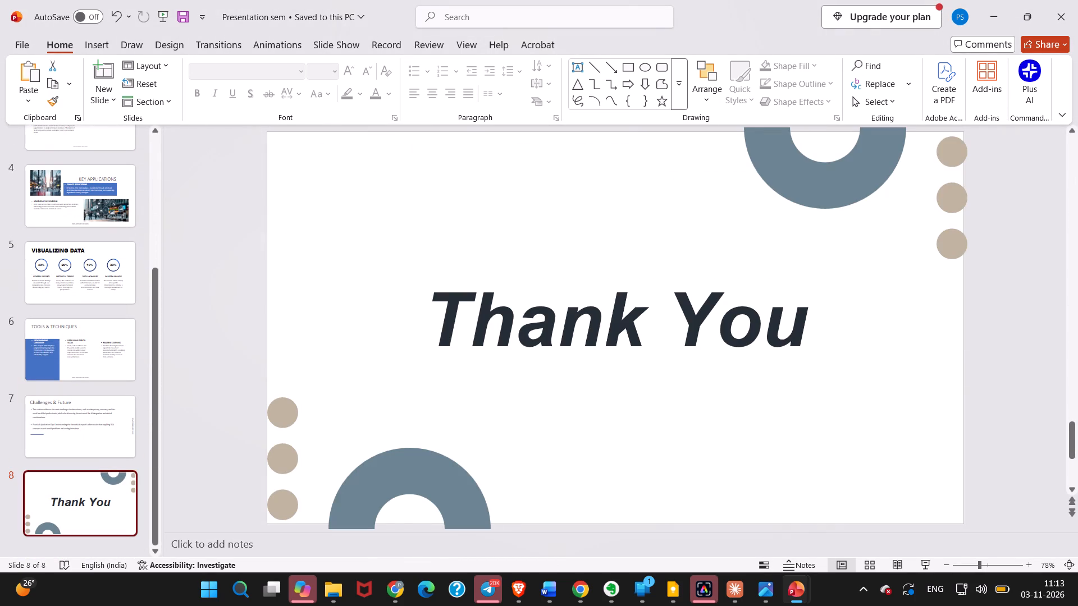
{"action": "scroll", "coordinate": [418, 378], "scroll_direction": "down", "scroll_amount": 1}
{"action": "scroll", "coordinate": [31, 447], "scroll_direction": "down", "scroll_amount": 1}
{"action": "scroll", "coordinate": [30, 446], "scroll_direction": "up", "scroll_amount": 14}
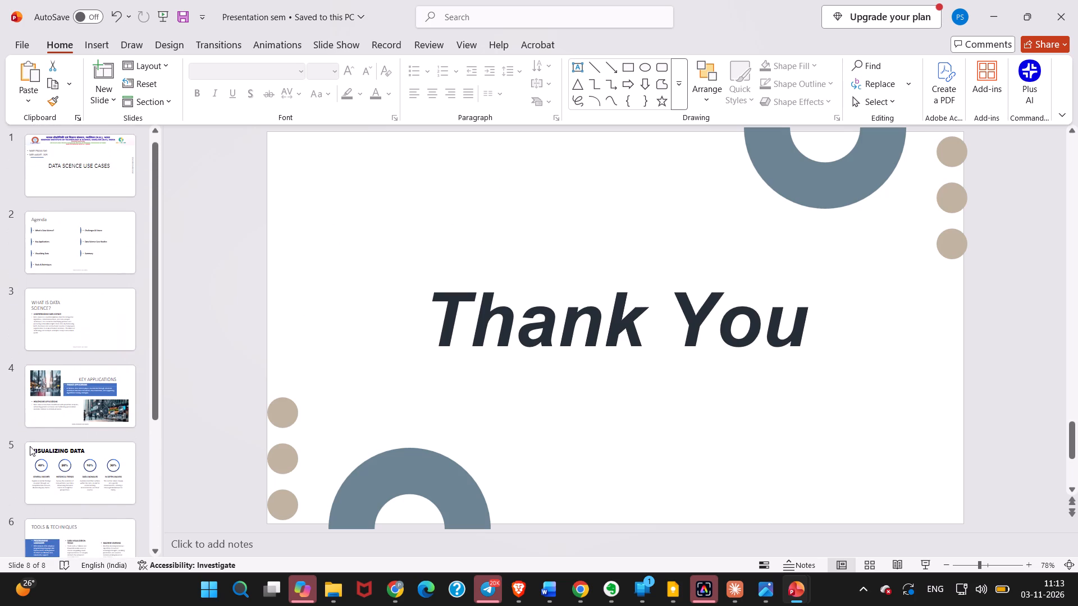
{"action": "scroll", "coordinate": [30, 446], "scroll_direction": "up", "scroll_amount": 8}
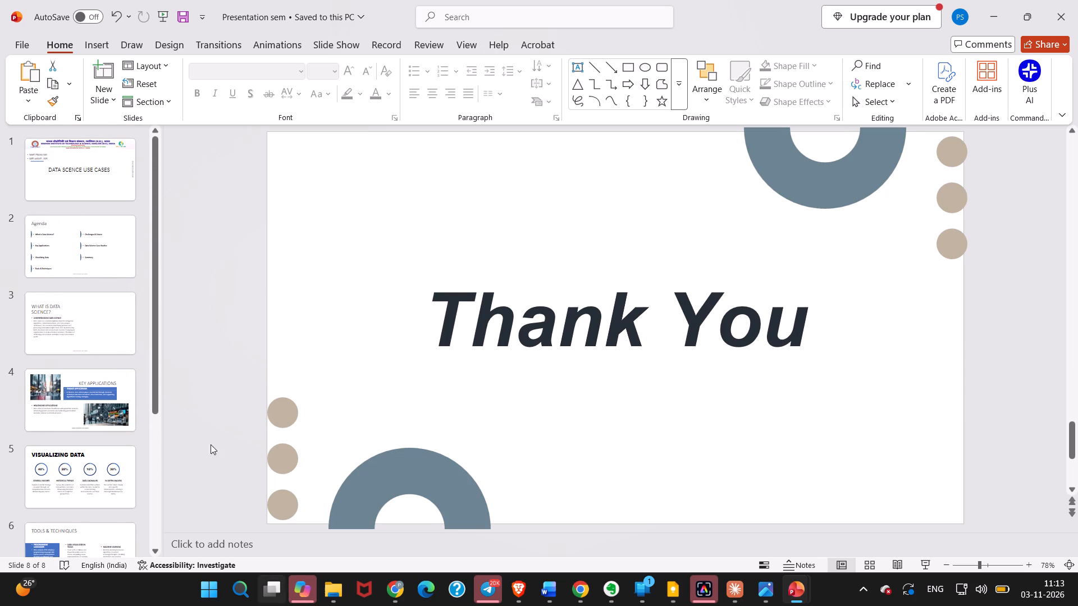
Return to Sem prof FIN m and copy its Semester Proficiency title slide.
{"action": "left_click", "coordinate": [24, 43]}
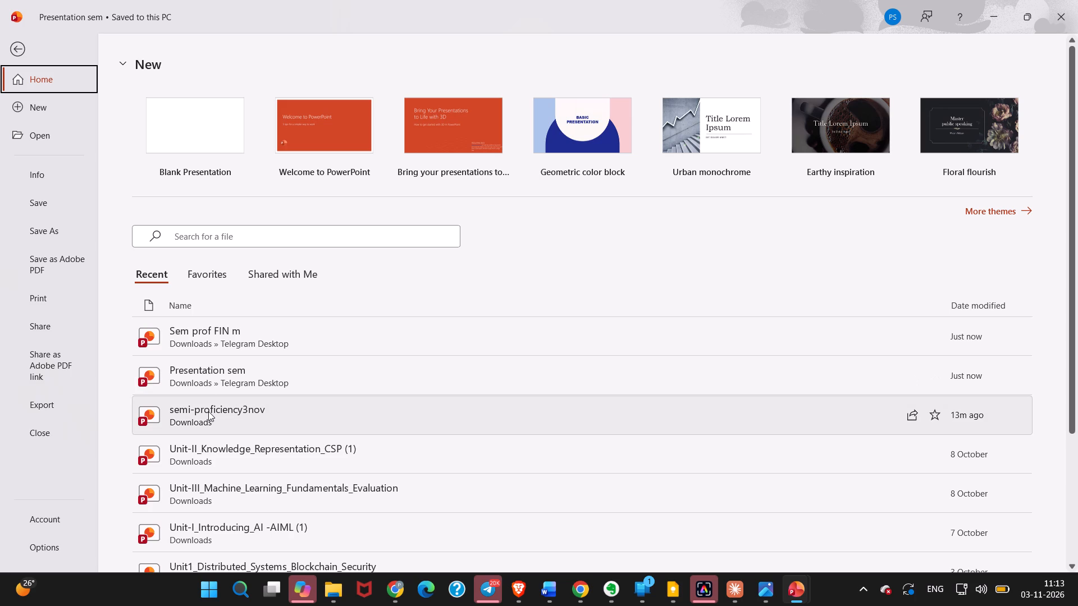
{"action": "left_click", "coordinate": [228, 334]}
{"action": "scroll", "coordinate": [392, 314], "scroll_direction": "up", "scroll_amount": 20}
{"action": "scroll", "coordinate": [392, 314], "scroll_direction": "up", "scroll_amount": 1}
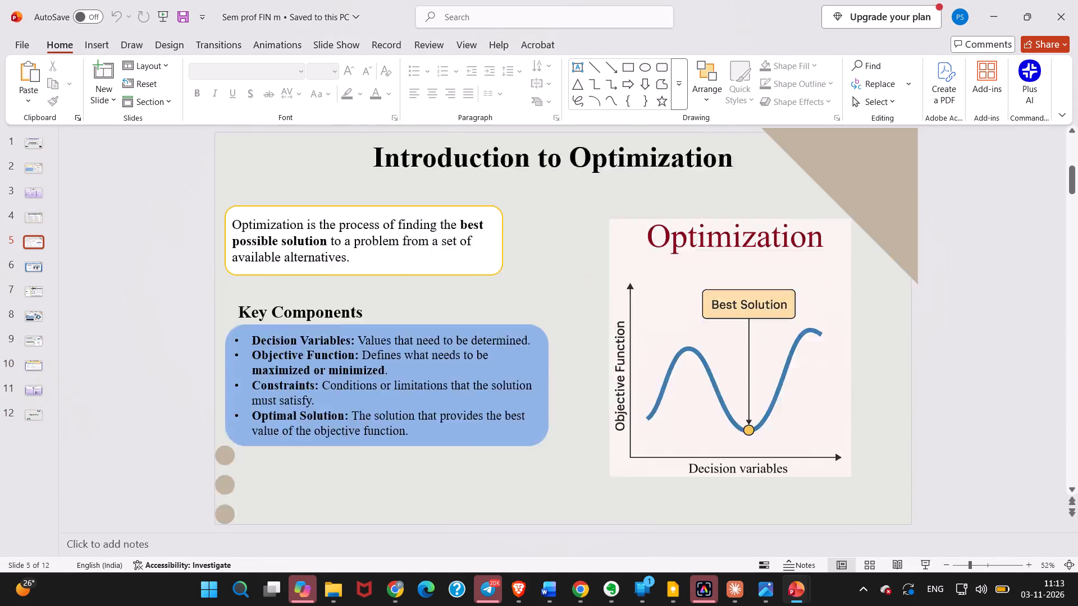
{"action": "scroll", "coordinate": [387, 314], "scroll_direction": "up", "scroll_amount": 11}
{"action": "right_click", "coordinate": [289, 269]}
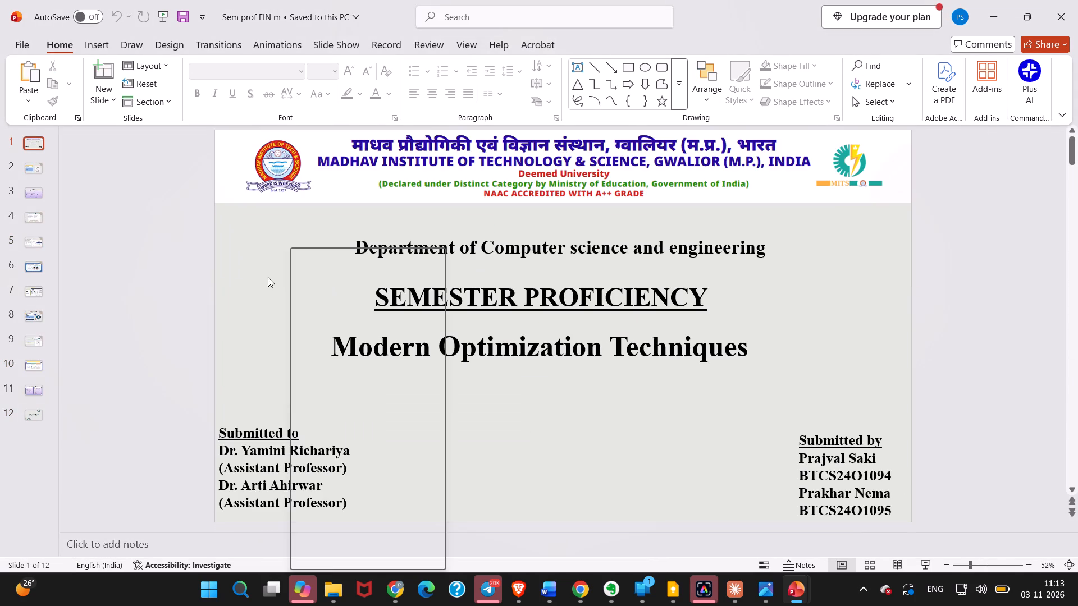
{"action": "left_click", "coordinate": [33, 143]}
{"action": "right_click", "coordinate": [33, 143]}
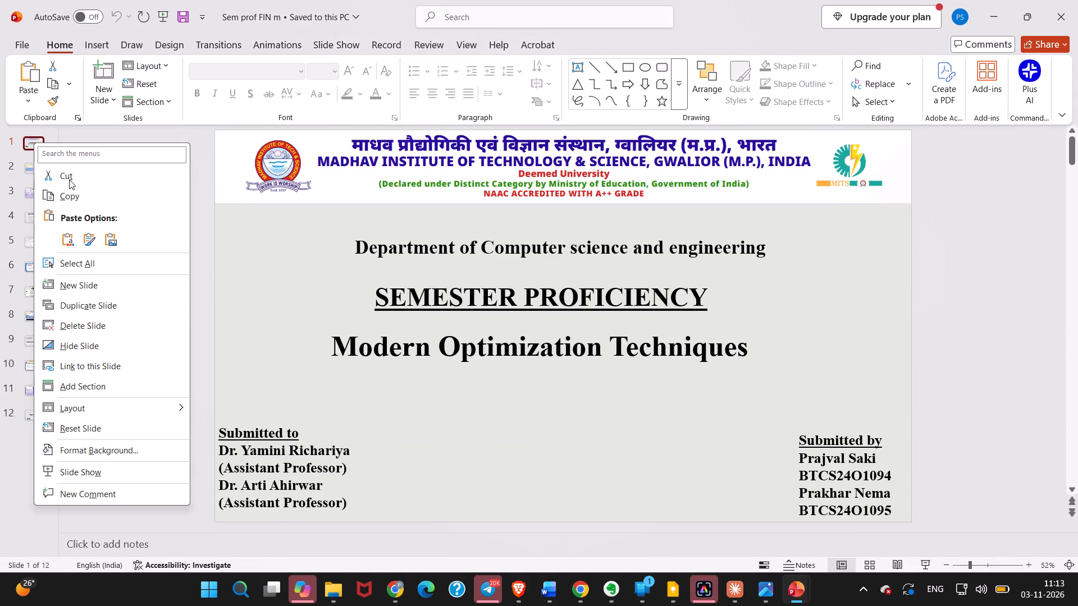
{"action": "left_click", "coordinate": [75, 189]}
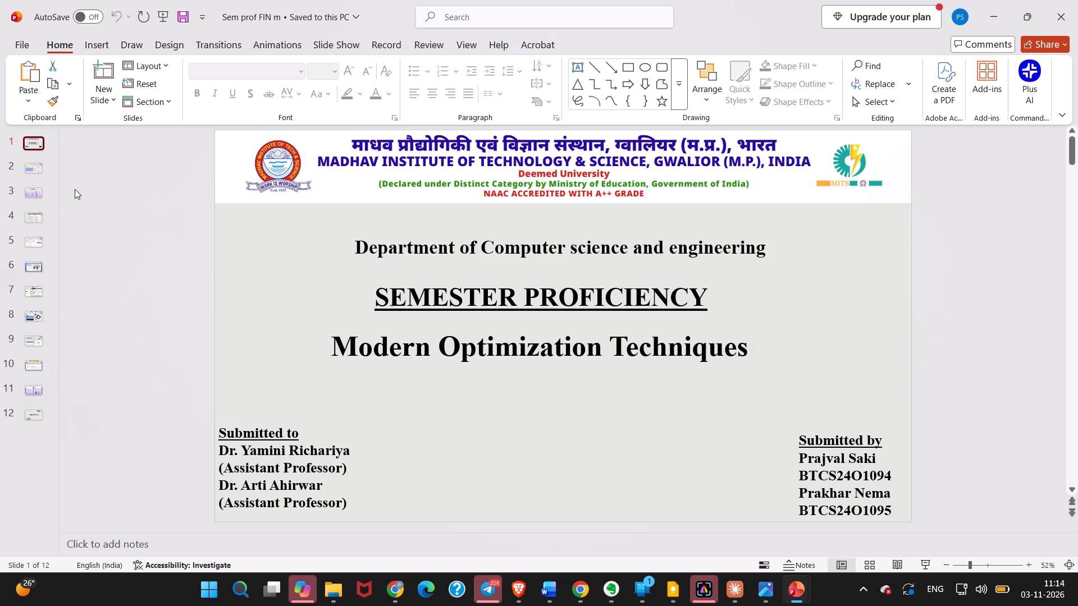
Paste the Semester Proficiency title slide into Presentation sem and move it to the front as slide 1.
{"action": "left_click", "coordinate": [29, 48]}
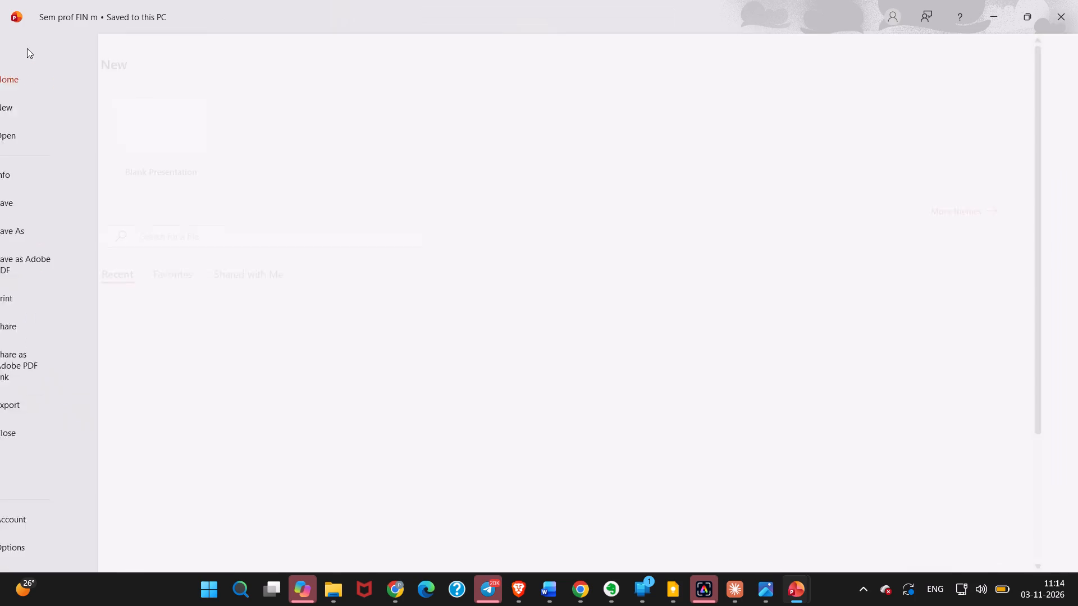
{"action": "left_click", "coordinate": [232, 341]}
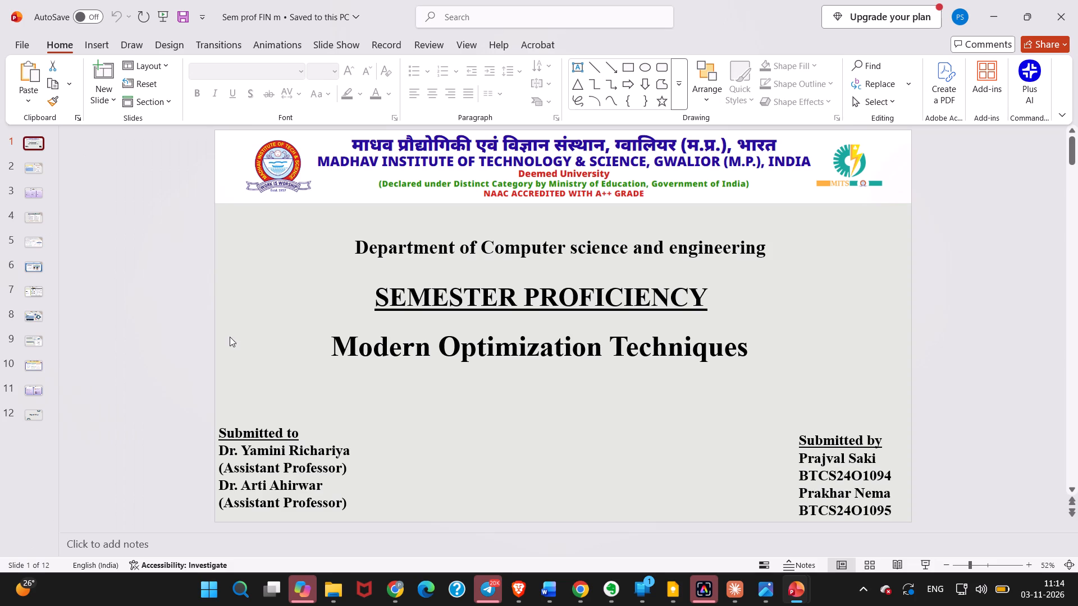
{"action": "left_click", "coordinate": [19, 41]}
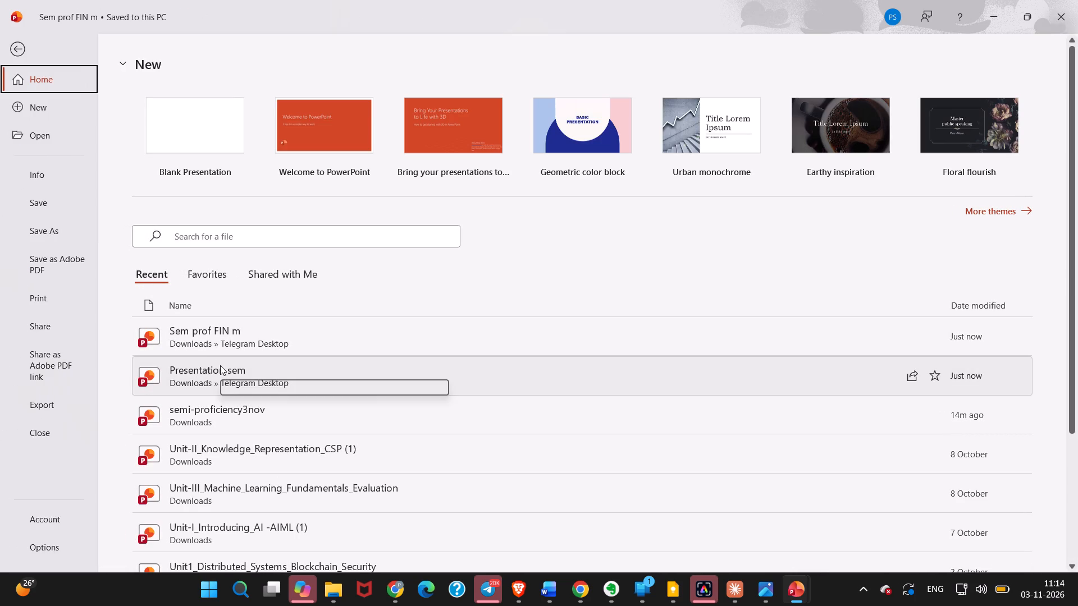
{"action": "left_click", "coordinate": [229, 368]}
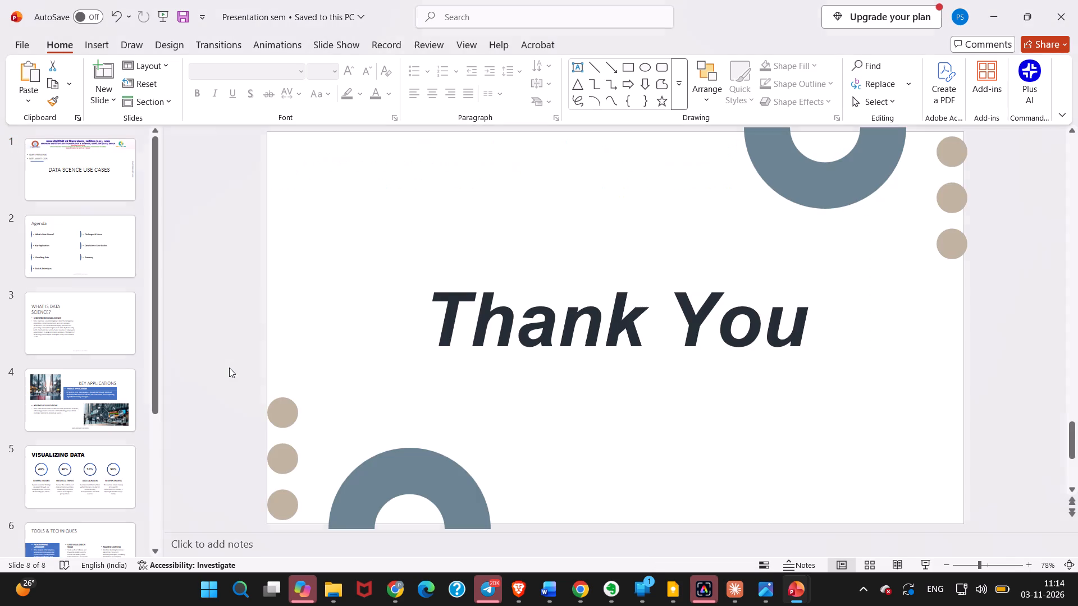
{"action": "key", "text": "ctrl+v"}
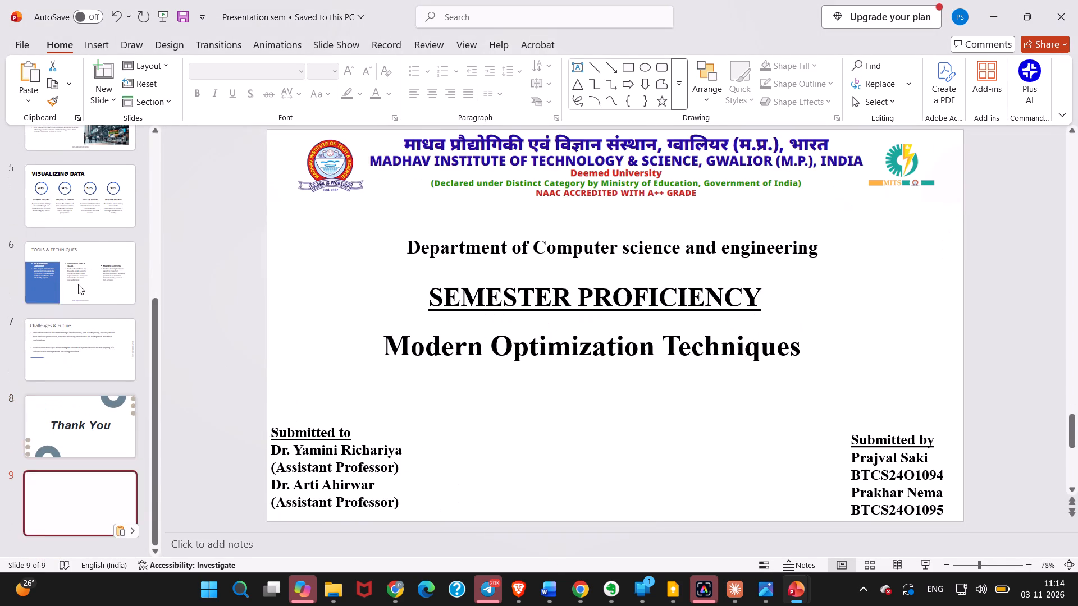
{"action": "left_click_drag", "start_coordinate": [95, 494], "coordinate": [92, 314]}
{"action": "scroll", "coordinate": [92, 314], "scroll_direction": "up", "scroll_amount": 9}
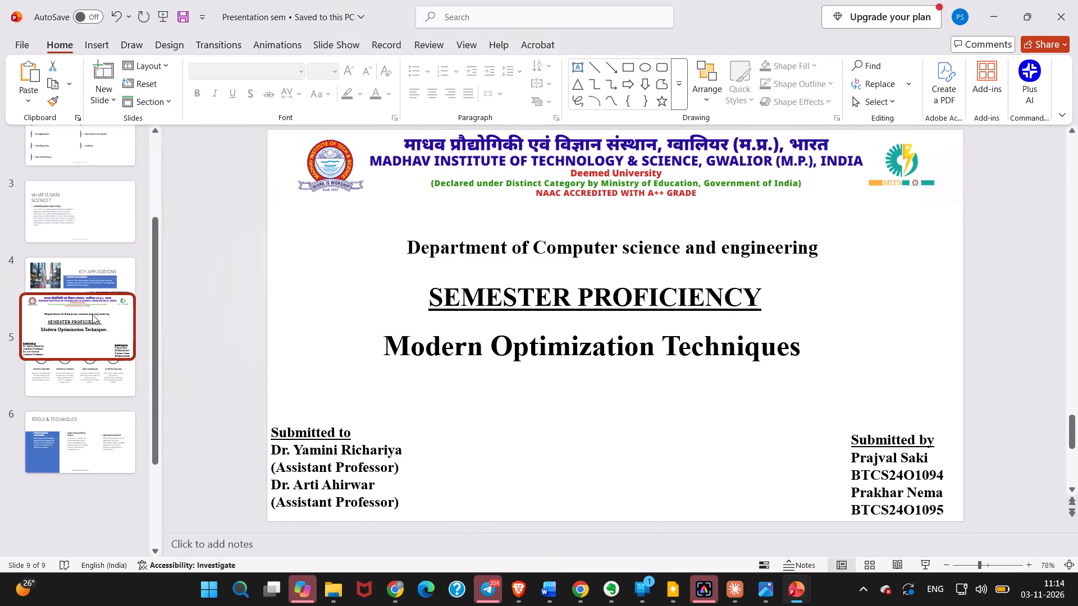
{"action": "scroll", "coordinate": [92, 314], "scroll_direction": "up", "scroll_amount": 2}
{"action": "left_click_drag", "start_coordinate": [92, 314], "coordinate": [96, 163]}
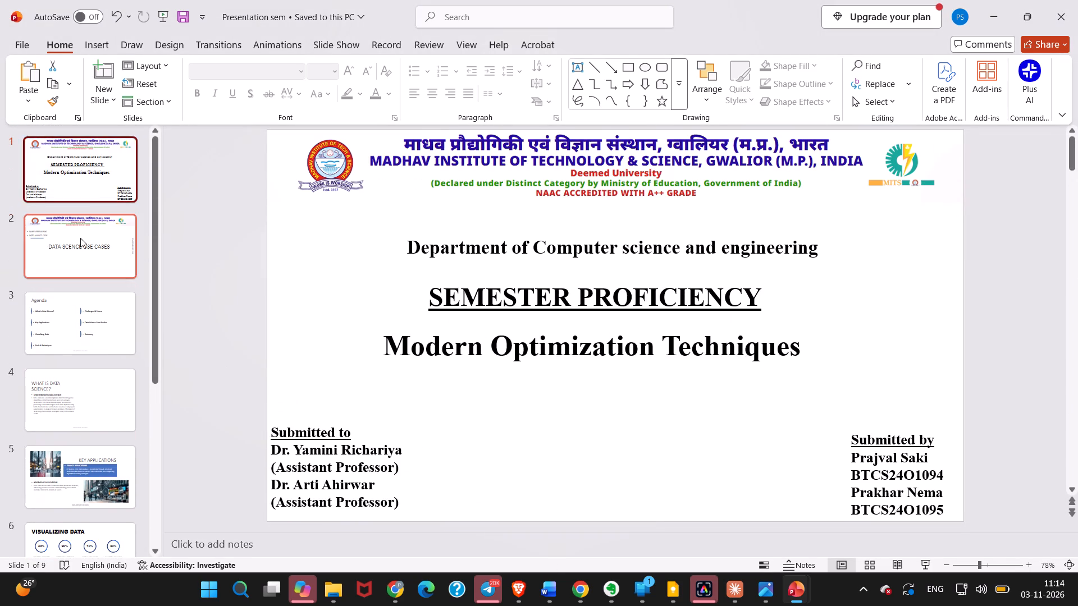
Delete the old Data Science Use Cases title slide and go back to slide 1.
{"action": "left_click", "coordinate": [80, 238]}
{"action": "key", "text": "BackSpace"}
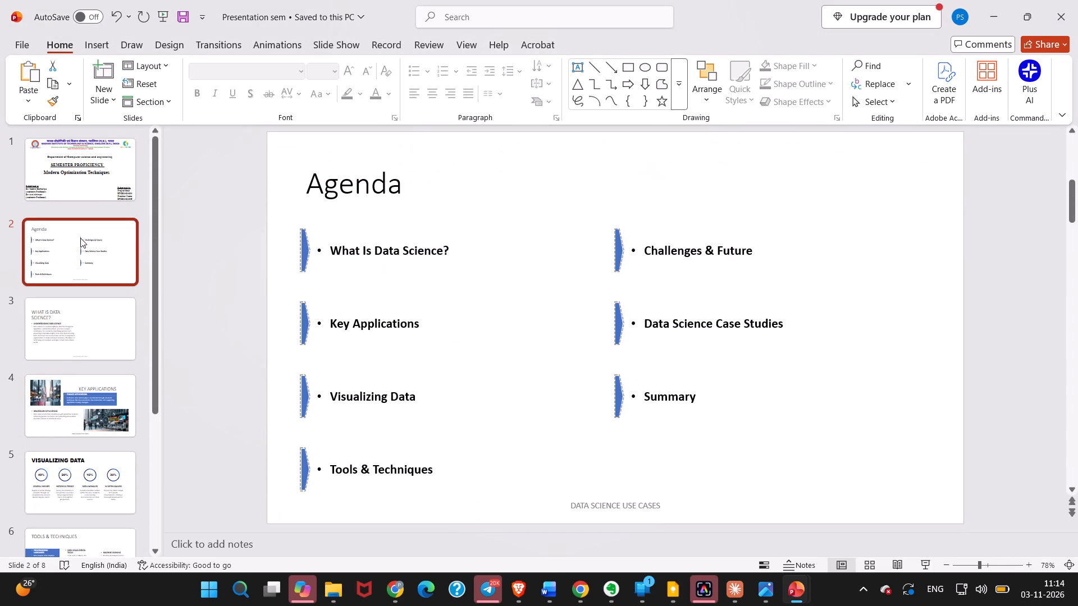
{"action": "left_click", "coordinate": [90, 191]}
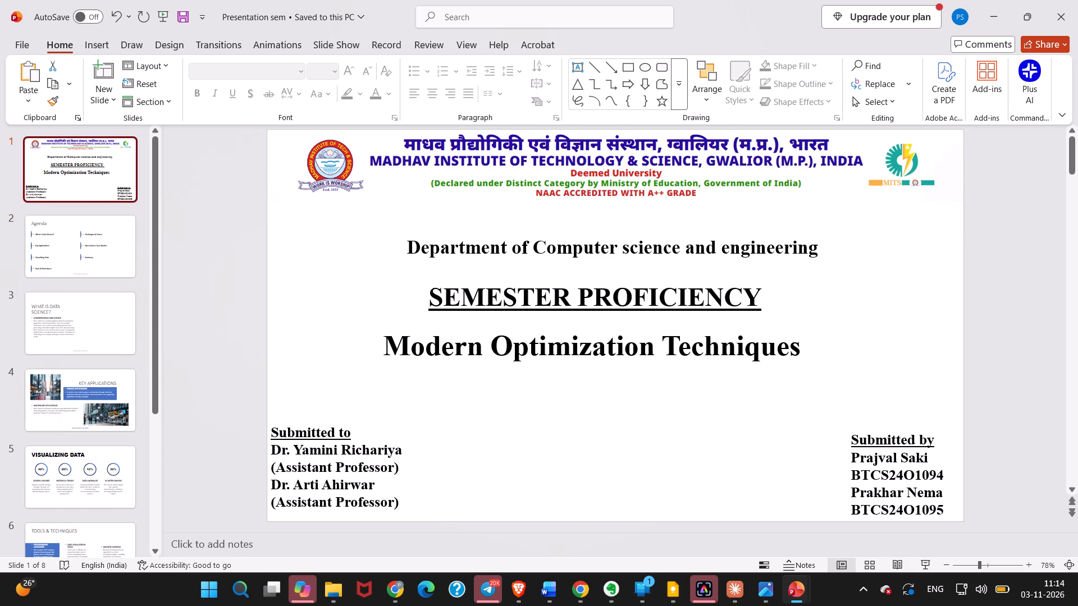
Replace the SEMESTER PROFICIENCY heading on the title slide with CORNERSTONE PROJECT.
{"action": "left_click", "coordinate": [564, 373]}
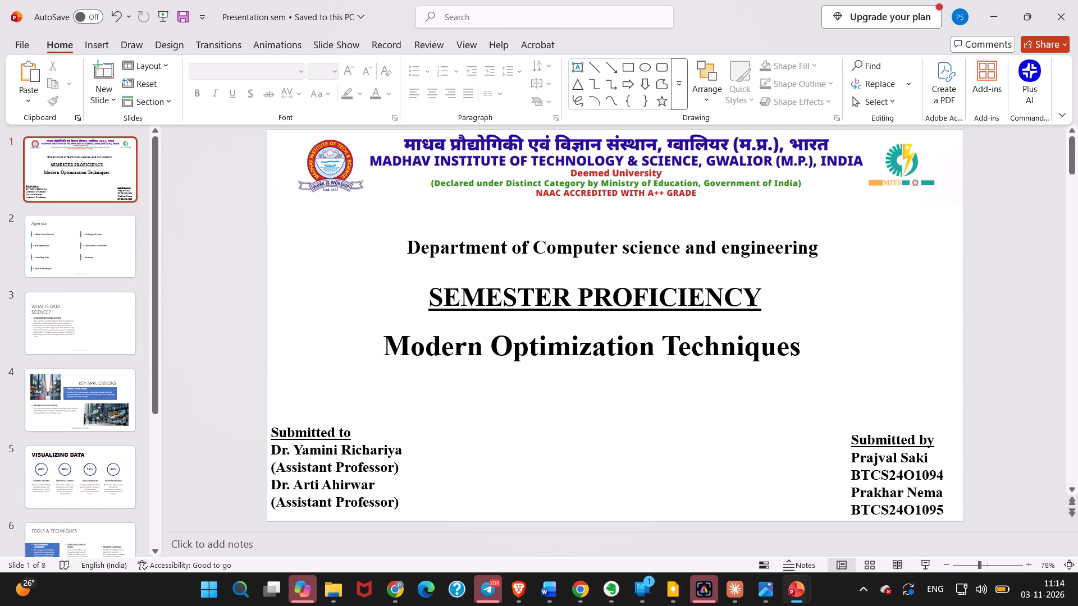
{"action": "left_click", "coordinate": [766, 293]}
{"action": "left_click", "coordinate": [761, 295]}
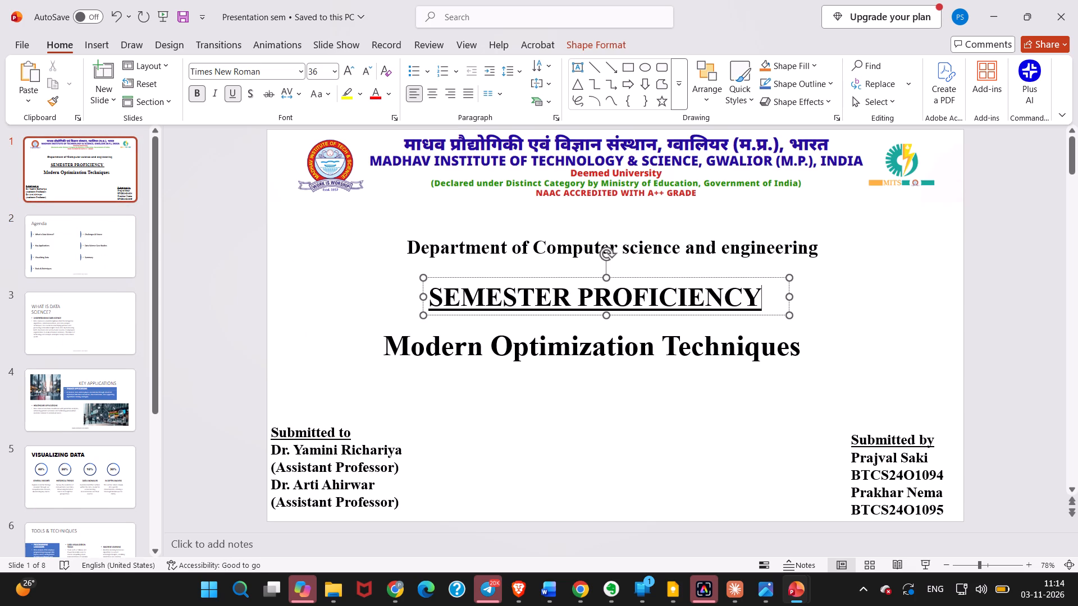
{"action": "key", "text": "BackSpace"}
{"action": "key", "text": "BackSpace"}
{"action": "key", "text": "BackSpace"}
{"action": "key", "text": "BackSpace"}
{"action": "key", "text": "BackSpace"}
{"action": "key", "text": "BackSpace"}
{"action": "key", "text": "BackSpace"}
{"action": "key", "text": "BackSpace"}
{"action": "key", "text": "BackSpace"}
{"action": "key", "text": "BackSpace"}
{"action": "key", "text": "BackSpace"}
{"action": "key", "text": "BackSpace"}
{"action": "key", "text": "BackSpace"}
{"action": "key", "text": "BackSpace"}
{"action": "key", "text": "BackSpace"}
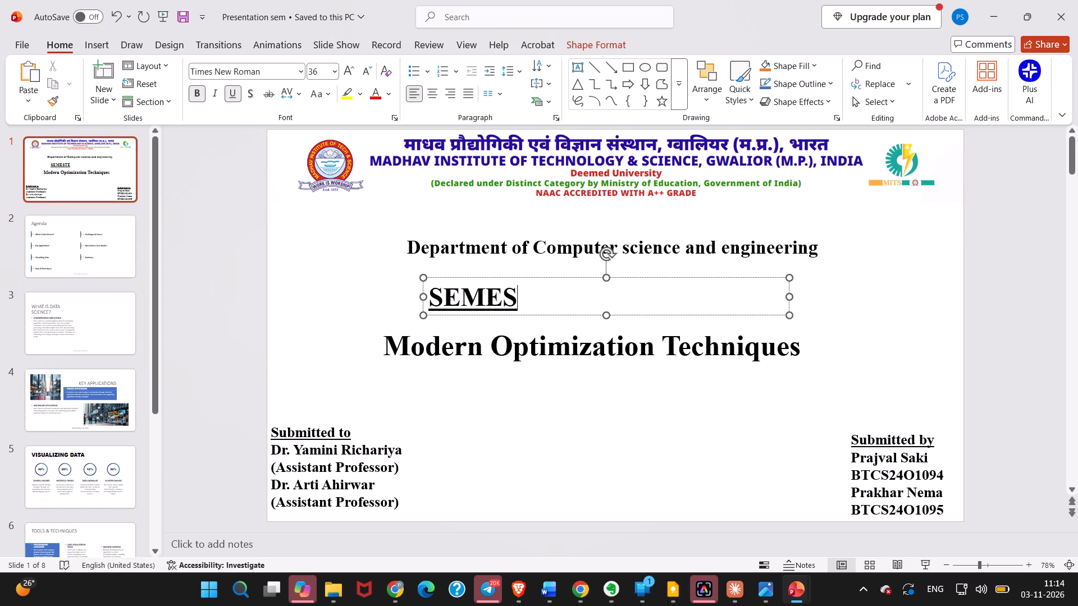
{"action": "key", "text": "BackSpace"}
{"action": "key", "text": "BackSpace"}
{"action": "key", "text": "BackSpace"}
{"action": "key", "text": "BackSpace"}
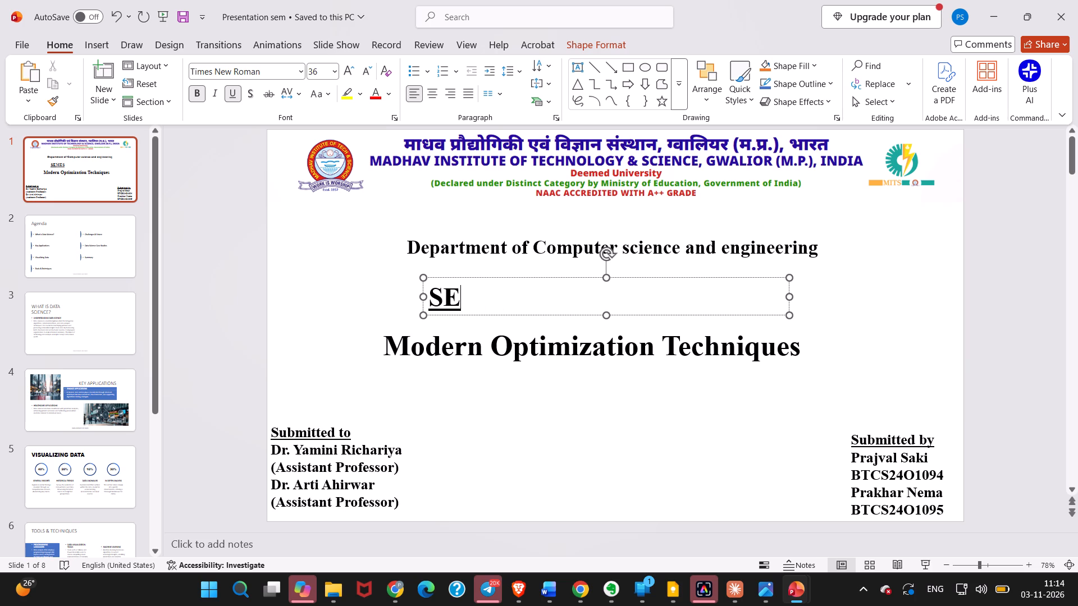
{"action": "key", "text": "BackSpace"}
{"action": "key", "text": "shift+c"}
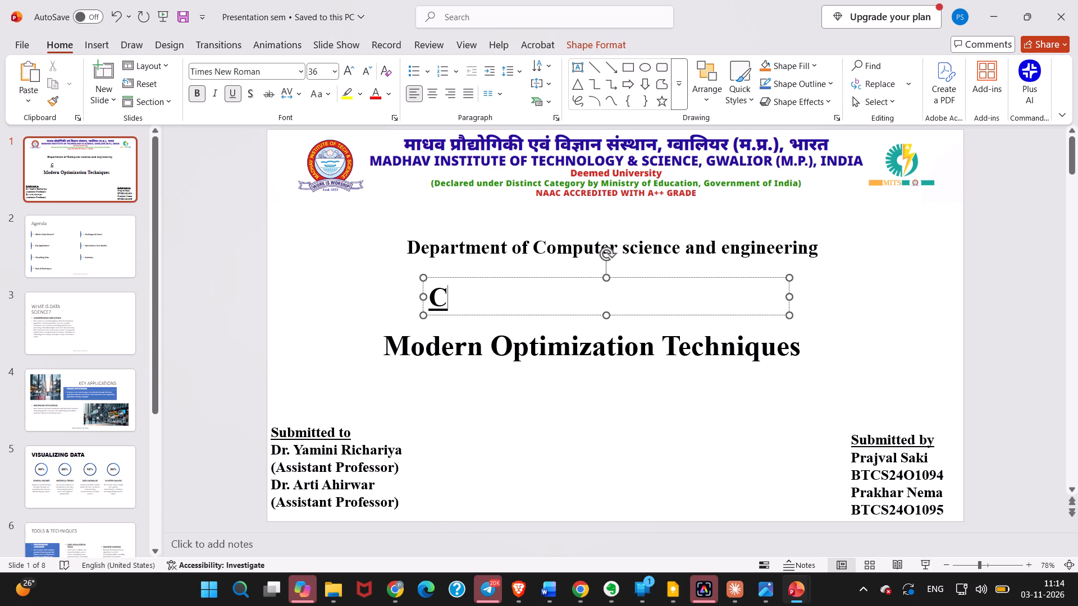
{"action": "type", "text": "ORNER"}
{"action": "key", "text": "space"}
{"action": "key", "text": "BackSpace"}
{"action": "key", "text": "s"}
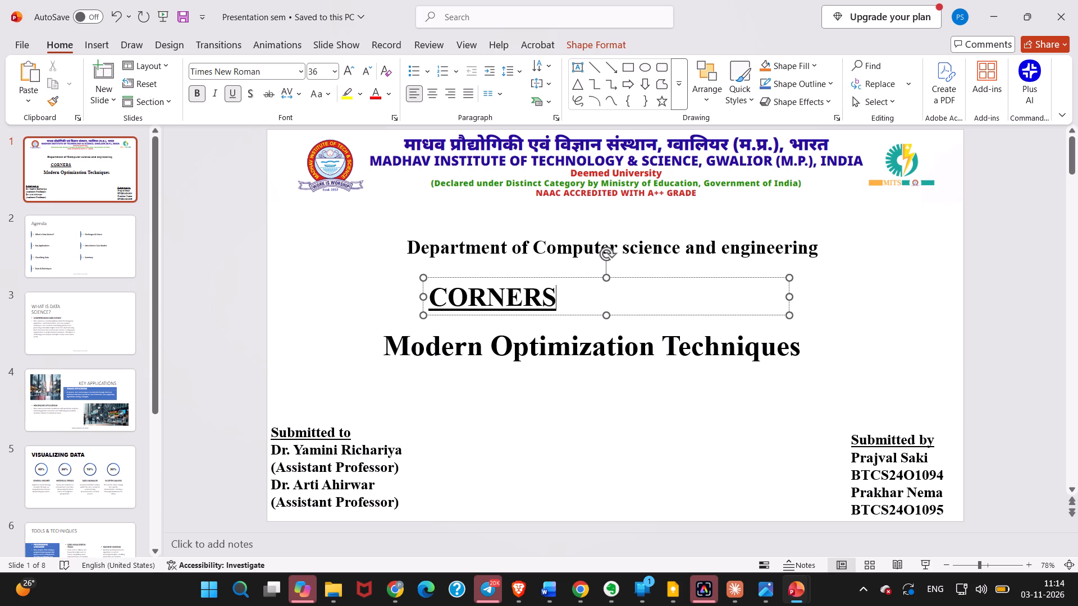
{"action": "type", "text": "TONE"}
{"action": "key", "text": "space"}
{"action": "type", "text": "PROJECT"}
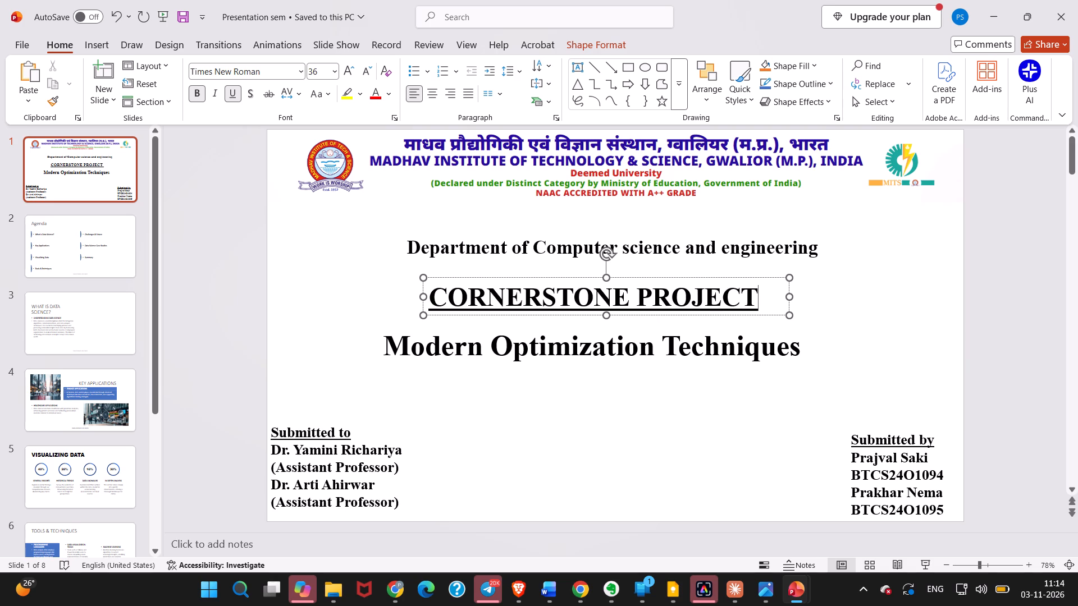
{"action": "left_click", "coordinate": [350, 300]}
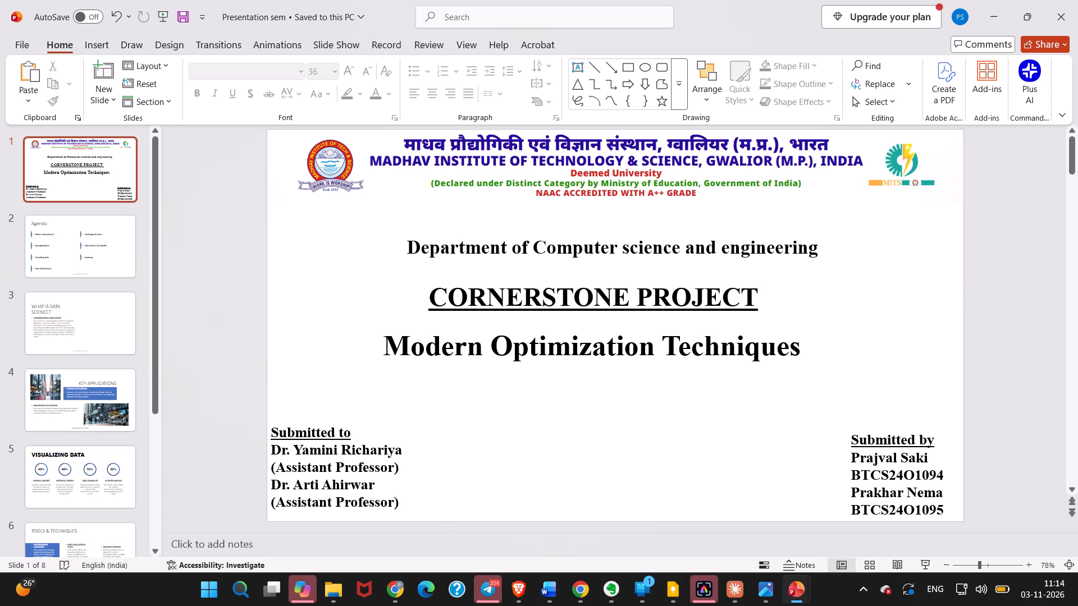
Replace "Optimization Techniques" in the project title on slide 1 with "Multi-Ai Hub Workspace", keeping the word Modern.
{"action": "left_click", "coordinate": [739, 362]}
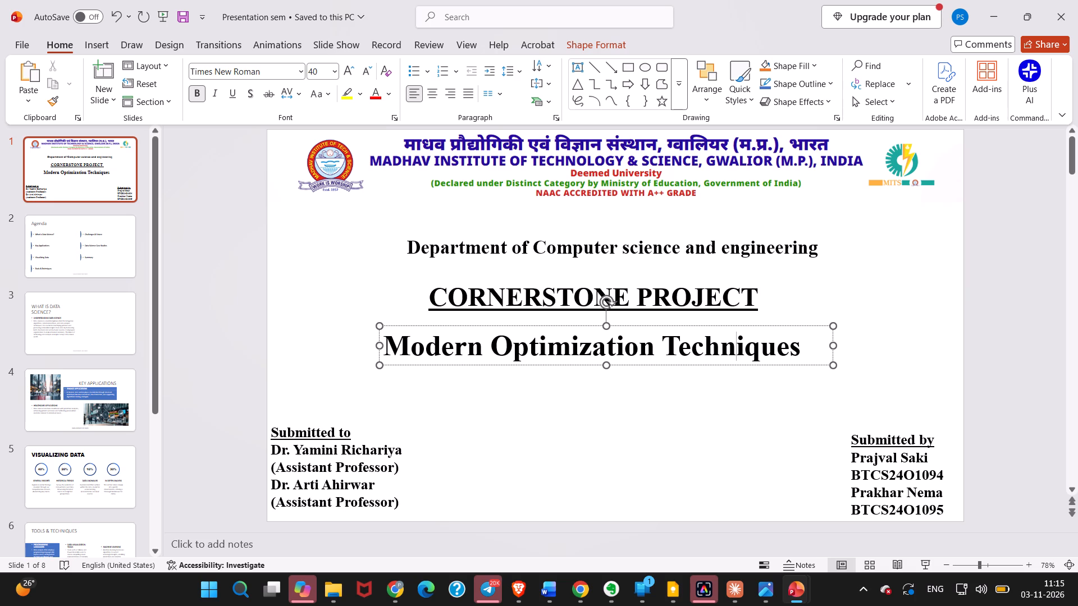
{"action": "key", "text": "Right"}
{"action": "key", "text": "Right"}
{"action": "key", "text": "Right"}
{"action": "key", "text": "Right"}
{"action": "key", "text": "Right"}
{"action": "key", "text": "Right"}
{"action": "key", "text": "ctrl+BackSpace"}
{"action": "key", "text": "ctrl+BackSpace"}
{"action": "key", "text": "ctrl+BackSpace"}
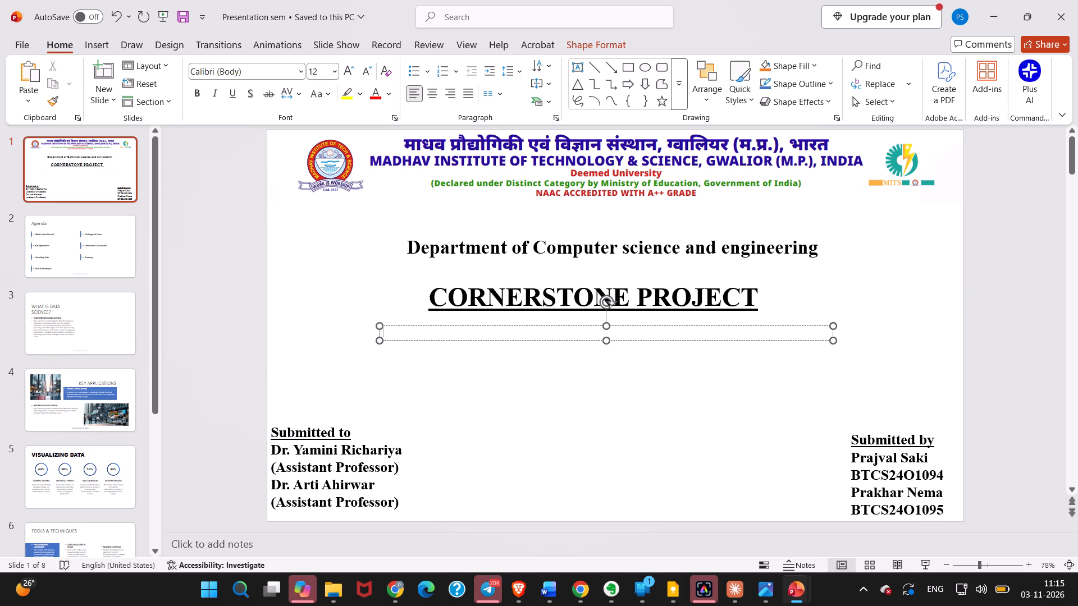
{"action": "key", "text": "ctrl+z"}
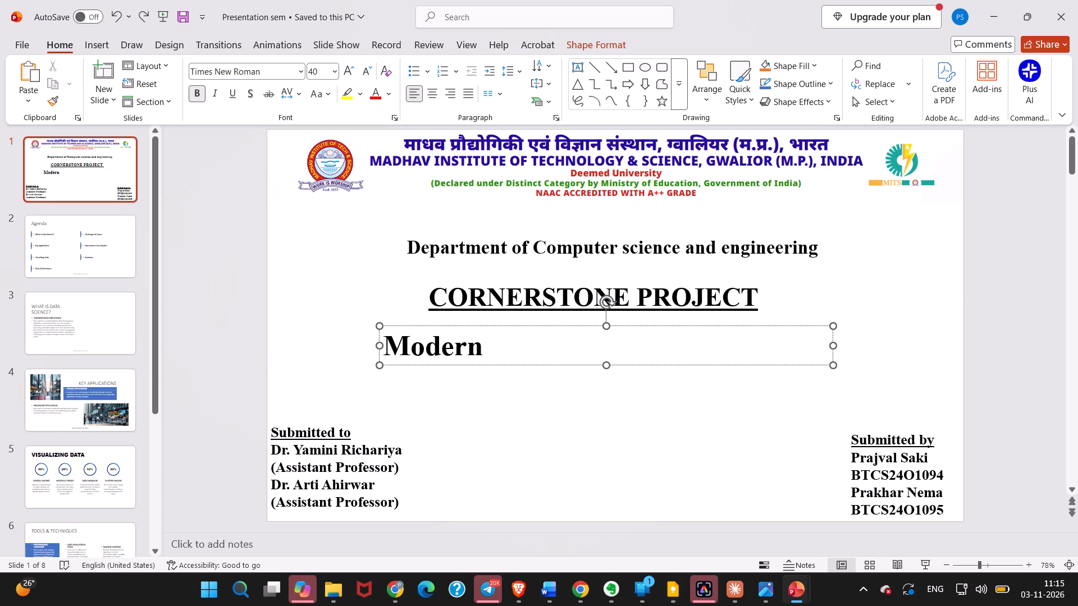
{"action": "key", "text": "shift+m"}
{"action": "type", "text": "ulti"}
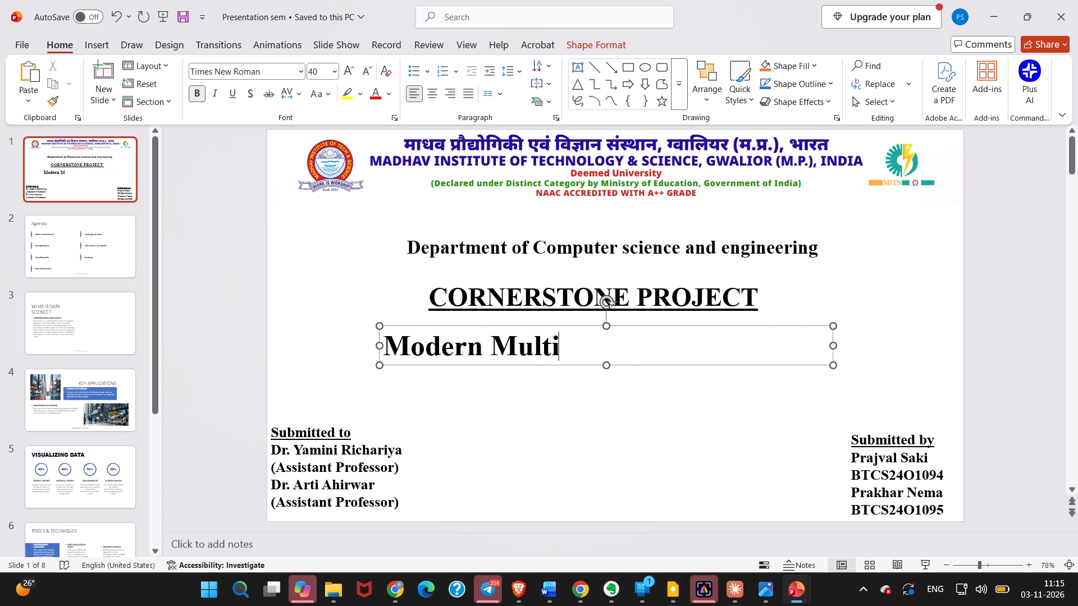
{"action": "type", "text": "-Ai"}
{"action": "key", "text": "BackSpace"}
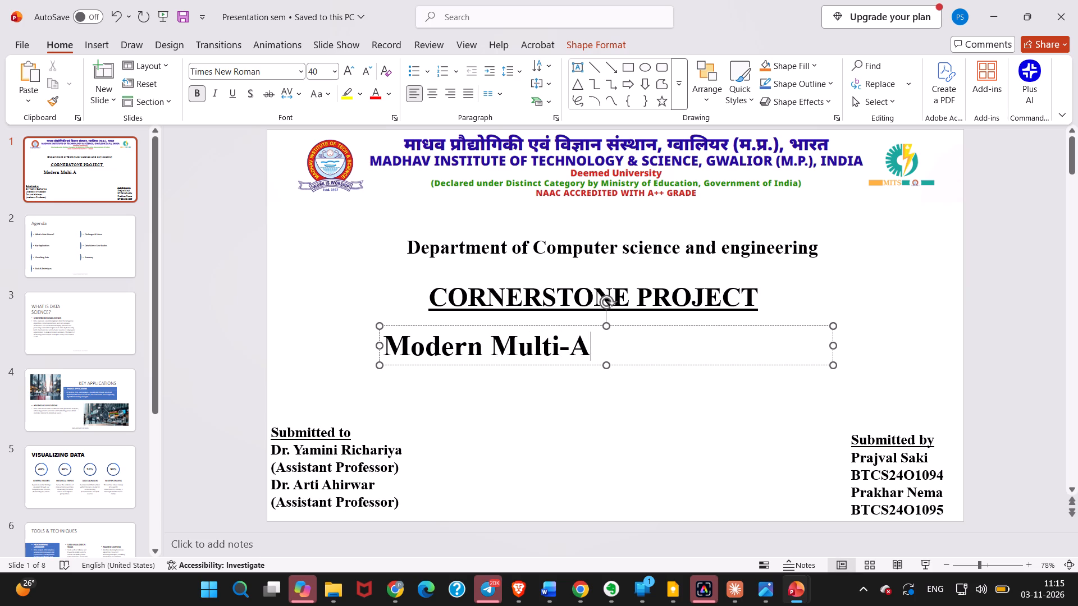
{"action": "type", "text": "i Hu"}
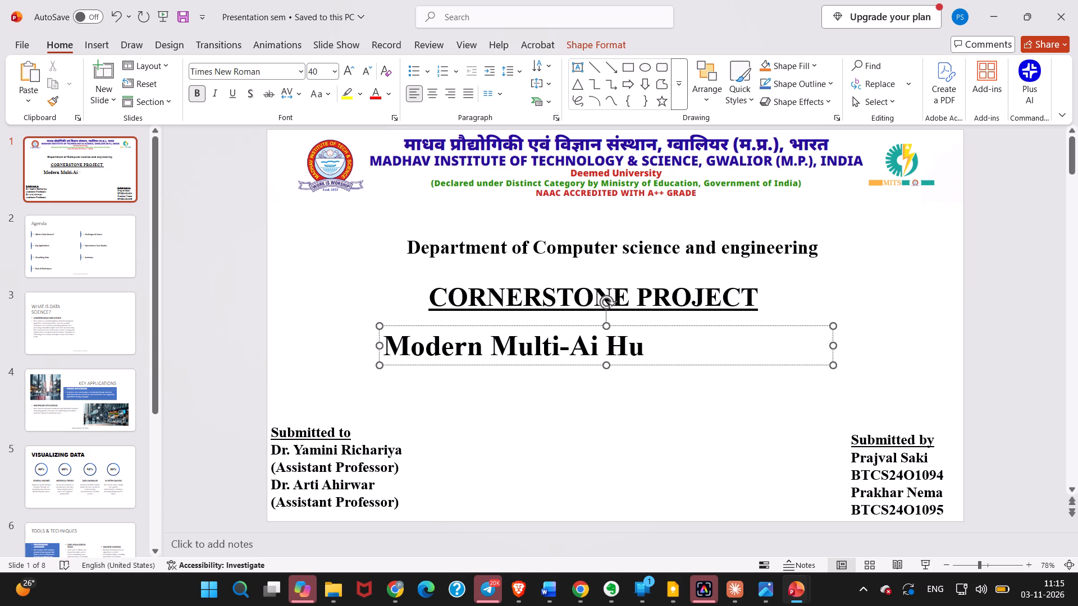
{"action": "type", "text": "b"}
{"action": "key", "text": "space"}
{"action": "type", "text": "Workspace"}
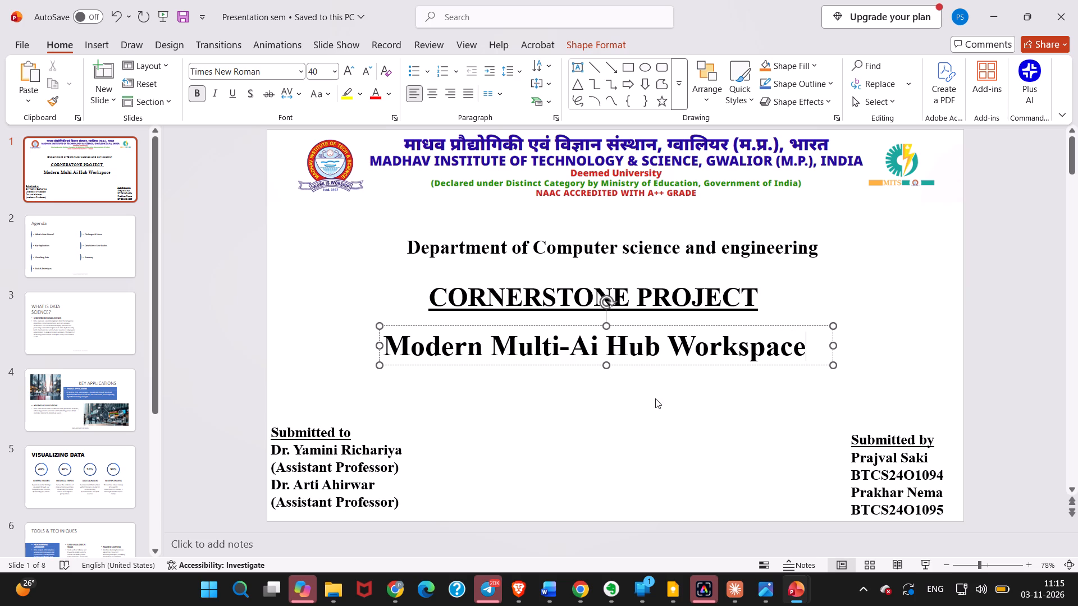
Delete the word Modern from the start of the project title on slide 1.
{"action": "left_click", "coordinate": [482, 351]}
{"action": "key", "text": "BackSpace"}
{"action": "key", "text": "BackSpace"}
{"action": "key", "text": "BackSpace"}
{"action": "key", "text": "BackSpace"}
{"action": "key", "text": "BackSpace"}
{"action": "key", "text": "BackSpace"}
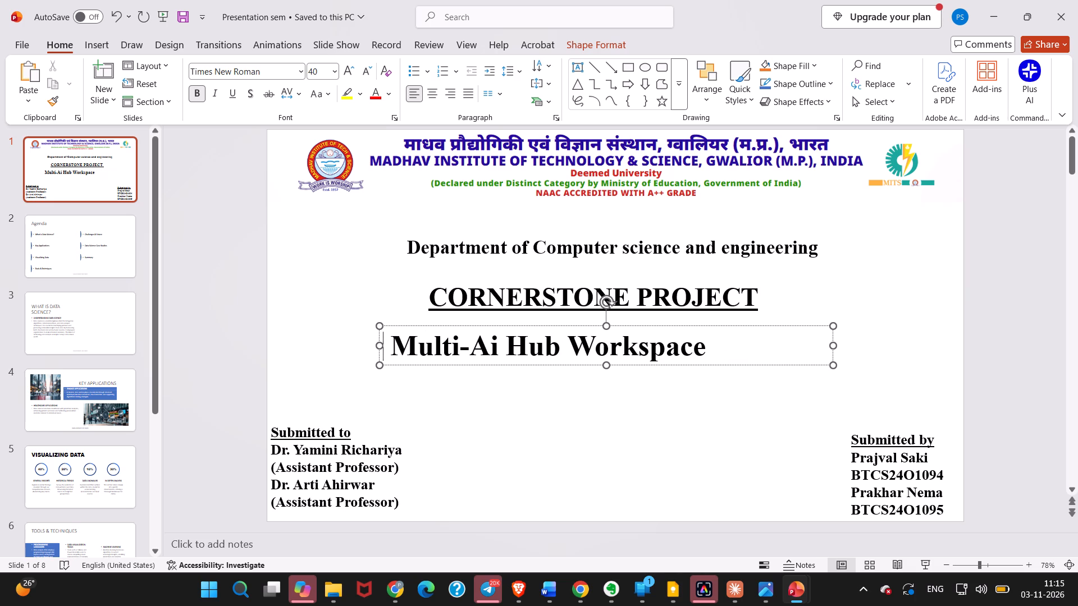
Shift the Multi-Ai Hub Workspace title box sideways so its text is centred beneath the CORNERSTONE PROJECT heading.
{"action": "left_click", "coordinate": [542, 347]}
{"action": "left_click_drag", "start_coordinate": [562, 365], "coordinate": [597, 365]}
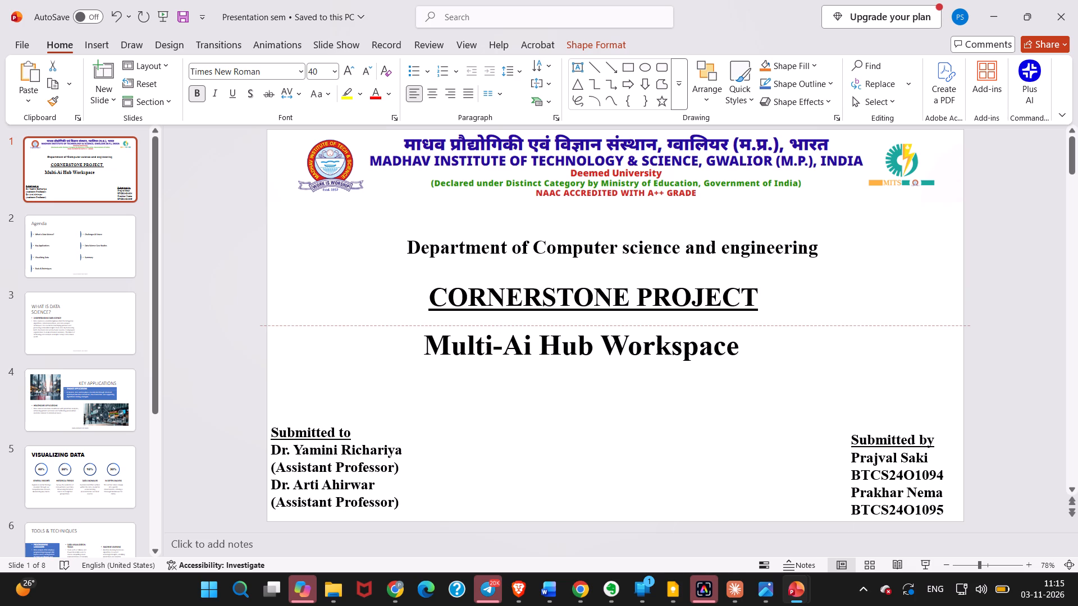
{"action": "left_click_drag", "start_coordinate": [597, 365], "coordinate": [611, 366]}
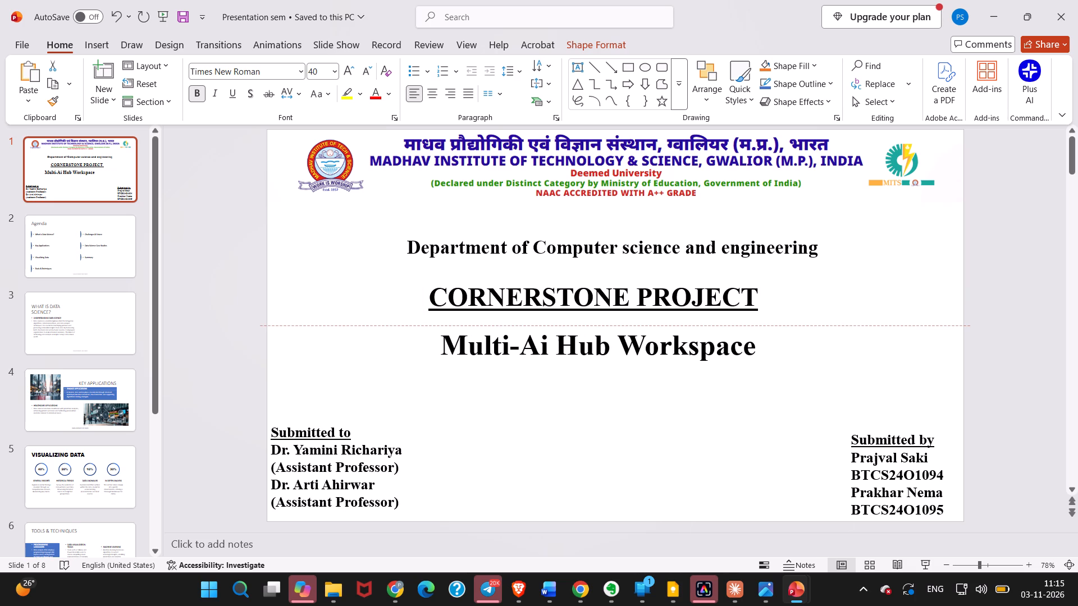
{"action": "left_click_drag", "start_coordinate": [611, 366], "coordinate": [611, 364]}
{"action": "left_click", "coordinate": [602, 417]}
{"action": "left_click", "coordinate": [602, 418]}
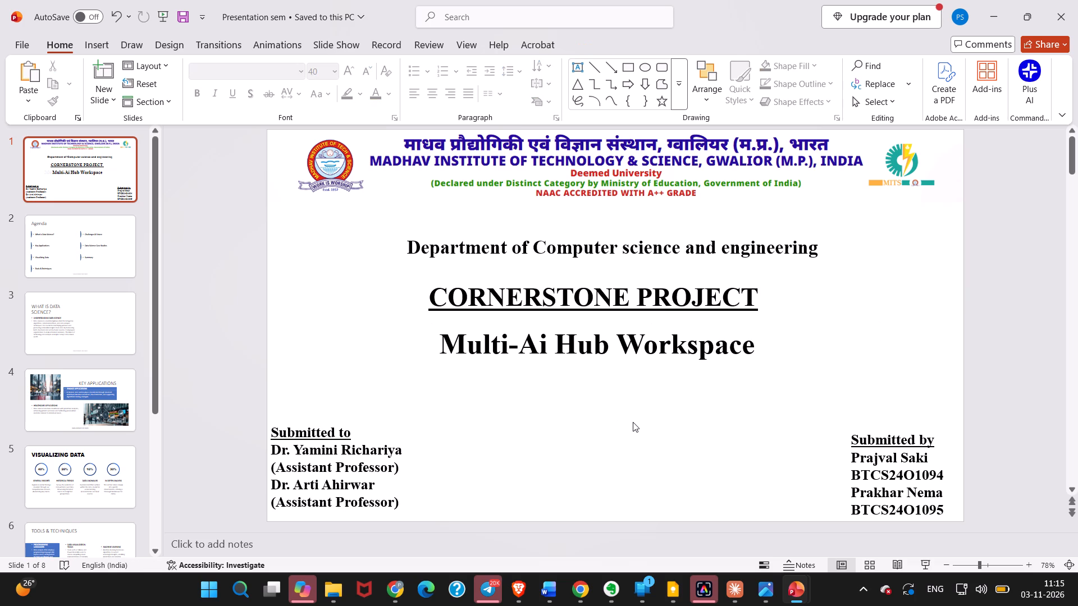
Move the CORNERSTONE PROJECT heading slightly upward, closer to the department line, keeping it centred above the project title.
{"action": "left_click", "coordinate": [635, 352]}
{"action": "left_click", "coordinate": [591, 297]}
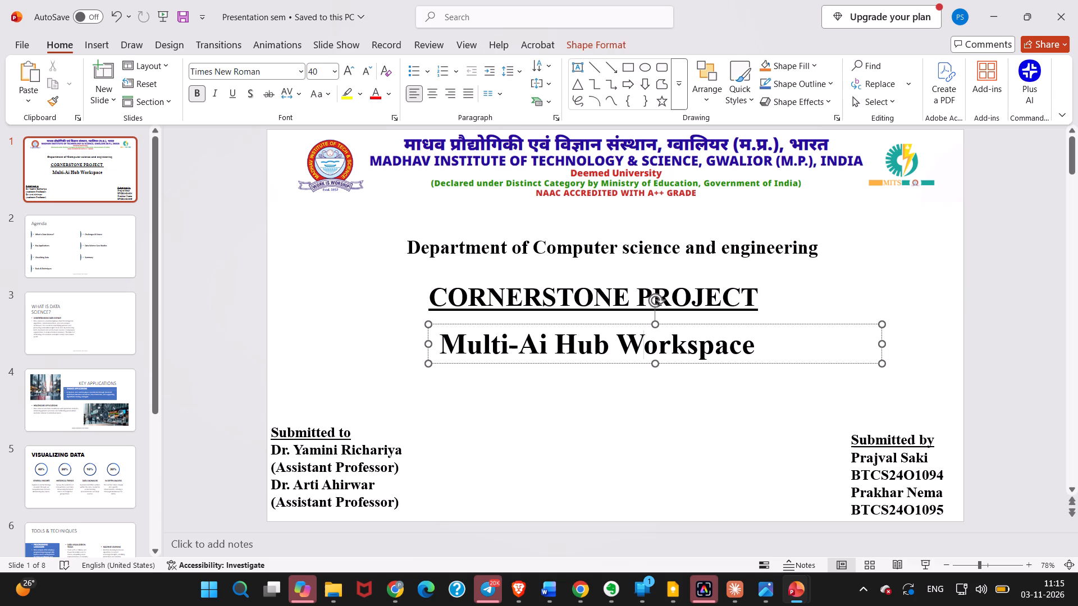
{"action": "left_click_drag", "start_coordinate": [628, 313], "coordinate": [636, 302]}
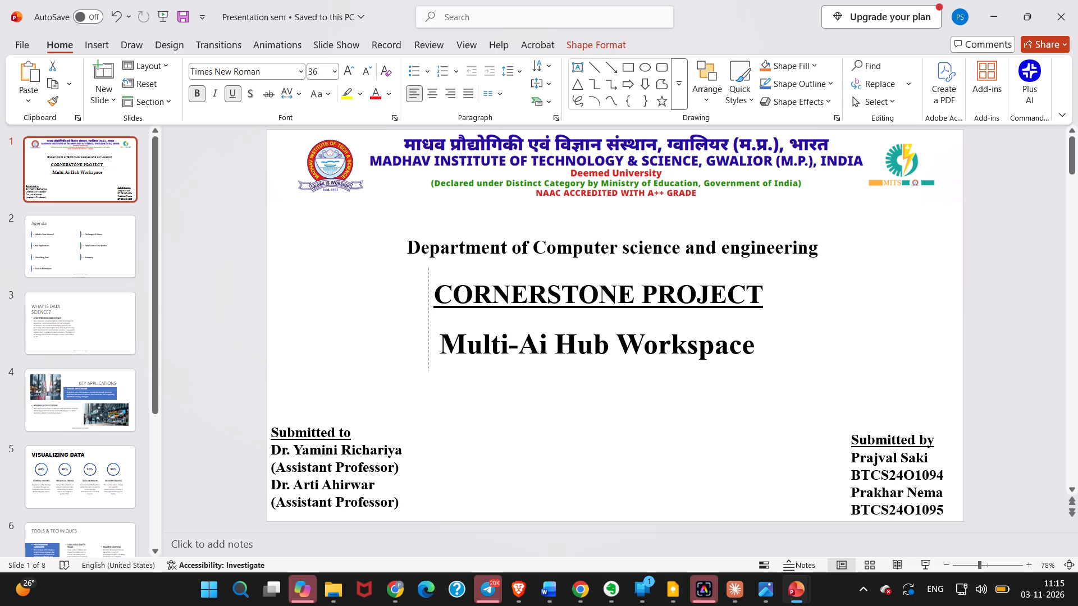
{"action": "left_click_drag", "start_coordinate": [636, 302], "coordinate": [636, 301]}
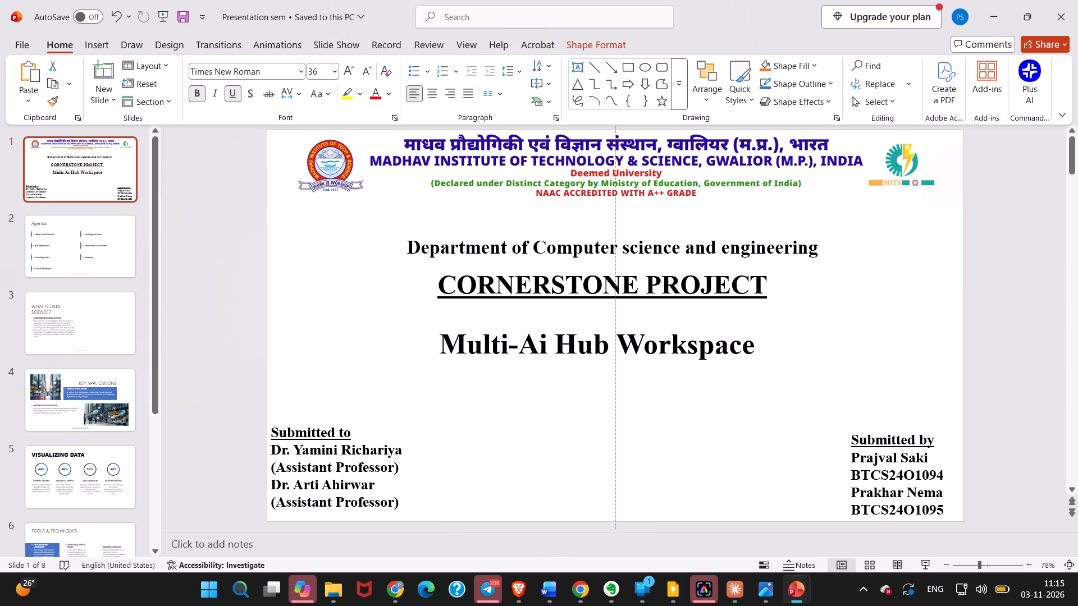
{"action": "left_click_drag", "start_coordinate": [636, 301], "coordinate": [634, 302]}
{"action": "left_click", "coordinate": [708, 493]}
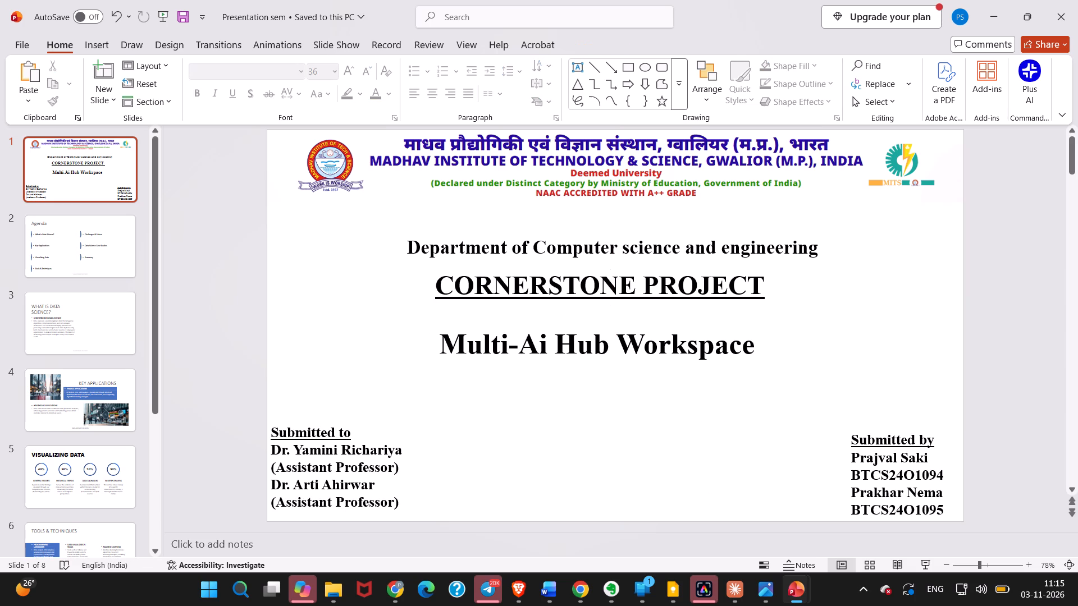
Nudge the "Submitted to" text box slightly up and inward from the slide's edge.
{"action": "left_click", "coordinate": [403, 484]}
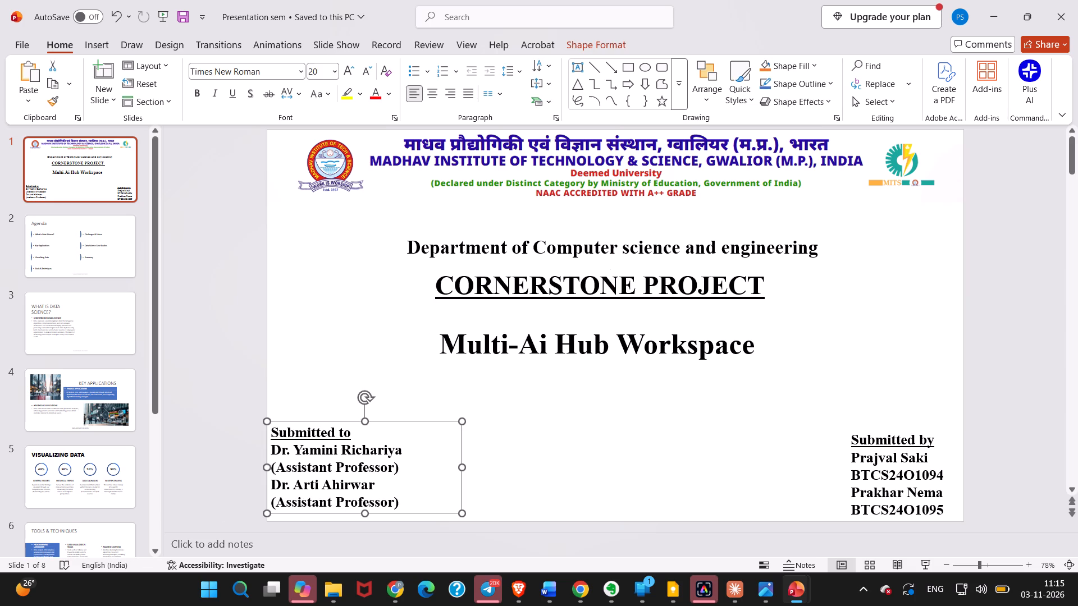
{"action": "left_click_drag", "start_coordinate": [416, 496], "coordinate": [424, 491]}
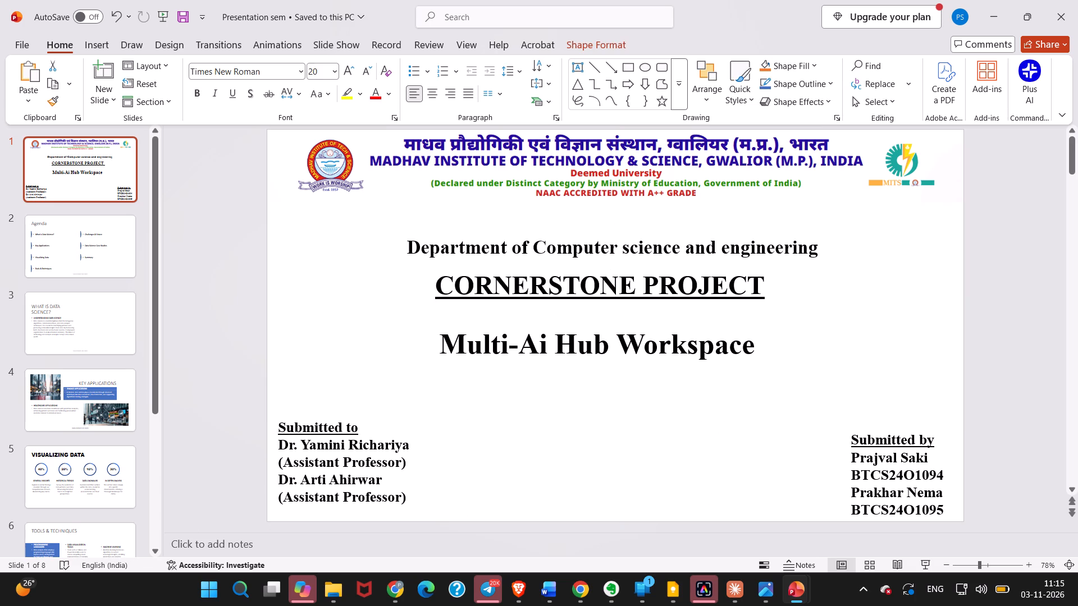
{"action": "left_click_drag", "start_coordinate": [424, 491], "coordinate": [426, 491]}
Move the "Submitted by" text box up and inward, away from the slide's bottom corner.
{"action": "left_click", "coordinate": [916, 490]}
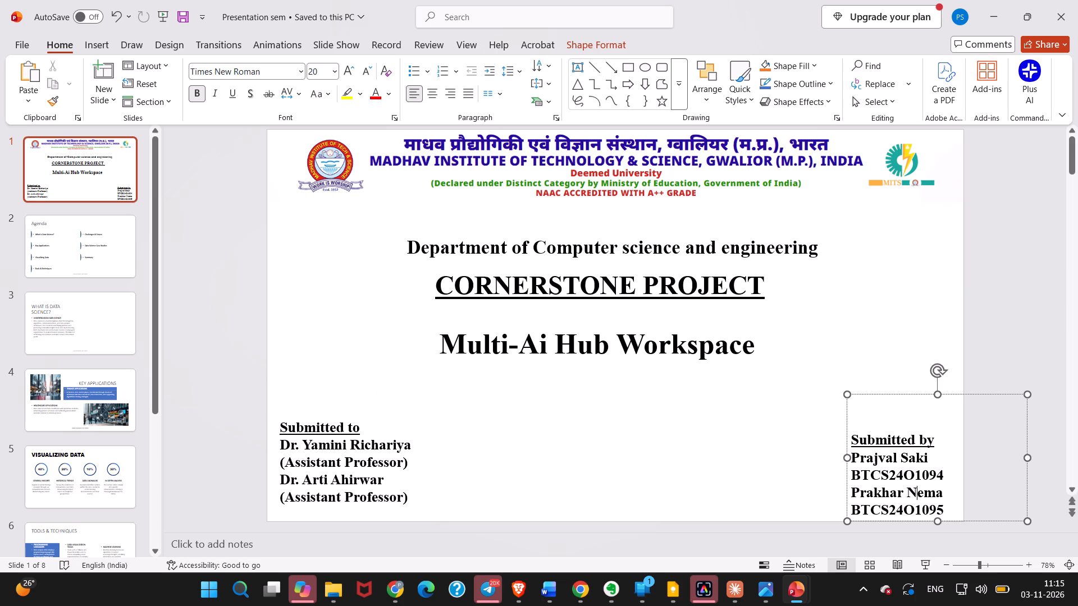
{"action": "left_click_drag", "start_coordinate": [845, 509], "coordinate": [844, 508]}
{"action": "left_click_drag", "start_coordinate": [844, 508], "coordinate": [828, 487]}
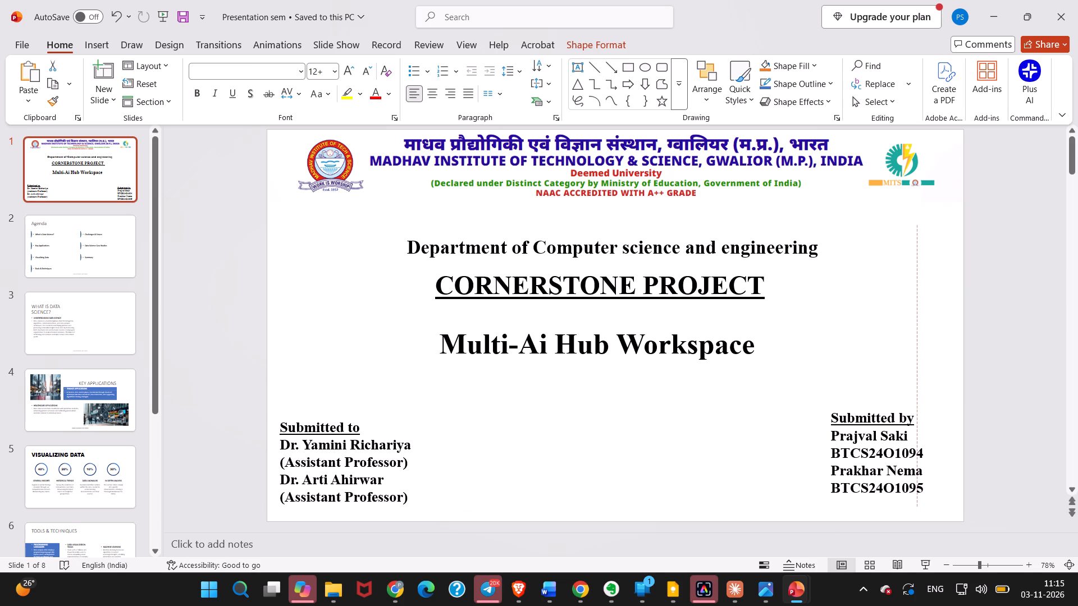
{"action": "left_click_drag", "start_coordinate": [828, 487], "coordinate": [830, 487]}
{"action": "left_click", "coordinate": [758, 458]}
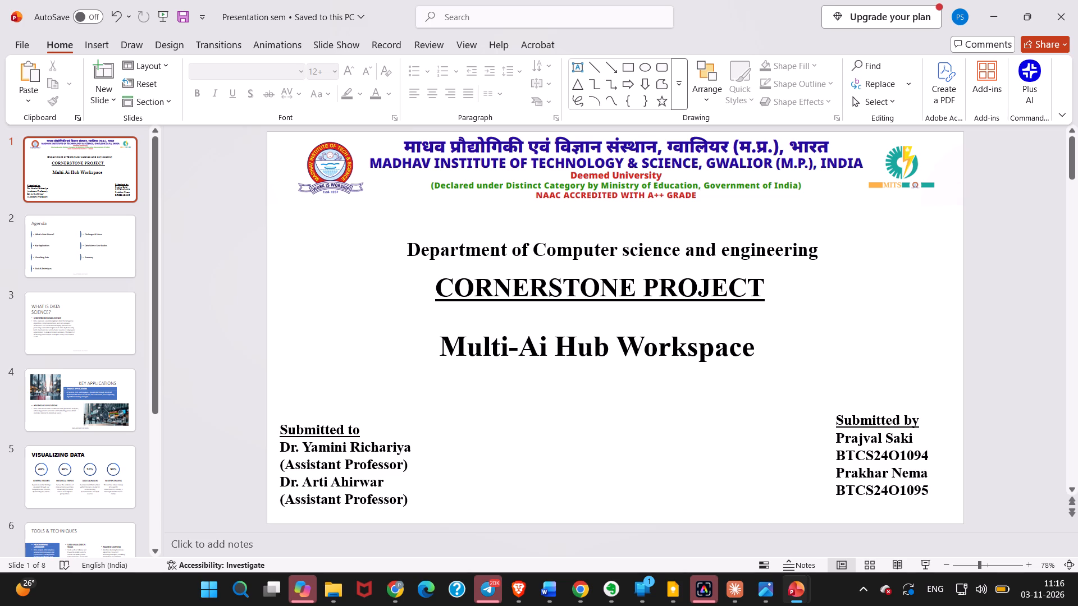
Replace the second student's name under "Submitted by" with the new project partner's full name.
{"action": "left_click", "coordinate": [922, 475]}
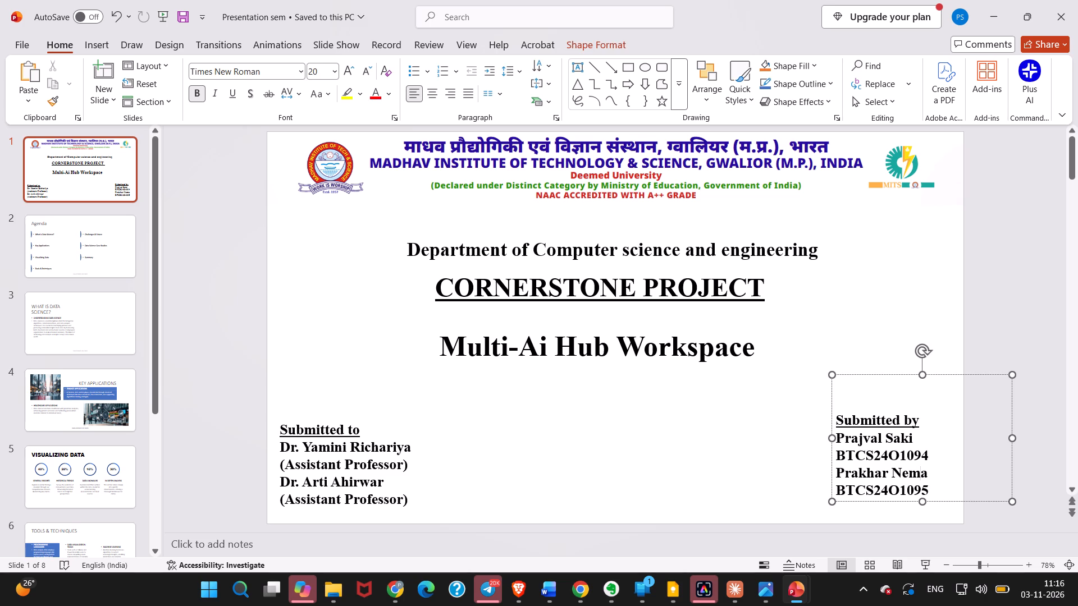
{"action": "key", "text": "Right"}
{"action": "key", "text": "BackSpace"}
{"action": "key", "text": "BackSpace"}
{"action": "key", "text": "BackSpace"}
{"action": "key", "text": "BackSpace"}
{"action": "key", "text": "BackSpace"}
{"action": "key", "text": "BackSpace"}
{"action": "key", "text": "BackSpace"}
{"action": "key", "text": "BackSpace"}
{"action": "key", "text": "BackSpace"}
{"action": "key", "text": "BackSpace"}
{"action": "key", "text": "BackSpace"}
{"action": "key", "text": "BackSpace"}
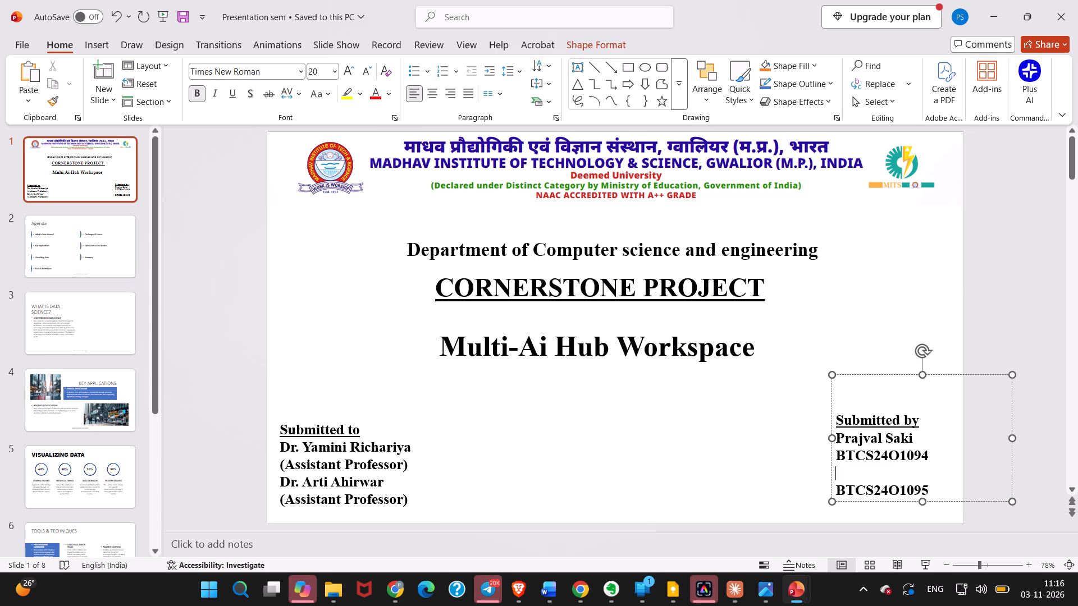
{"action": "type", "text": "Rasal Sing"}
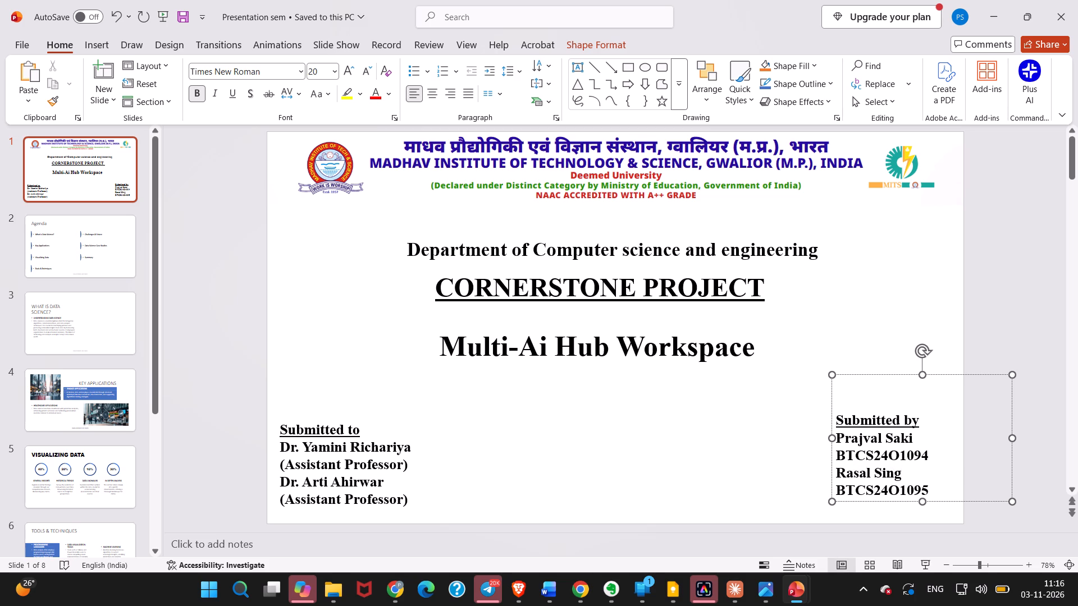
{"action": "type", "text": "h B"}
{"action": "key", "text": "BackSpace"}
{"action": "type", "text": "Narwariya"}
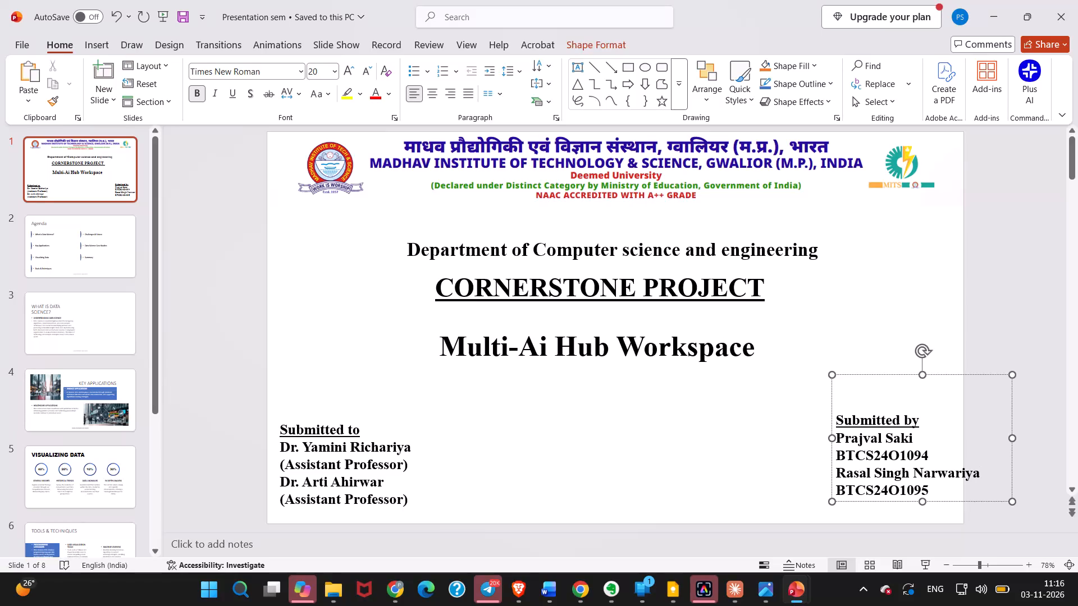
Remove the middle name and the extra space from the second student's name under Submitted by.
{"action": "left_click", "coordinate": [907, 475]}
{"action": "key", "text": "BackSpace"}
{"action": "key", "text": "BackSpace"}
{"action": "key", "text": "BackSpace"}
{"action": "key", "text": "BackSpace"}
{"action": "key", "text": "BackSpace"}
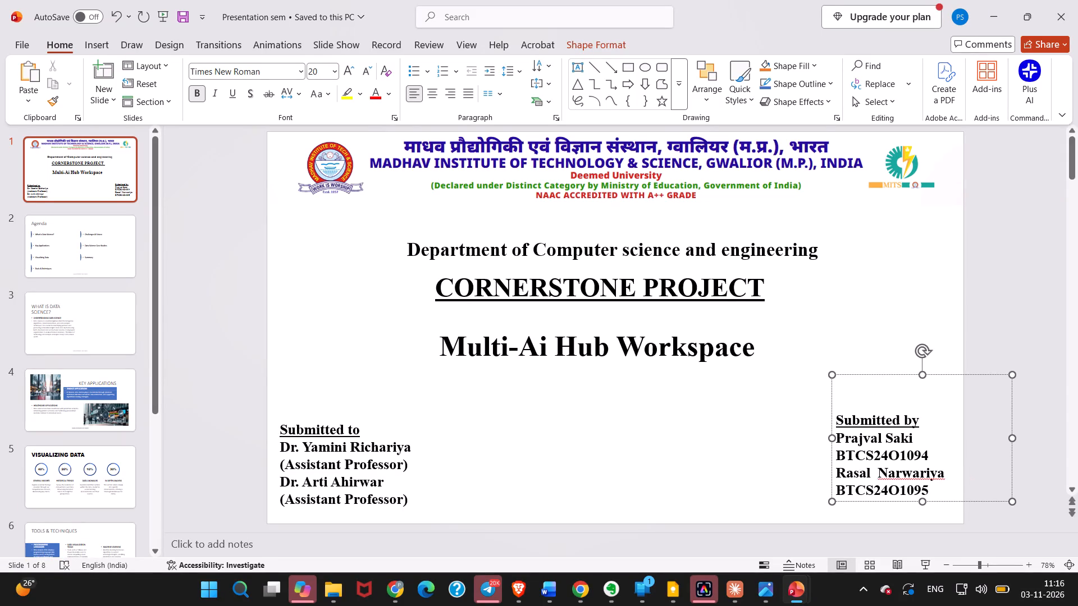
{"action": "key", "text": "Right"}
{"action": "key", "text": "BackSpace"}
Replace the ending of the second student's enrolment number under Submitted by with the correct digits.
{"action": "left_click", "coordinate": [949, 491]}
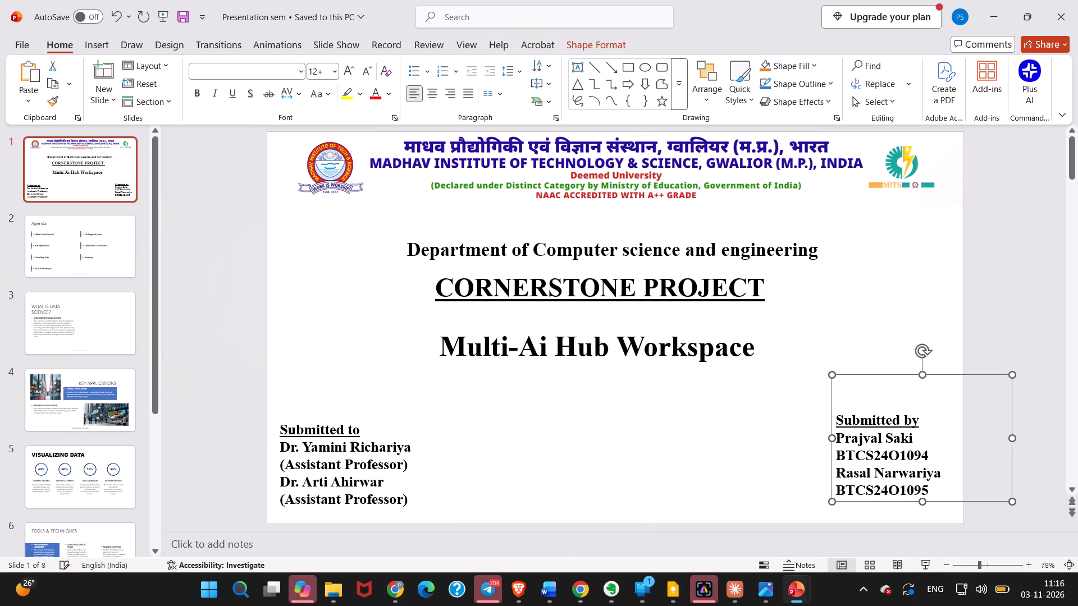
{"action": "left_click", "coordinate": [926, 489]}
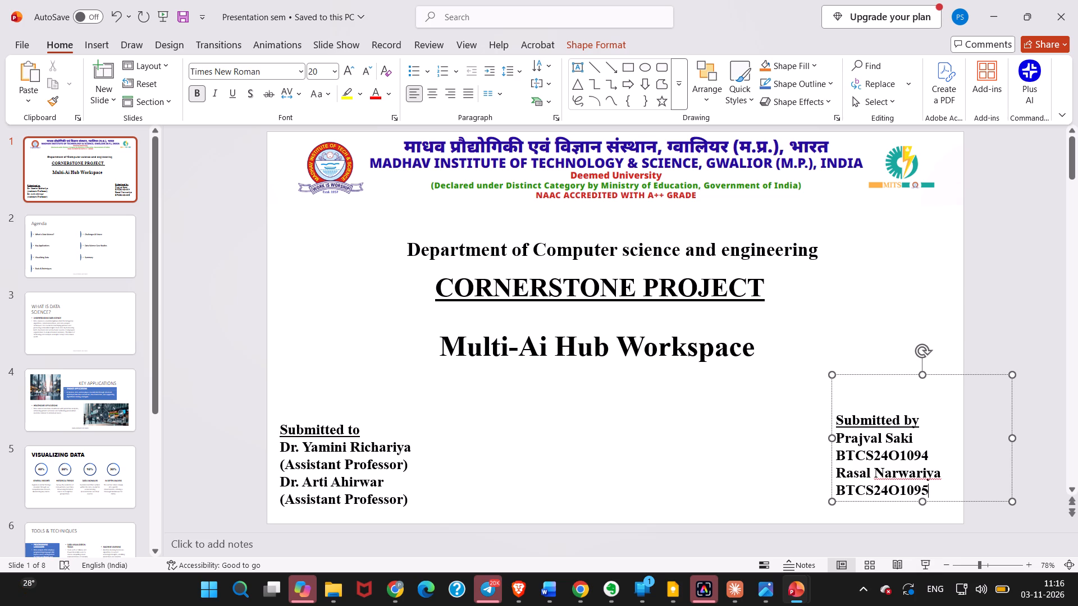
{"action": "key", "text": "BackSpace"}
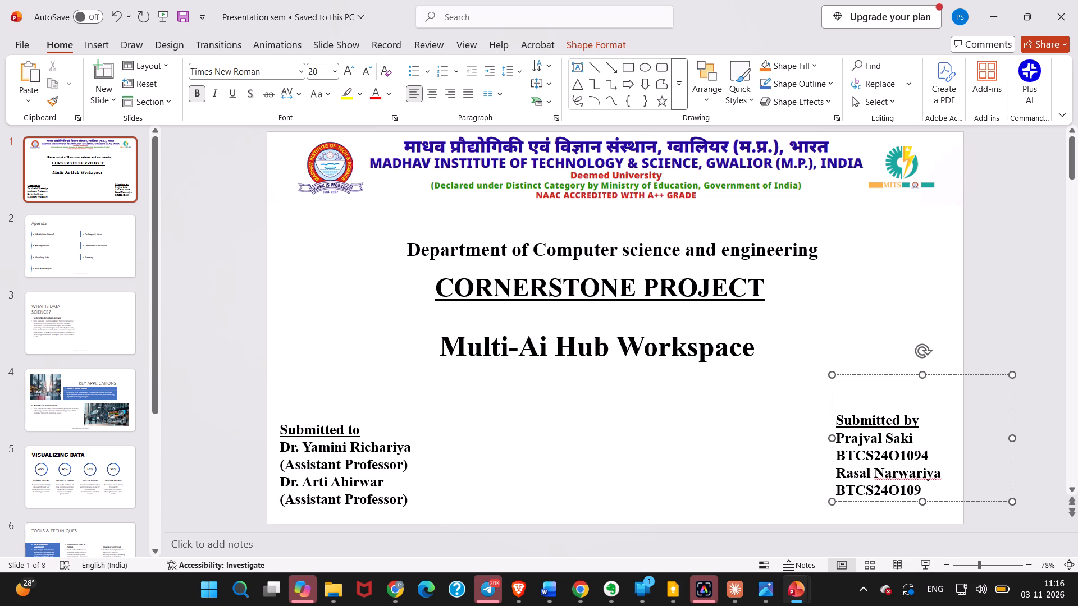
{"action": "key", "text": "BackSpace"}
{"action": "key", "text": "BackSpace"}
{"action": "type", "text": "10"}
{"action": "key", "text": "6"}
Replace the first faculty member's name under Submitted to with the new supervisor's name, keeping the Dr. title.
{"action": "left_click", "coordinate": [745, 402]}
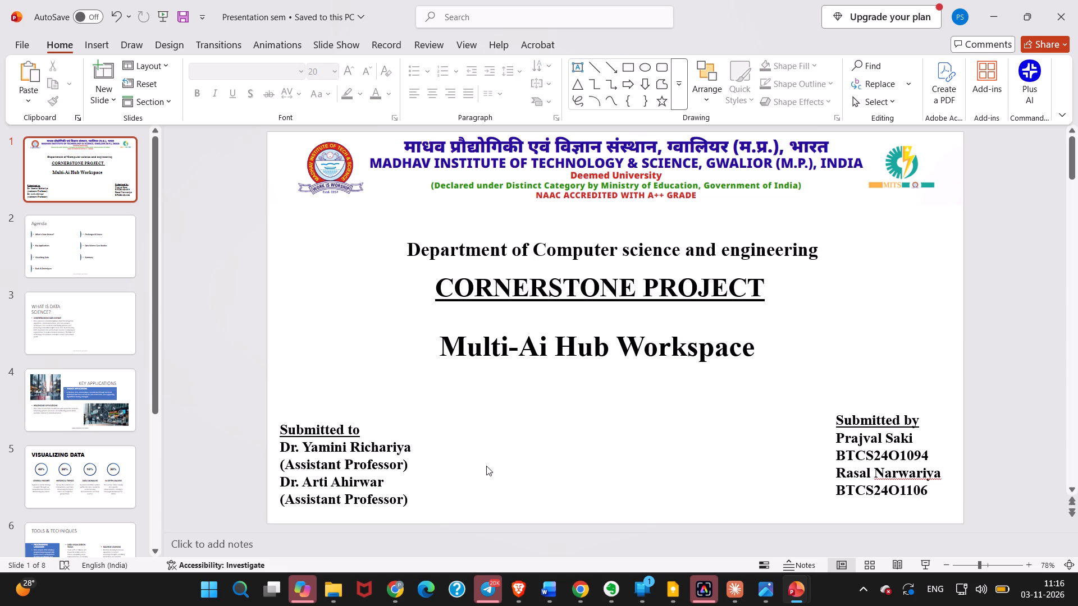
{"action": "left_click", "coordinate": [405, 451]}
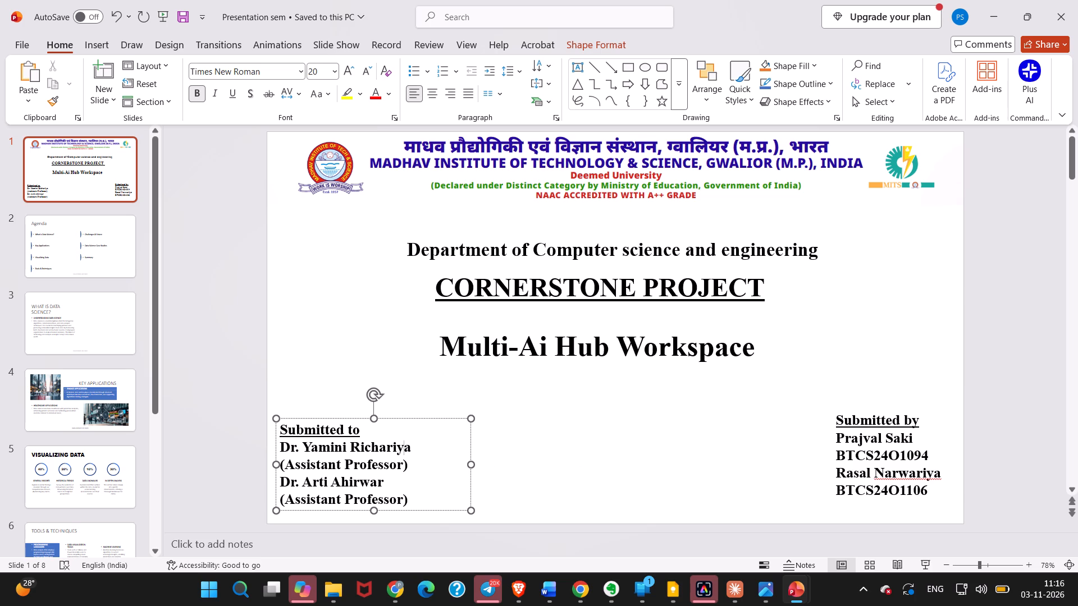
{"action": "key", "text": "Right"}
{"action": "key", "text": "BackSpace"}
{"action": "key", "text": "BackSpace"}
{"action": "key", "text": "BackSpace"}
{"action": "key", "text": "BackSpace"}
{"action": "key", "text": "BackSpace"}
{"action": "key", "text": "BackSpace"}
{"action": "key", "text": "BackSpace"}
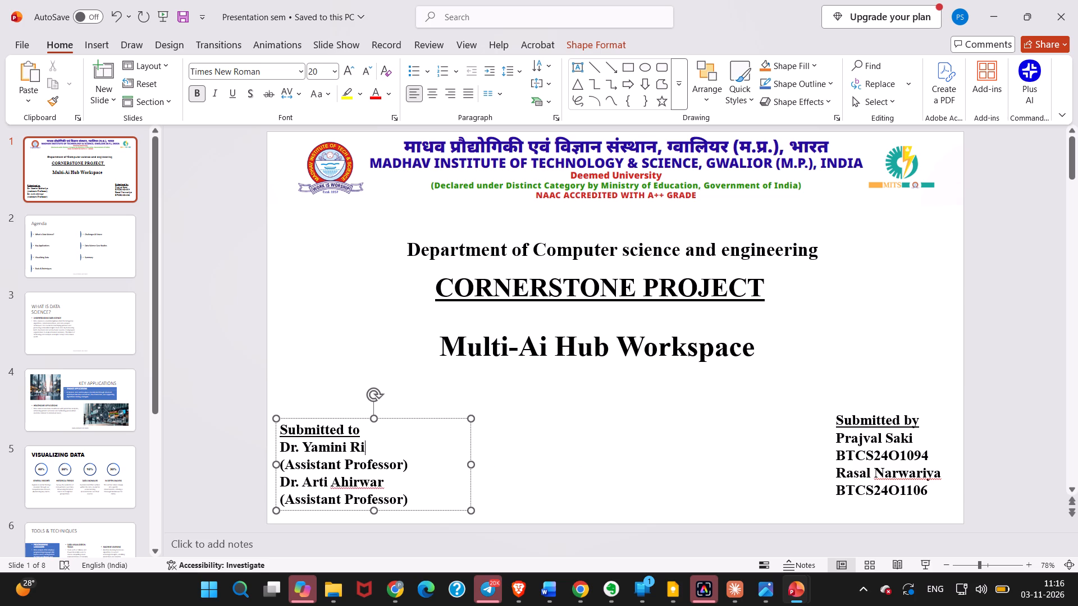
{"action": "key", "text": "BackSpace"}
{"action": "key", "text": "BackSpace"}
{"action": "key", "text": "BackSpace"}
{"action": "key", "text": "BackSpace"}
{"action": "key", "text": "BackSpace"}
{"action": "key", "text": "BackSpace"}
{"action": "key", "text": "BackSpace"}
{"action": "key", "text": "BackSpace"}
{"action": "key", "text": "BackSpace"}
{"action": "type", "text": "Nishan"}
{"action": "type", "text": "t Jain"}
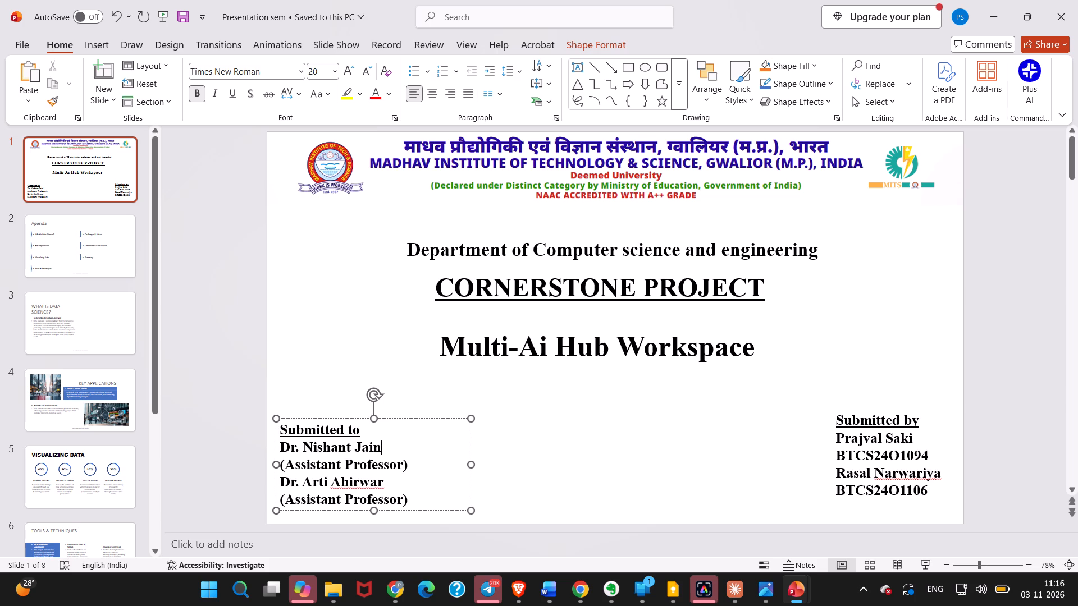
Replace the second faculty member's name under Submitted to with the new supervisor's name, keeping the Dr. title.
{"action": "left_click", "coordinate": [385, 481]}
{"action": "key", "text": "BackSpace"}
{"action": "key", "text": "BackSpace"}
{"action": "key", "text": "BackSpace"}
{"action": "key", "text": "BackSpace"}
{"action": "key", "text": "BackSpace"}
{"action": "key", "text": "BackSpace"}
{"action": "key", "text": "BackSpace"}
{"action": "key", "text": "BackSpace"}
{"action": "key", "text": "BackSpace"}
{"action": "key", "text": "BackSpace"}
{"action": "key", "text": "BackSpace"}
{"action": "key", "text": "BackSpace"}
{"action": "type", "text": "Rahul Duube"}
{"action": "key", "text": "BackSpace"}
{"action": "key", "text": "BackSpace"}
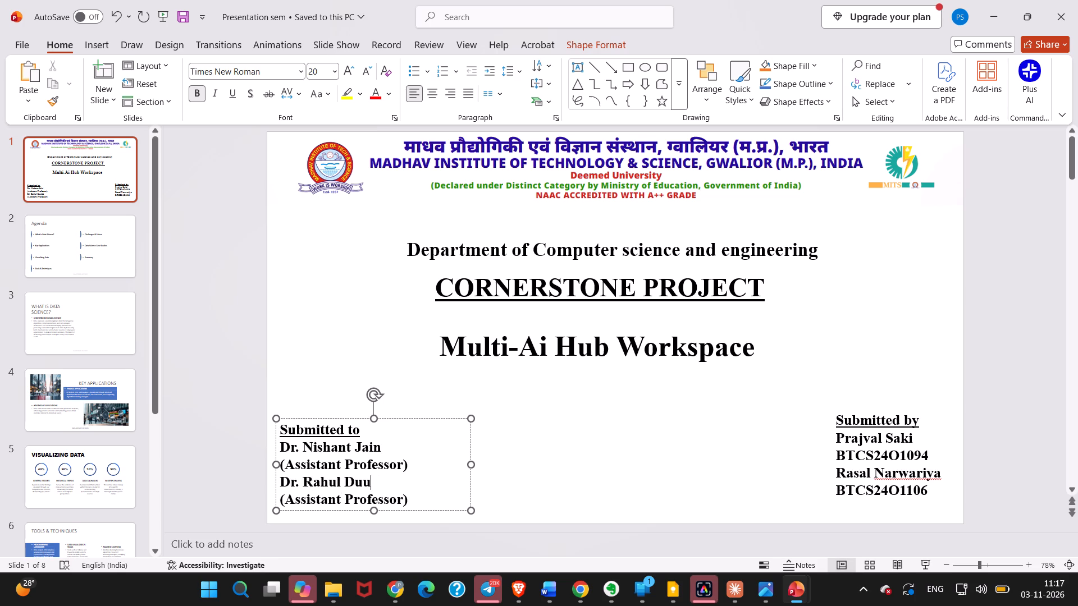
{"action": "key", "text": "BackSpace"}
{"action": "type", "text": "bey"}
Delete the (Assistant Professor) line between the two faculty names under Submitted to, including its line break.
{"action": "left_click", "coordinate": [409, 460]}
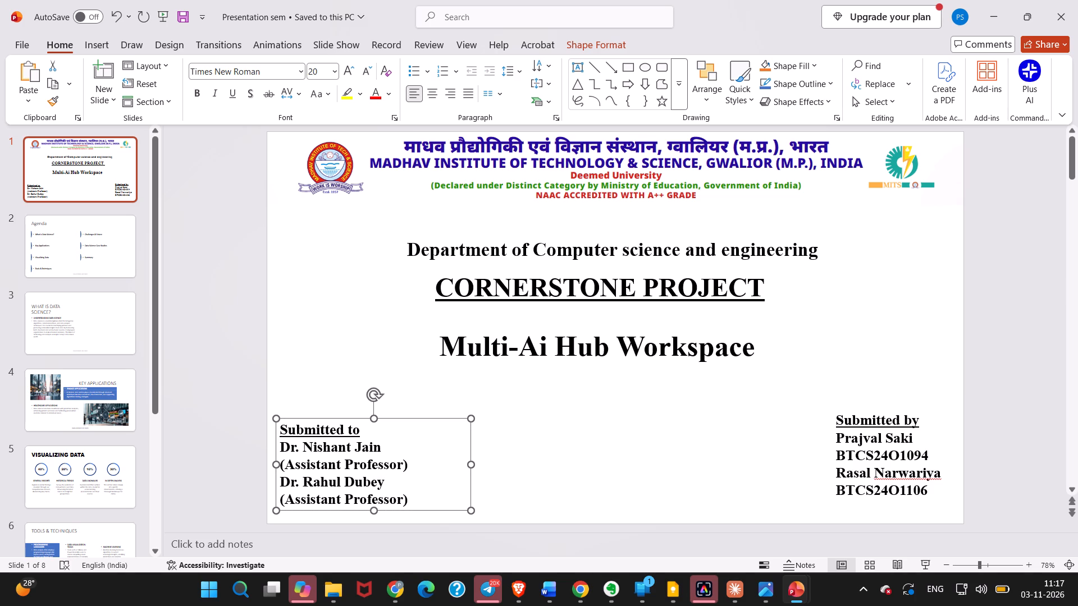
{"action": "left_click", "coordinate": [406, 471]}
{"action": "left_click", "coordinate": [406, 471]}
{"action": "key", "text": "ctrl+BackSpace"}
{"action": "key", "text": "ctrl+BackSpace"}
{"action": "key", "text": "ctrl+BackSpace"}
{"action": "key", "text": "BackSpace"}
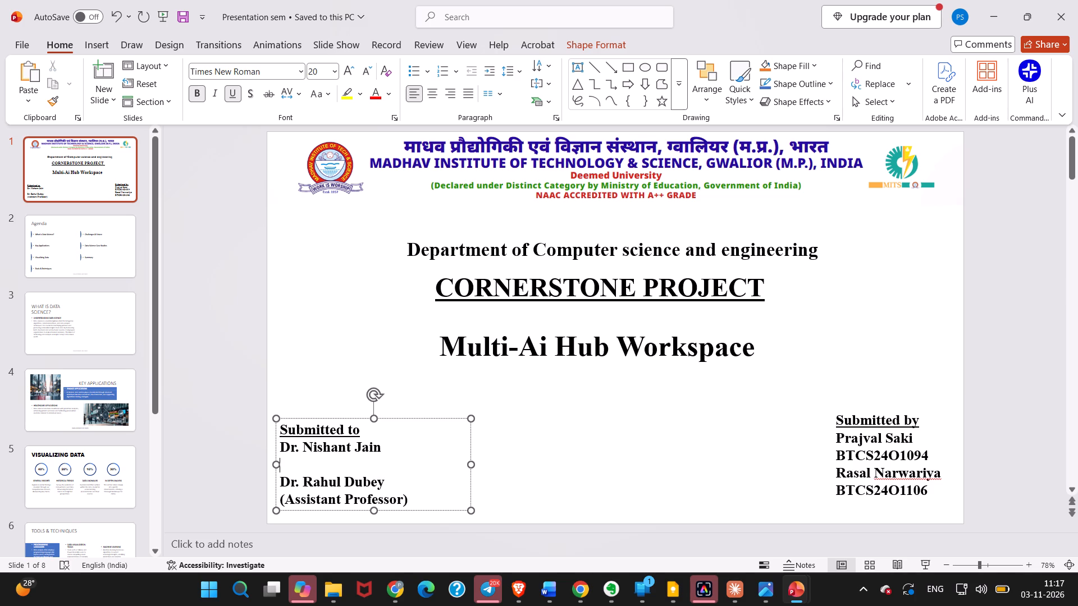
{"action": "key", "text": "BackSpace"}
Replace the remaining (Assistant Professor) line under Submitted to with the third faculty member's name, prefixed with Ms.
{"action": "key", "text": "Down"}
{"action": "key", "text": "Down"}
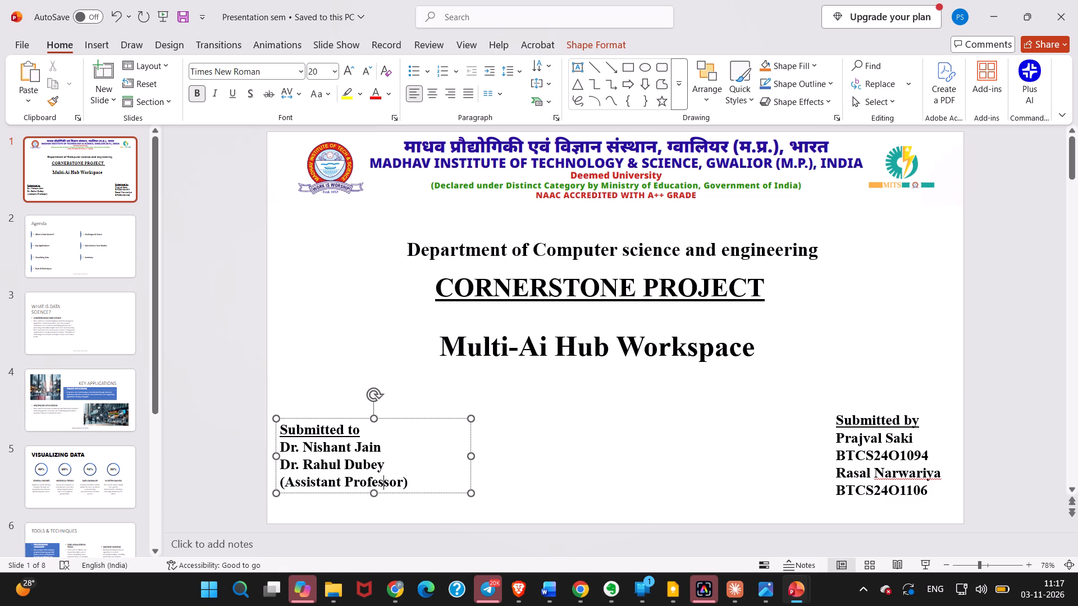
{"action": "key", "text": "End"}
{"action": "key", "text": "ctrl+BackSpace"}
{"action": "key", "text": "ctrl+BackSpace"}
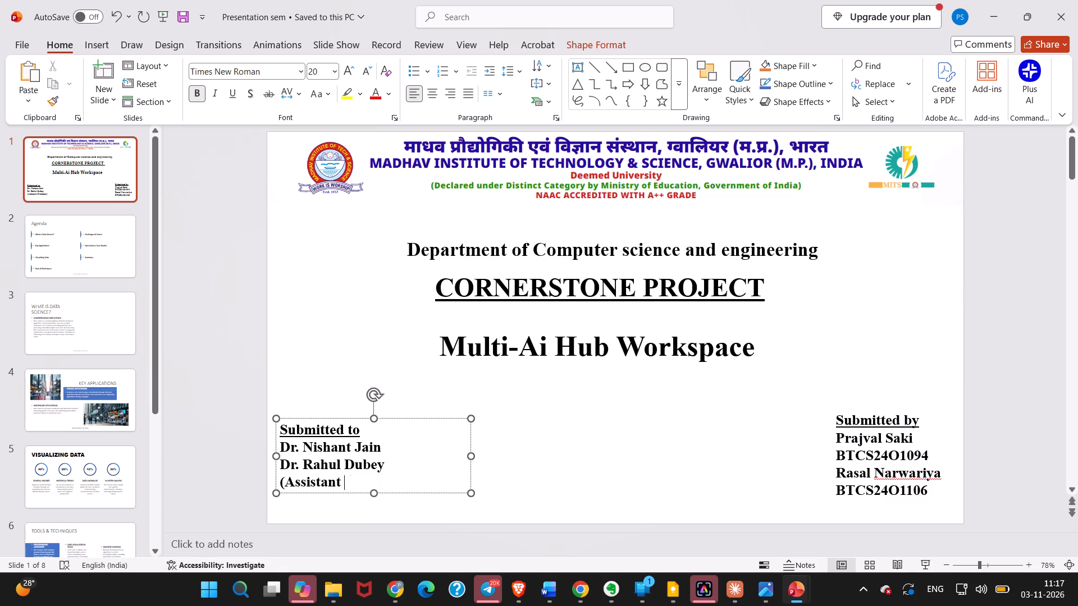
{"action": "key", "text": "ctrl+BackSpace"}
{"action": "key", "text": "BackSpace"}
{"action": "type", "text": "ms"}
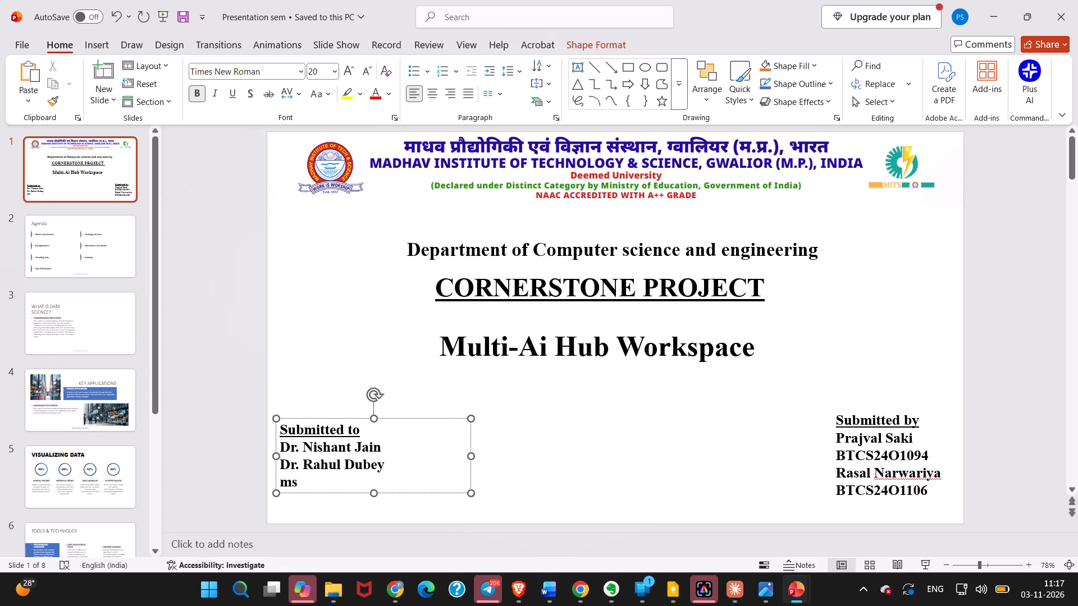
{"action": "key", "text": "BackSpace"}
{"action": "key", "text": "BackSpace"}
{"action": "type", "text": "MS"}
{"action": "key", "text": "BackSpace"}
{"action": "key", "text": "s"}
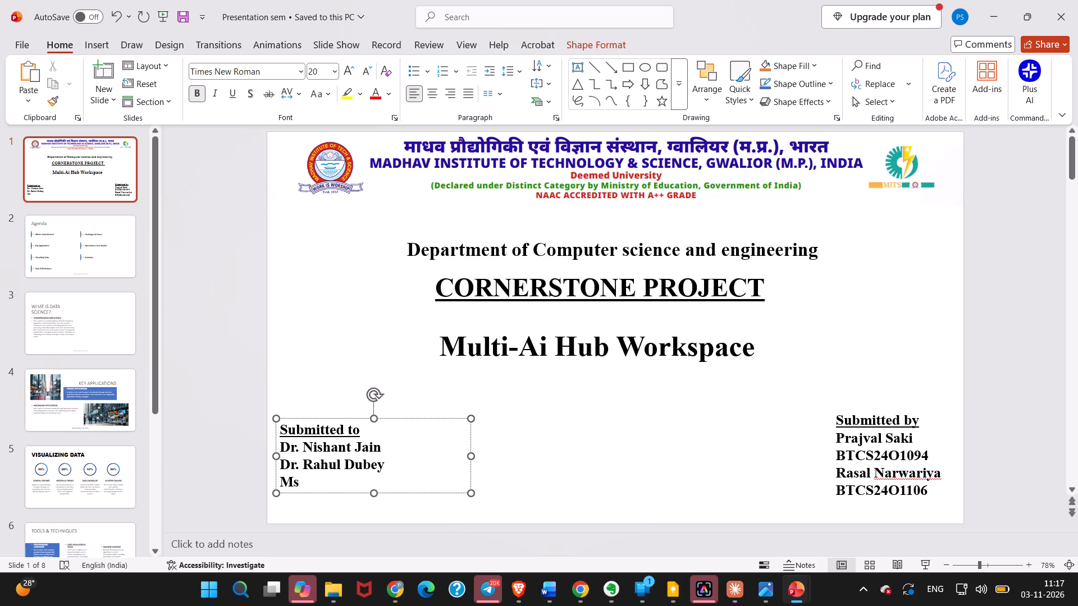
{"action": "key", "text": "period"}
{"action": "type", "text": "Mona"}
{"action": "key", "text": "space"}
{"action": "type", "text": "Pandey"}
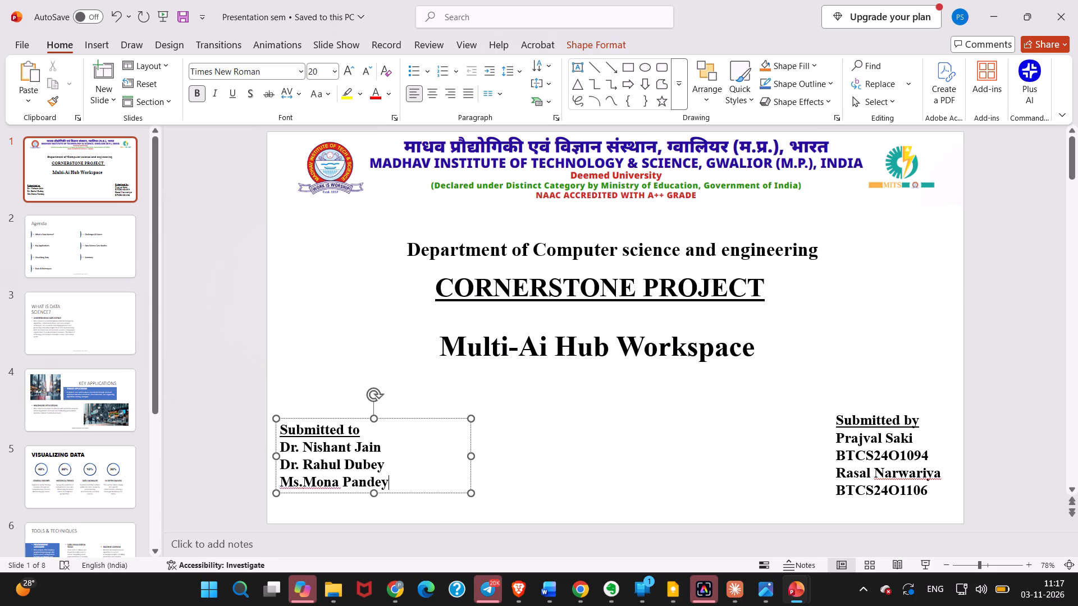
Insert a space between Ms. and the third faculty member's first name under Submitted to.
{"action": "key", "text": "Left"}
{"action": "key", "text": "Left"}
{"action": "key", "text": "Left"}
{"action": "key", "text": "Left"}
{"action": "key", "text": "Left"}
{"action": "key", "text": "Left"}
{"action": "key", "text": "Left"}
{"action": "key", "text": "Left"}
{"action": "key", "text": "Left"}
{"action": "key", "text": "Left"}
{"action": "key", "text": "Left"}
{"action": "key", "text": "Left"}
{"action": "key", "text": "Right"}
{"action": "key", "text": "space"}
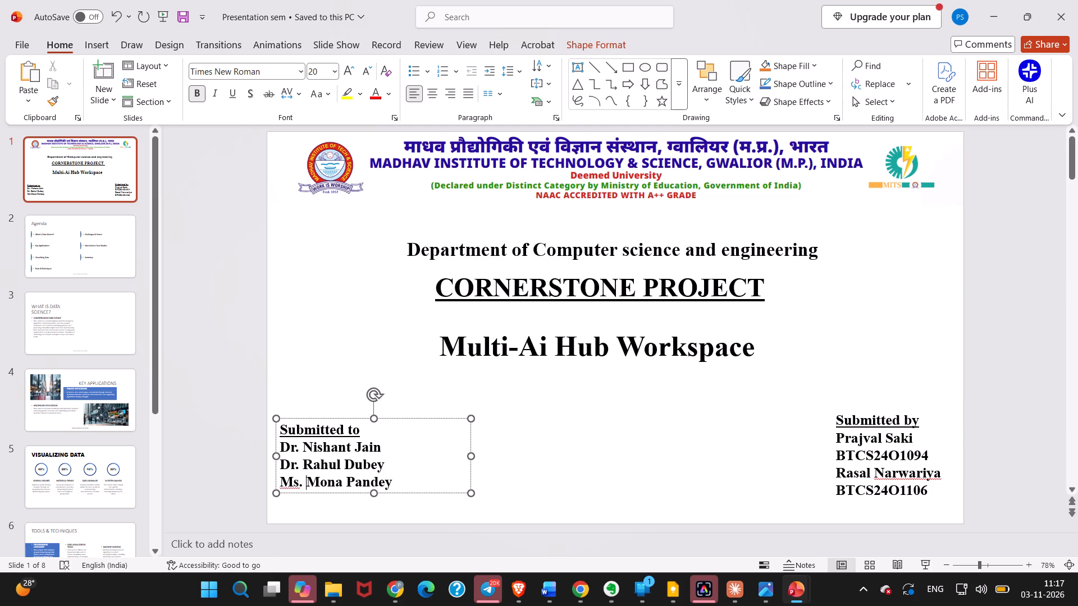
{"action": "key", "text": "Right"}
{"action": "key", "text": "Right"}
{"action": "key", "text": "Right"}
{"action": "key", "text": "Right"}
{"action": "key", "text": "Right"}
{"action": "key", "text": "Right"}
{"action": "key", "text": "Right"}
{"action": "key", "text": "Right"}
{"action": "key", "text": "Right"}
Open slide 2, the Agenda slide.
{"action": "left_click", "coordinate": [72, 246]}
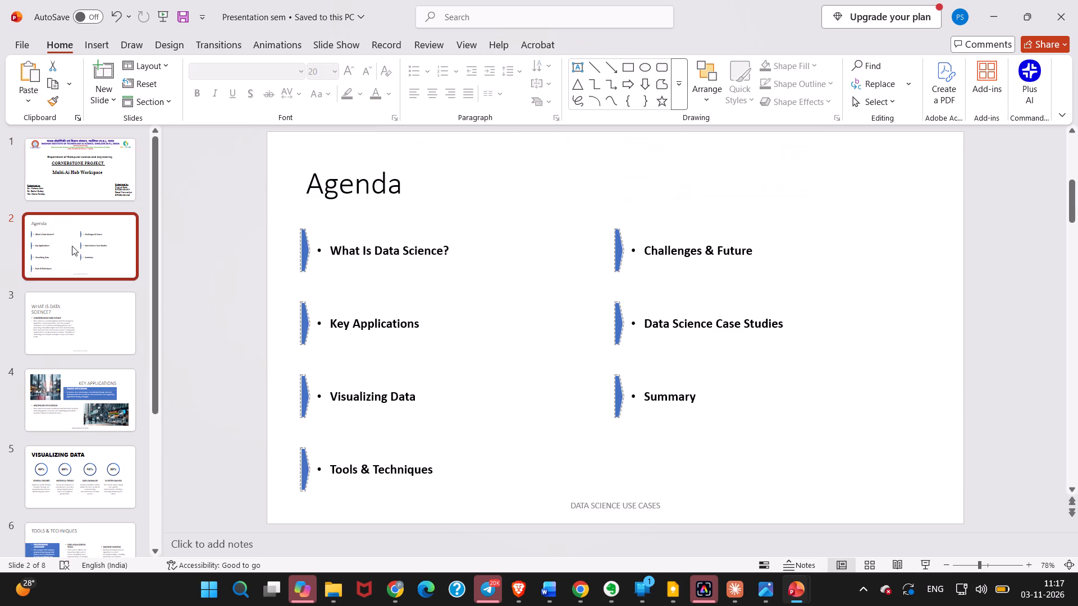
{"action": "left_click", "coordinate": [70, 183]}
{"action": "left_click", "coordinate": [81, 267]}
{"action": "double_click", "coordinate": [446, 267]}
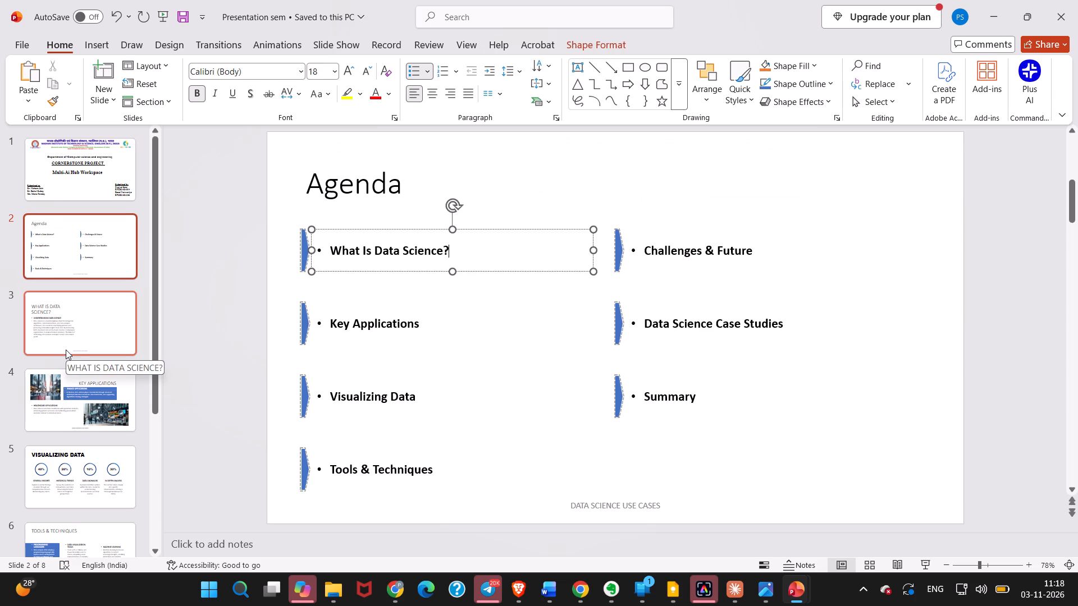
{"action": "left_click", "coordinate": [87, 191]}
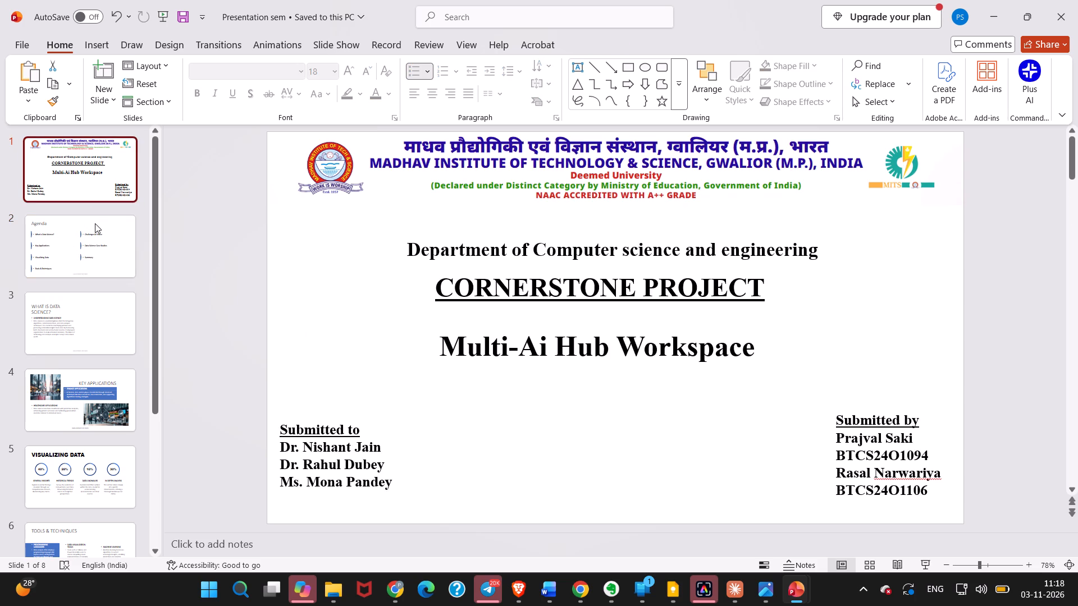
Look through the slides of Presentation sem, comparing the title slide with the Agenda slide and the template slides after it.
{"action": "left_click", "coordinate": [104, 254]}
{"action": "left_click", "coordinate": [101, 315]}
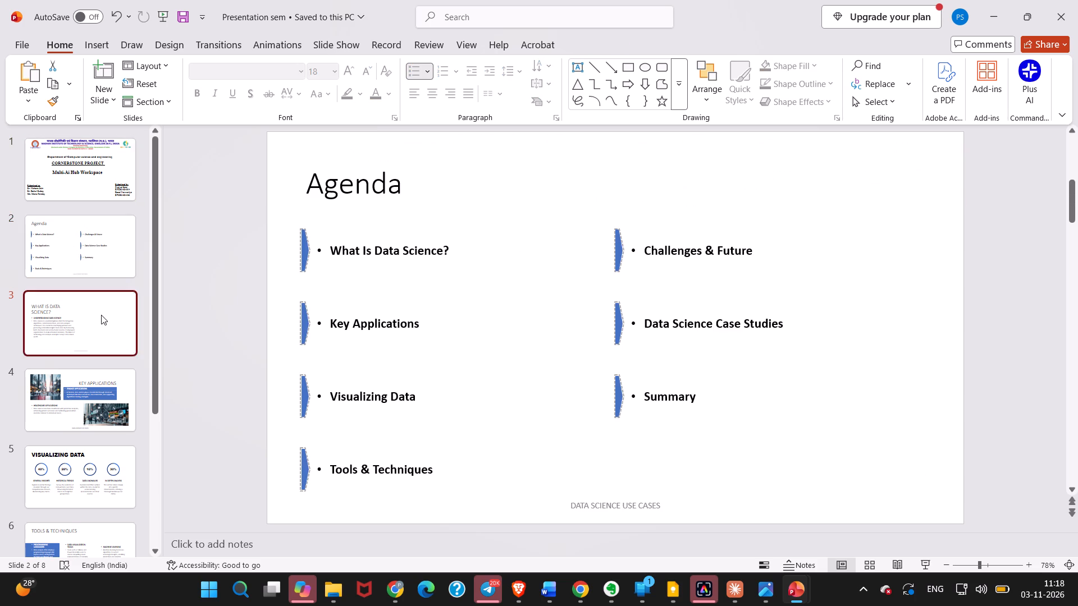
{"action": "scroll", "coordinate": [102, 345], "scroll_direction": "down", "scroll_amount": 2}
{"action": "scroll", "coordinate": [94, 266], "scroll_direction": "up", "scroll_amount": 3}
{"action": "left_click", "coordinate": [84, 201]}
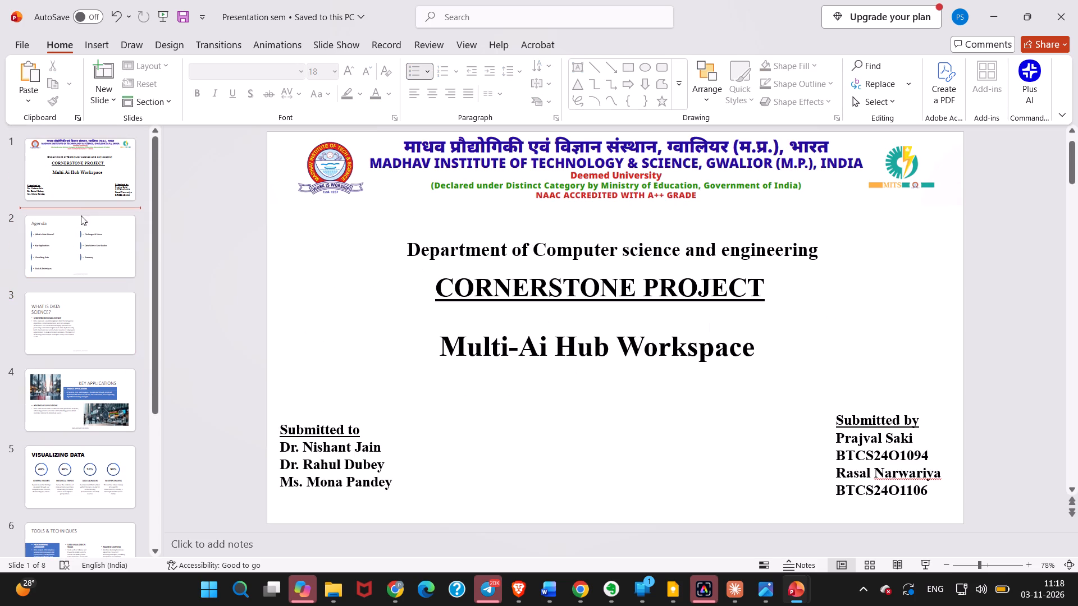
{"action": "left_click", "coordinate": [82, 196]}
{"action": "left_click", "coordinate": [88, 247]}
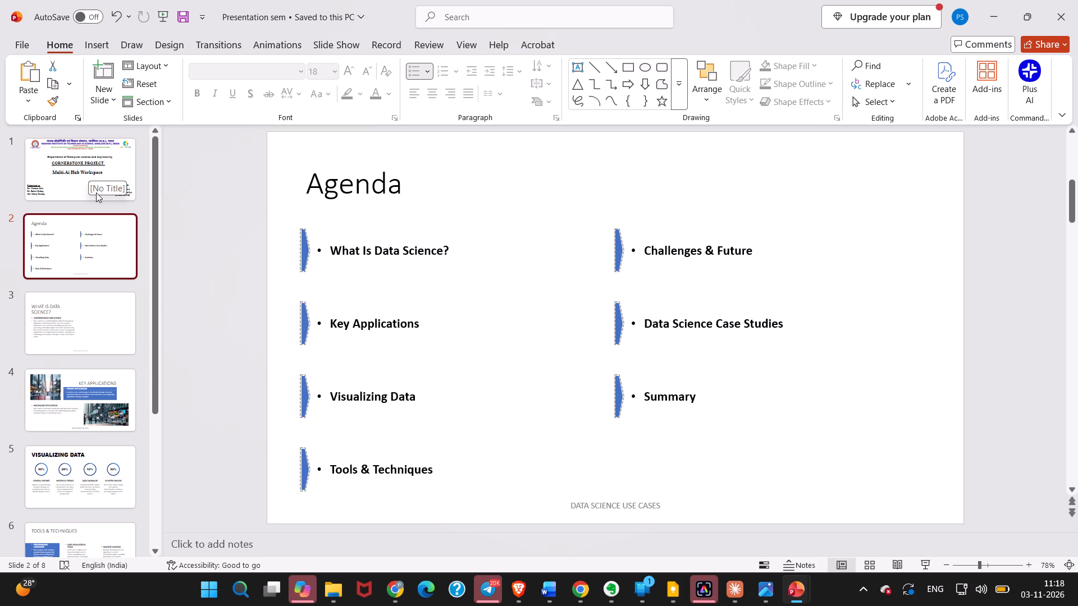
{"action": "scroll", "coordinate": [38, 282], "scroll_direction": "down", "scroll_amount": 14}
{"action": "scroll", "coordinate": [15, 291], "scroll_direction": "up", "scroll_amount": 5}
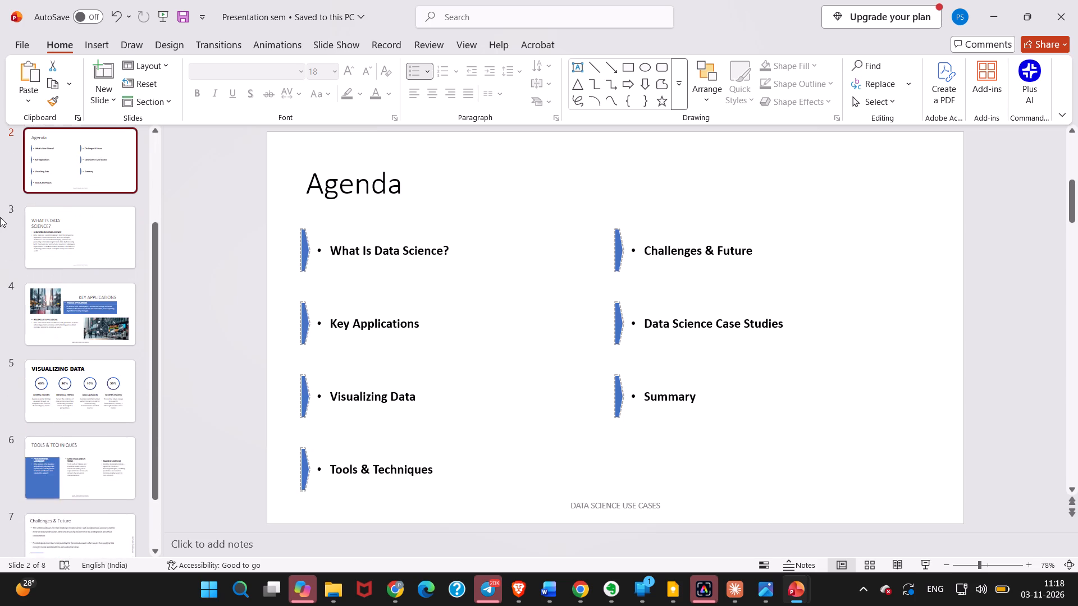
{"action": "scroll", "coordinate": [0, 217], "scroll_direction": "up", "scroll_amount": 8}
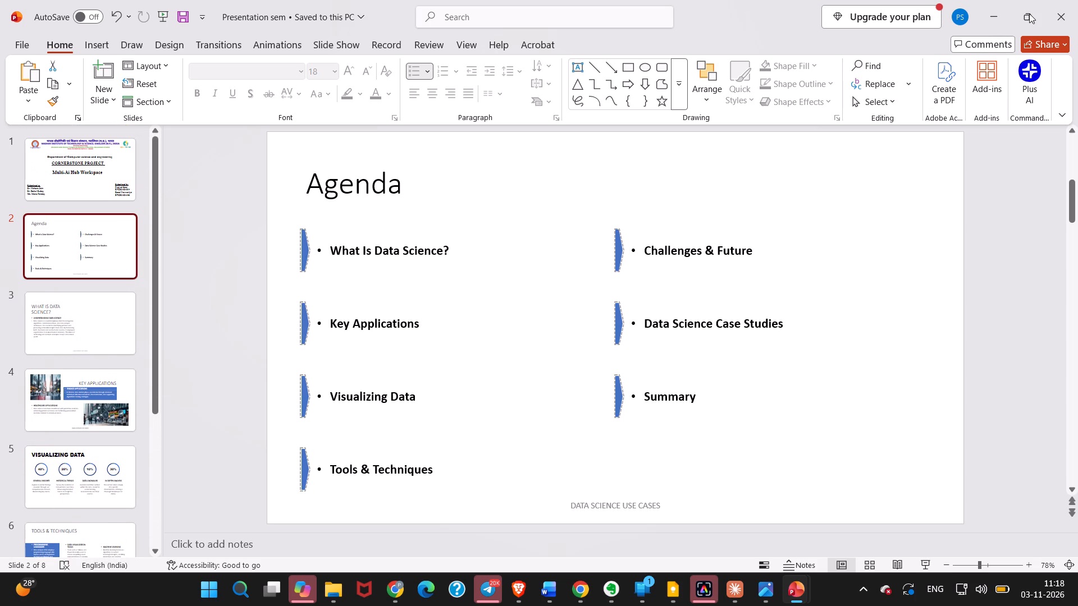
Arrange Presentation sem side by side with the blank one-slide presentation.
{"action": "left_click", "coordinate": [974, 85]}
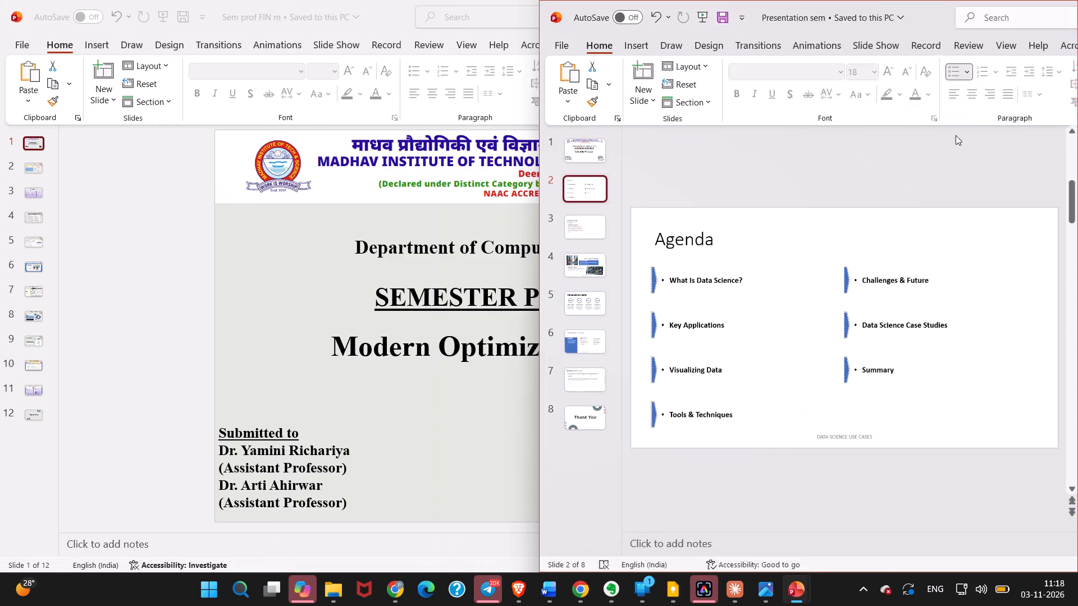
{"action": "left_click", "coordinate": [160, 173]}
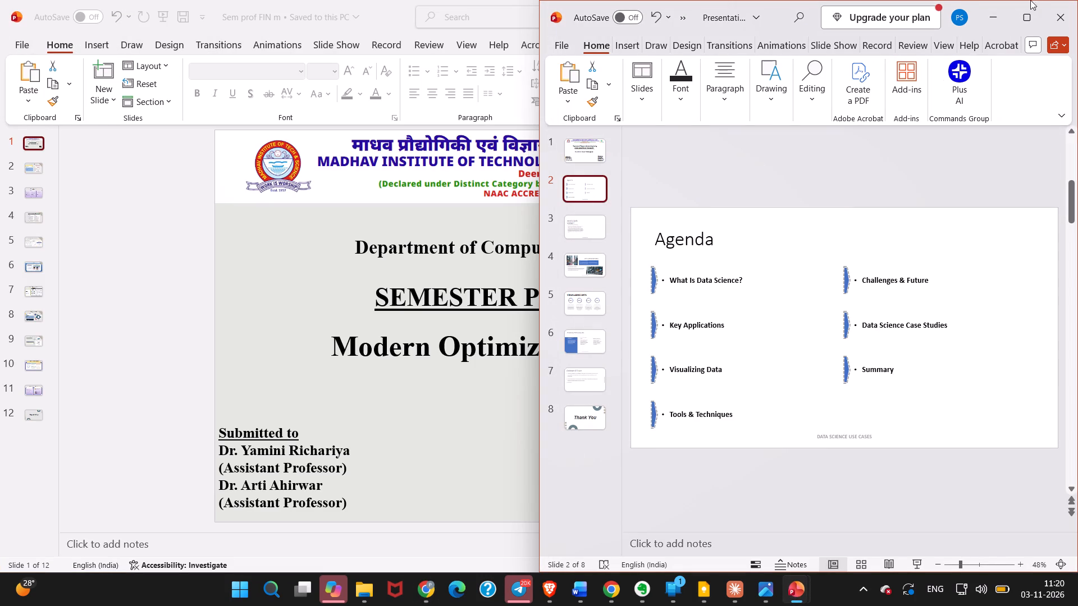
{"action": "left_click", "coordinate": [1031, 13]}
Examine the Agenda slide's text boxes and the remaining slides of Presentation sem.
{"action": "left_click", "coordinate": [465, 269]}
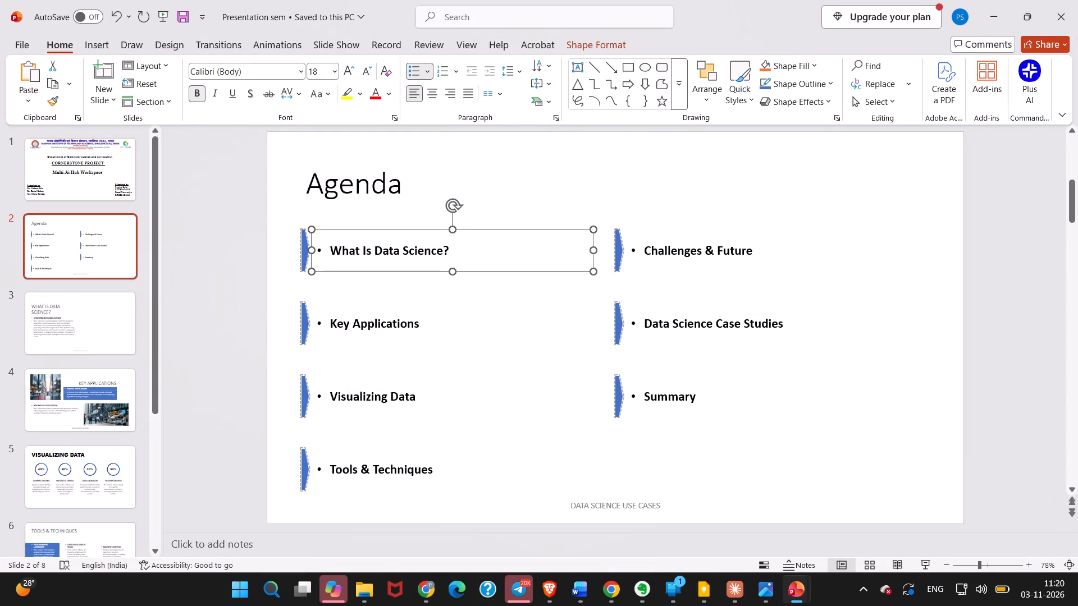
{"action": "left_click", "coordinate": [543, 314]}
{"action": "left_click", "coordinate": [404, 260]}
{"action": "left_click", "coordinate": [413, 252]}
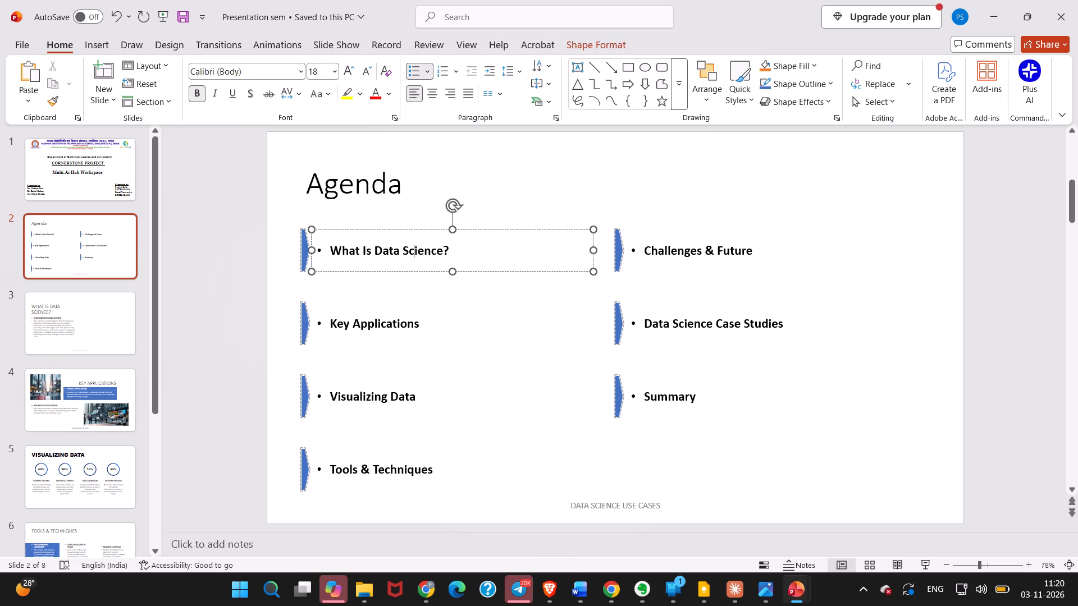
{"action": "left_click", "coordinate": [465, 261]}
{"action": "scroll", "coordinate": [3, 425], "scroll_direction": "down", "scroll_amount": 7}
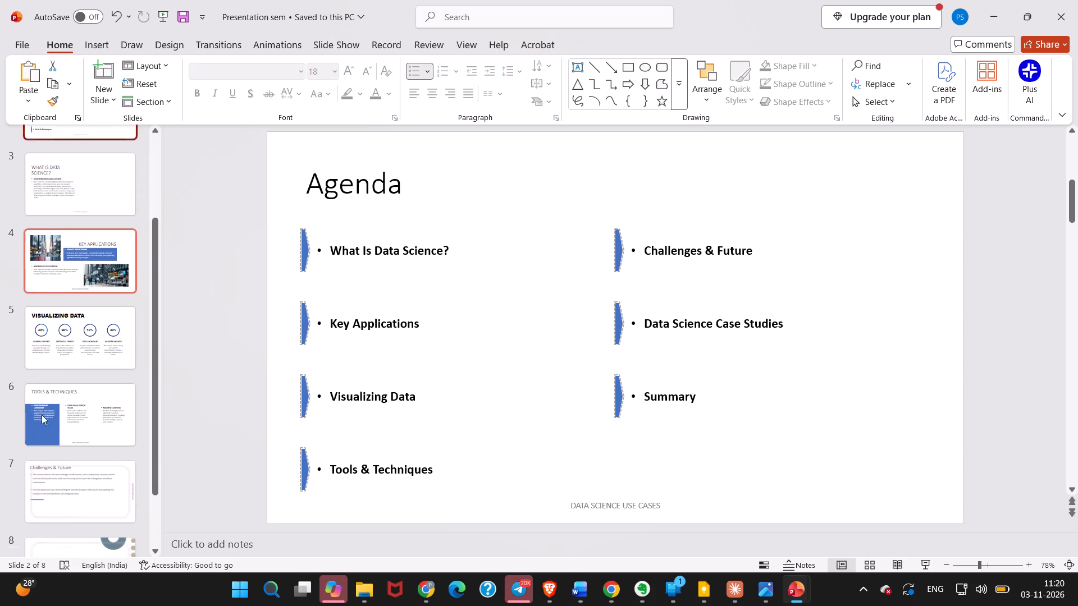
{"action": "scroll", "coordinate": [42, 415], "scroll_direction": "down", "scroll_amount": 14}
{"action": "scroll", "coordinate": [51, 401], "scroll_direction": "up", "scroll_amount": 15}
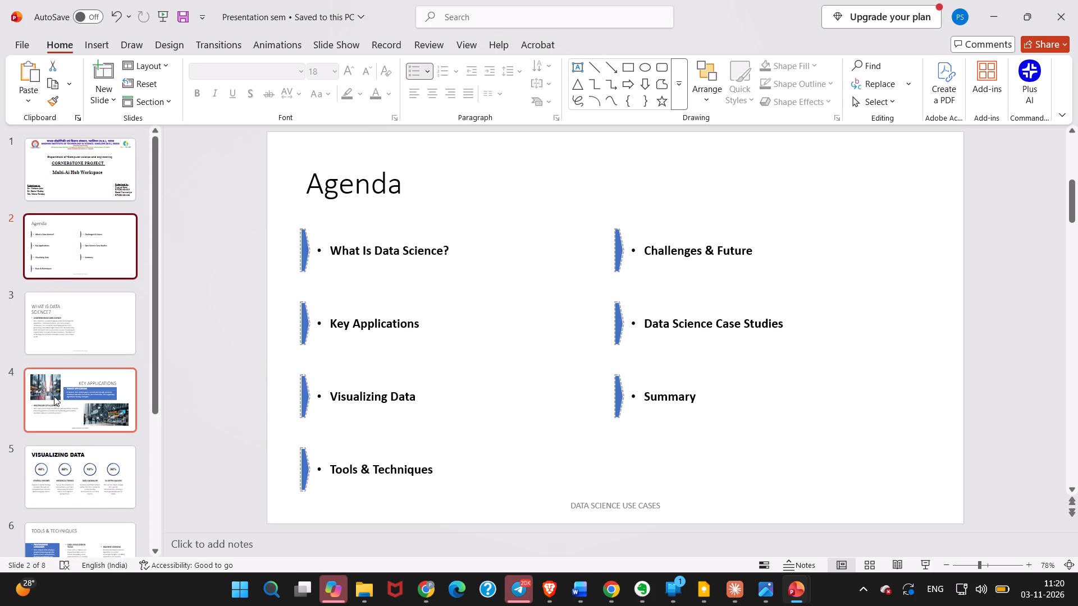
Open the recent presentation Sem prof FIN m and look through its slides up to Hybrid & Advanced Optimization.
{"action": "left_click", "coordinate": [16, 49]}
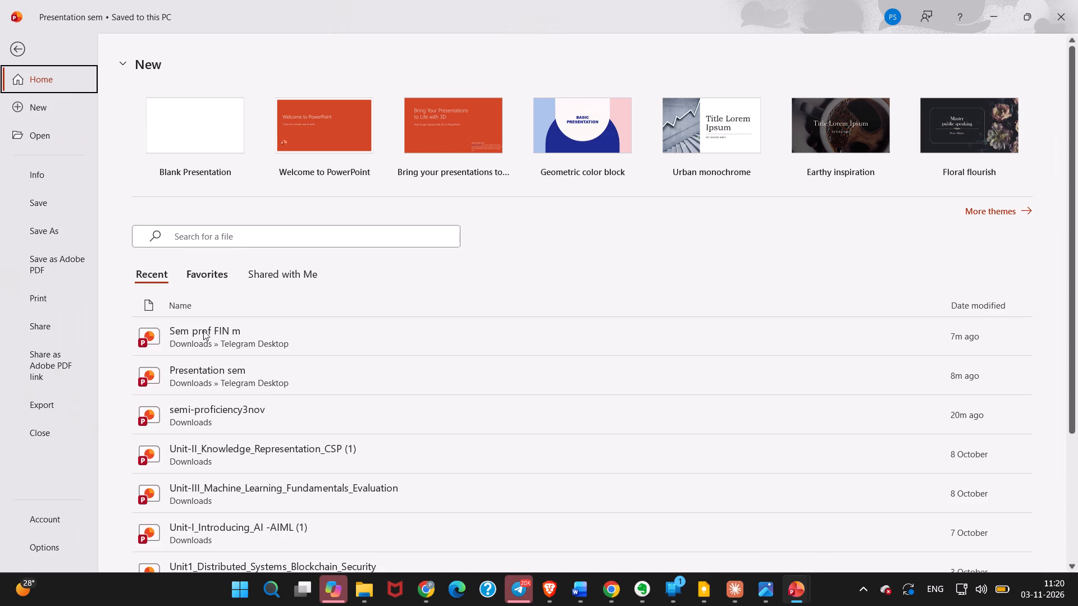
{"action": "left_click", "coordinate": [213, 332]}
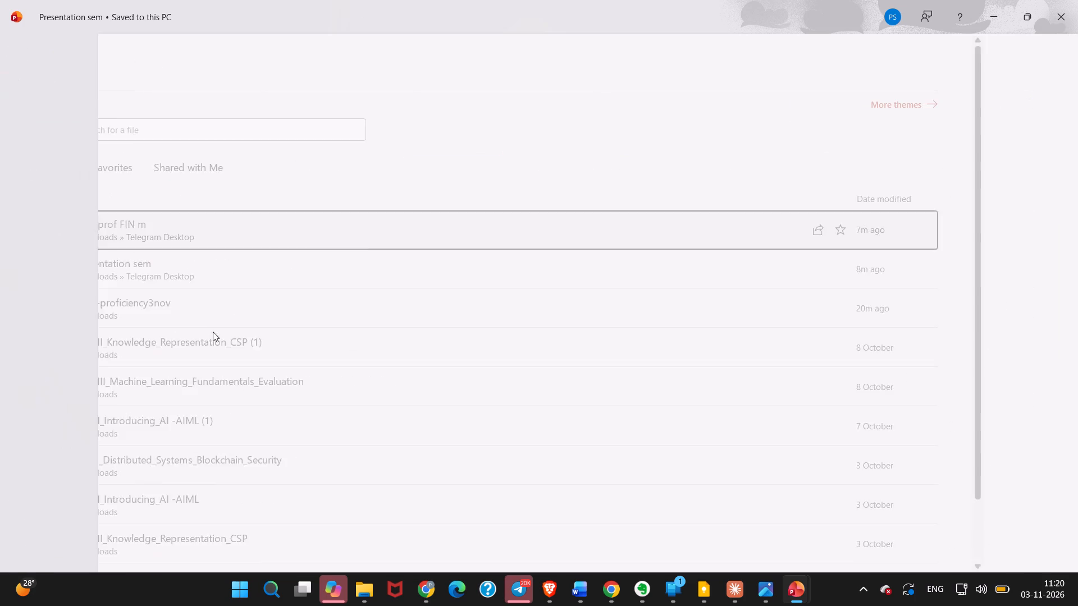
{"action": "scroll", "coordinate": [378, 371], "scroll_direction": "down", "scroll_amount": 5}
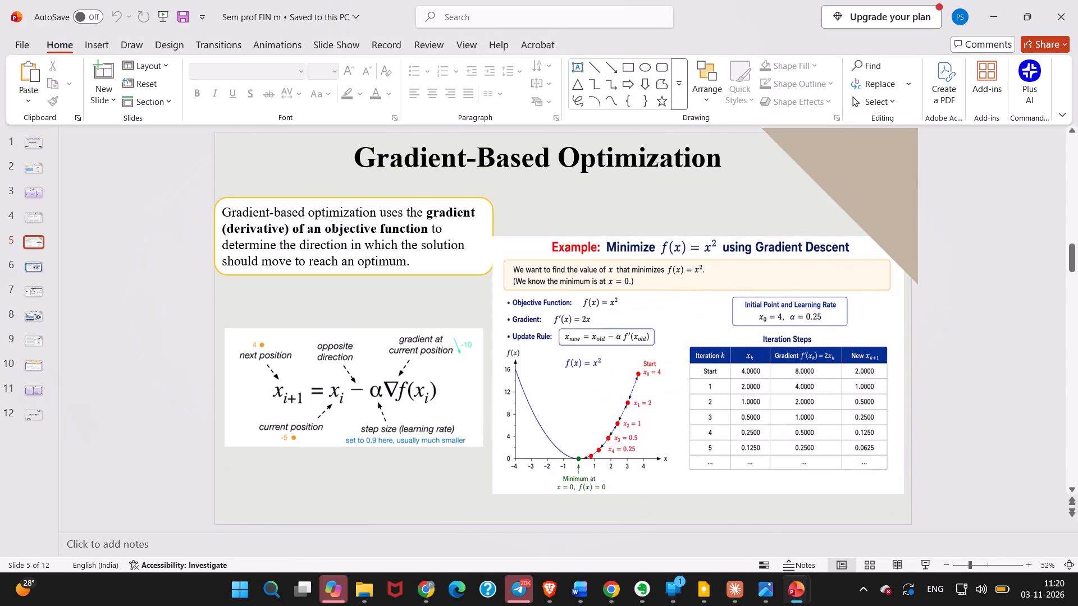
{"action": "scroll", "coordinate": [384, 371], "scroll_direction": "down", "scroll_amount": 8}
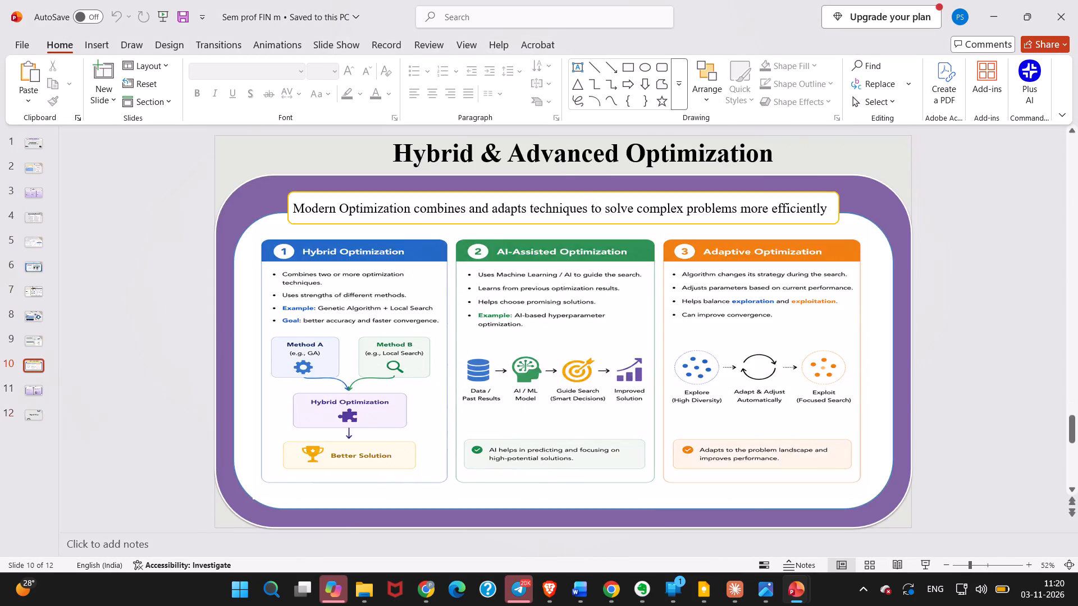
{"action": "scroll", "coordinate": [384, 371], "scroll_direction": "down", "scroll_amount": 2}
{"action": "scroll", "coordinate": [384, 371], "scroll_direction": "up", "scroll_amount": 3}
Open the recent presentation Sem prof FIN m (1) and look through its slides up to the closing Thank You slide.
{"action": "left_click", "coordinate": [25, 45]}
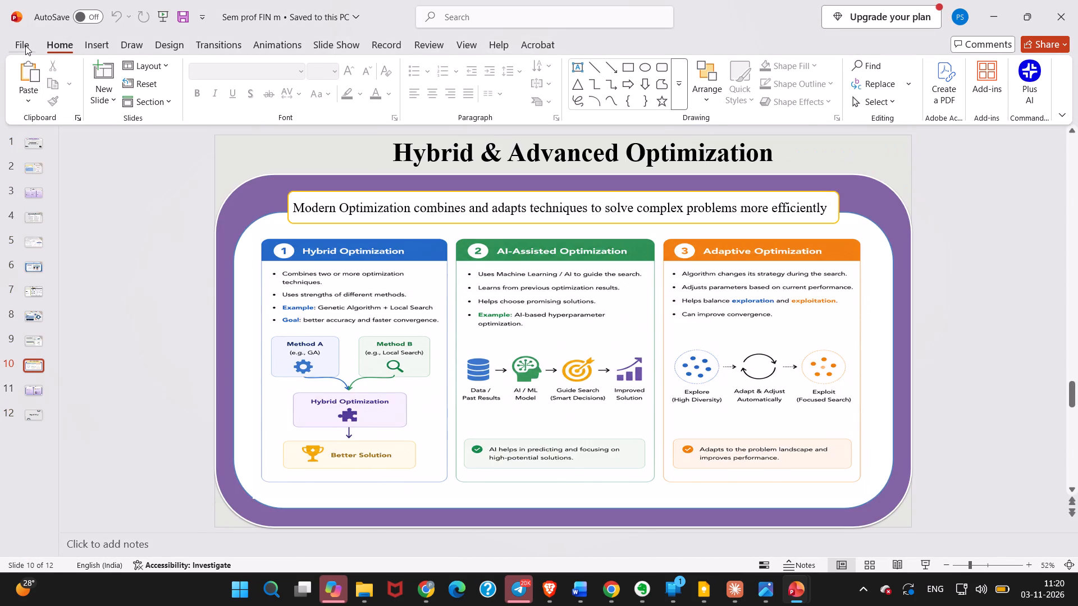
{"action": "scroll", "coordinate": [518, 319], "scroll_direction": "down", "scroll_amount": 7}
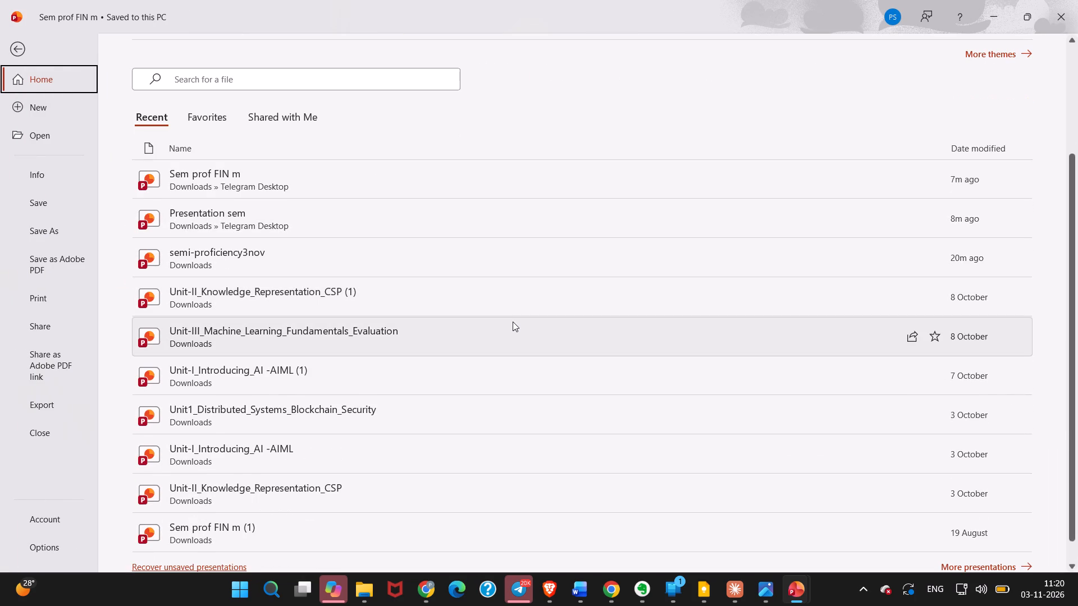
{"action": "scroll", "coordinate": [513, 322], "scroll_direction": "down", "scroll_amount": 1}
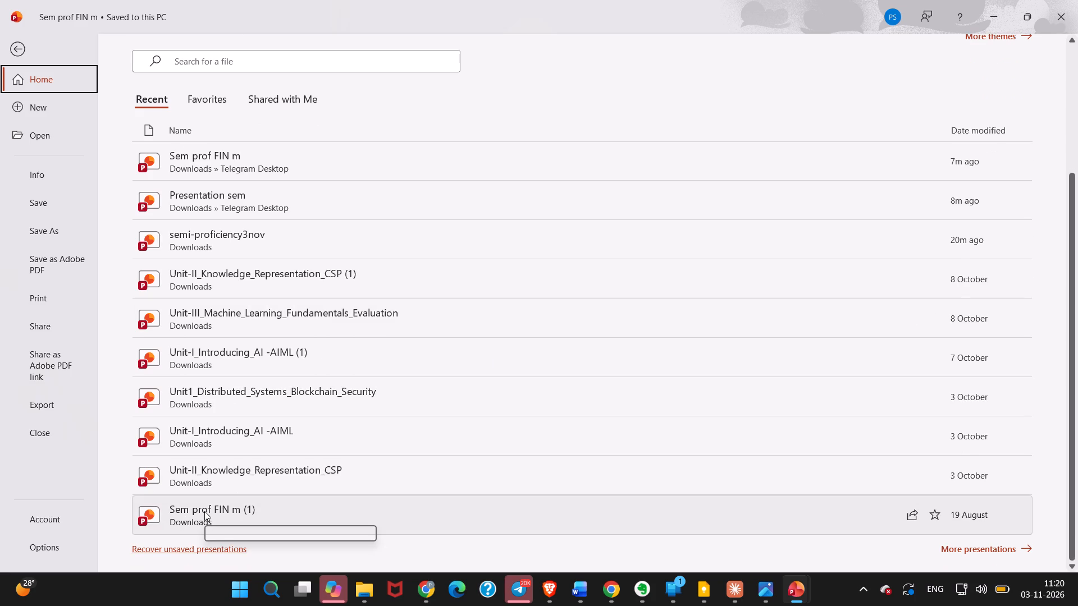
{"action": "left_click", "coordinate": [208, 511]}
{"action": "scroll", "coordinate": [312, 370], "scroll_direction": "down", "scroll_amount": 2}
{"action": "scroll", "coordinate": [312, 370], "scroll_direction": "up", "scroll_amount": 6}
{"action": "scroll", "coordinate": [316, 364], "scroll_direction": "down", "scroll_amount": 3}
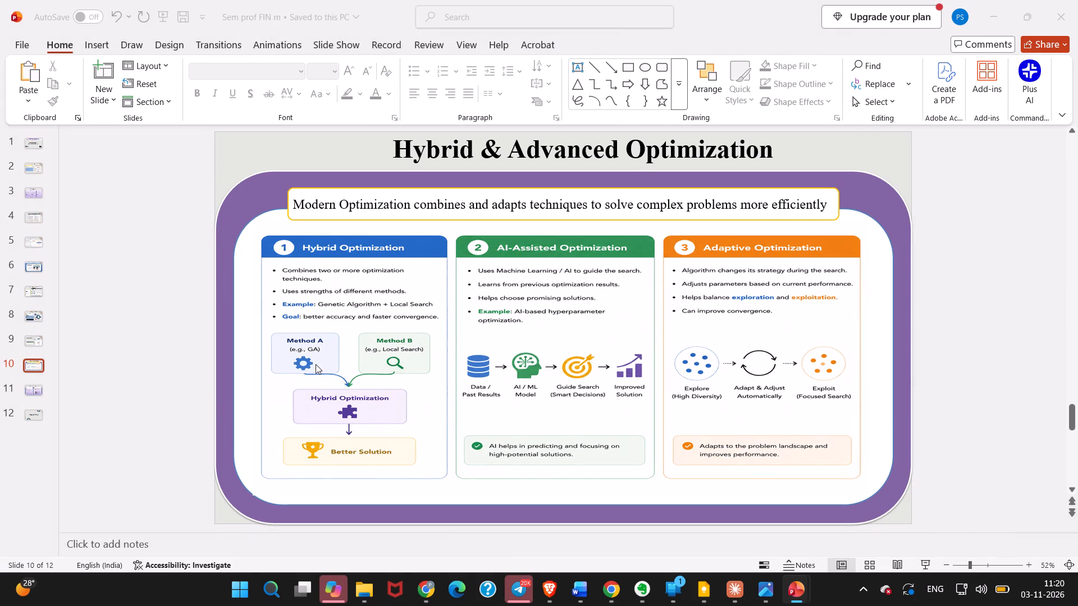
{"action": "scroll", "coordinate": [317, 363], "scroll_direction": "up", "scroll_amount": 4}
{"action": "scroll", "coordinate": [317, 363], "scroll_direction": "down", "scroll_amount": 8}
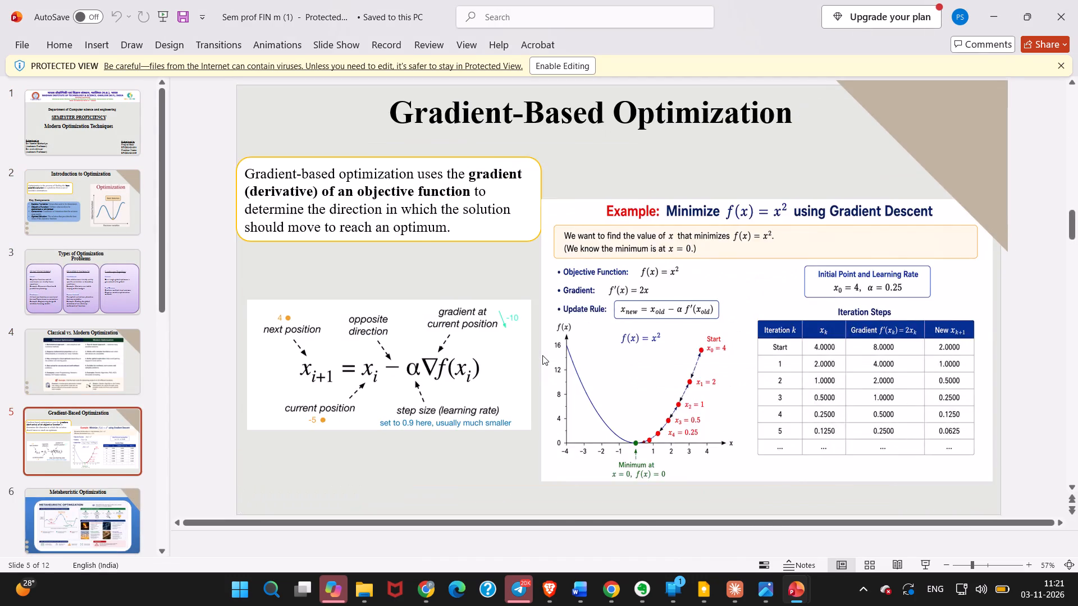
{"action": "scroll", "coordinate": [542, 355], "scroll_direction": "down", "scroll_amount": 2}
{"action": "scroll", "coordinate": [542, 355], "scroll_direction": "up", "scroll_amount": 5}
{"action": "scroll", "coordinate": [542, 355], "scroll_direction": "down", "scroll_amount": 3}
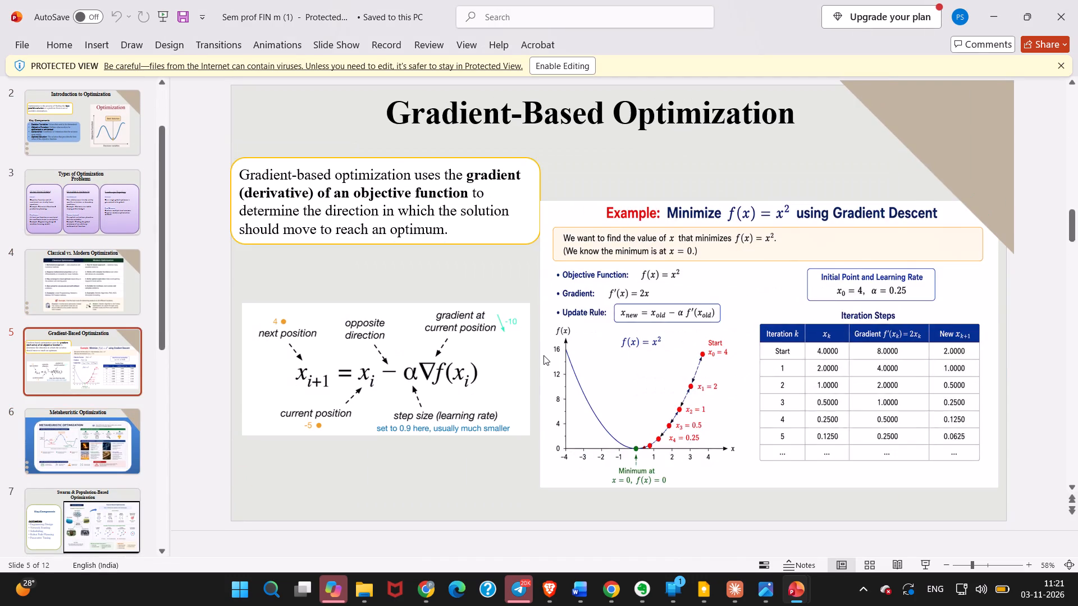
{"action": "scroll", "coordinate": [543, 355], "scroll_direction": "down", "scroll_amount": 13}
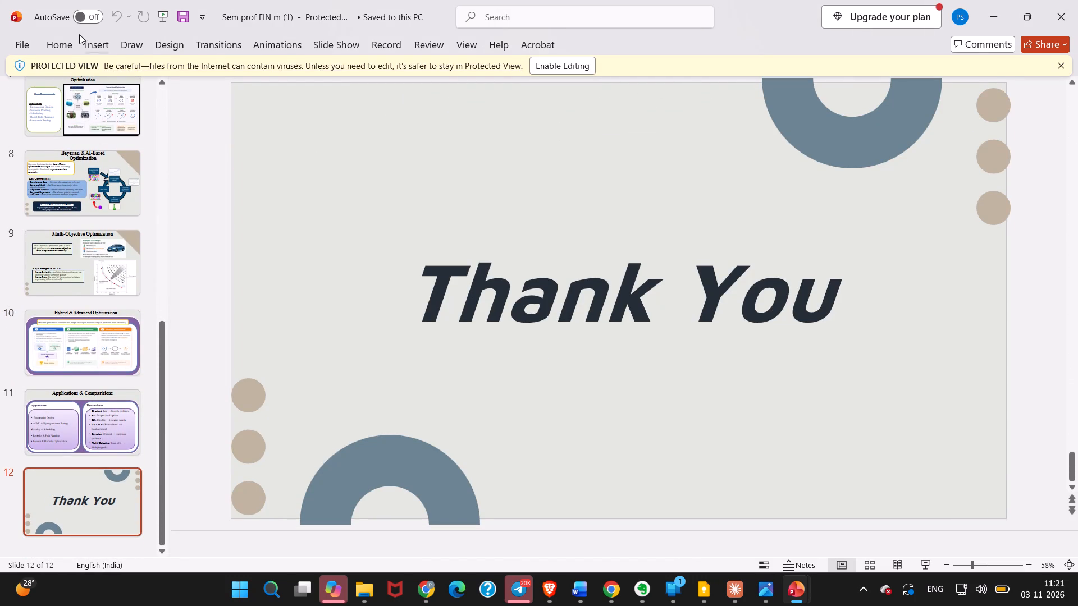
Return to Presentation sem through the list of recent presentations.
{"action": "left_click", "coordinate": [19, 43]}
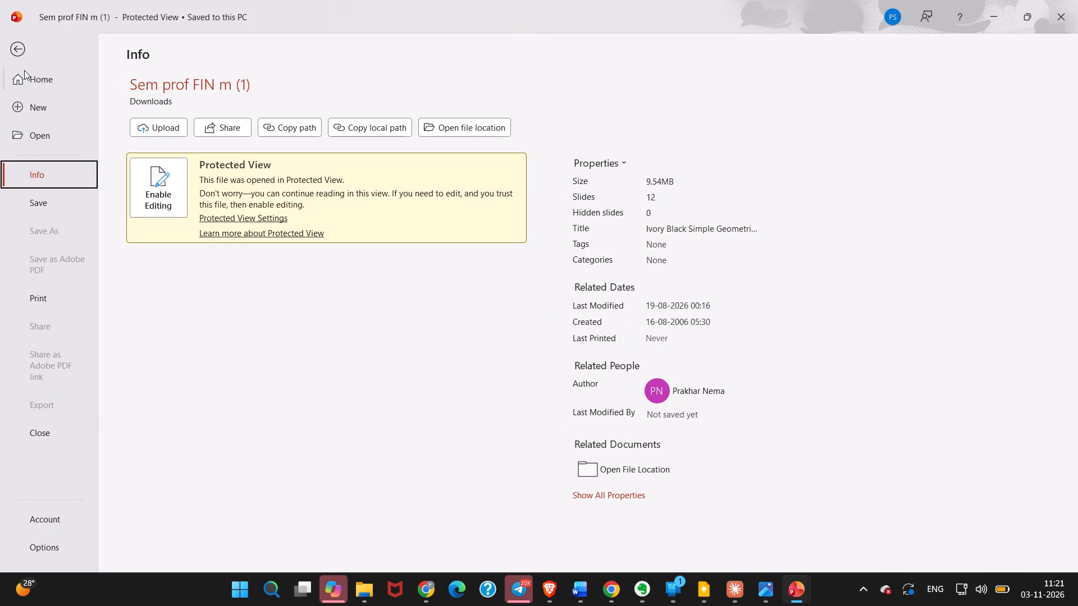
{"action": "left_click", "coordinate": [34, 77]}
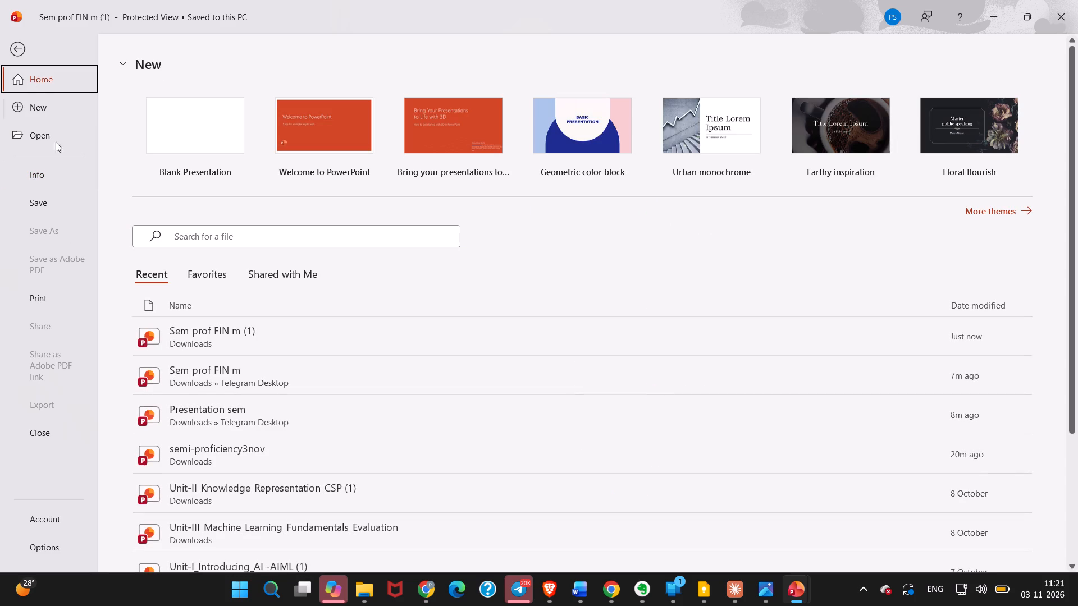
{"action": "left_click", "coordinate": [202, 414]}
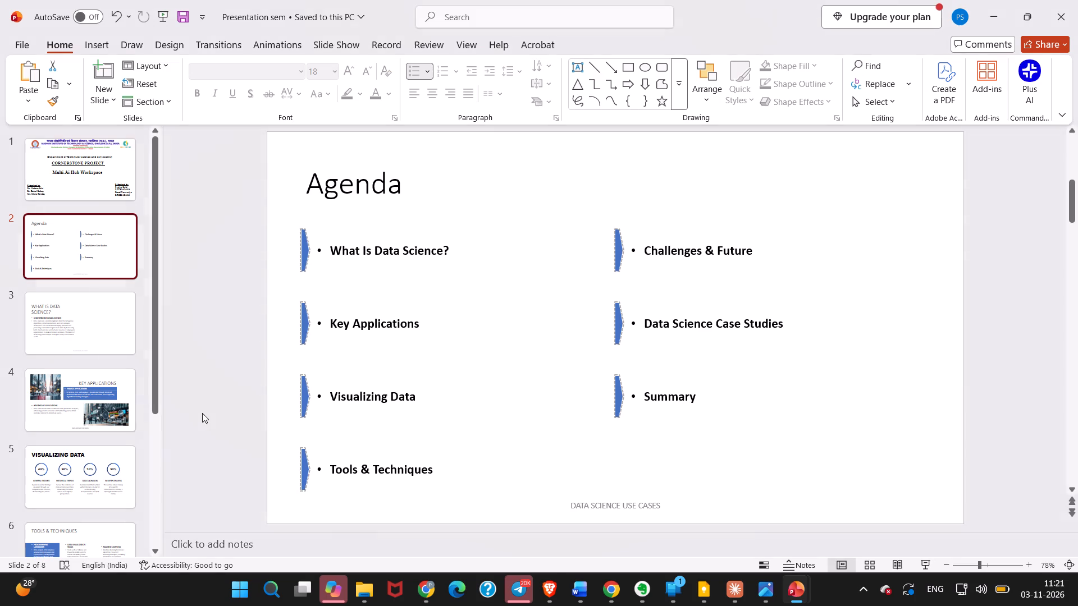
Erase the text What Is Data Science? from the first item on the Agenda slide.
{"action": "left_click", "coordinate": [438, 253]}
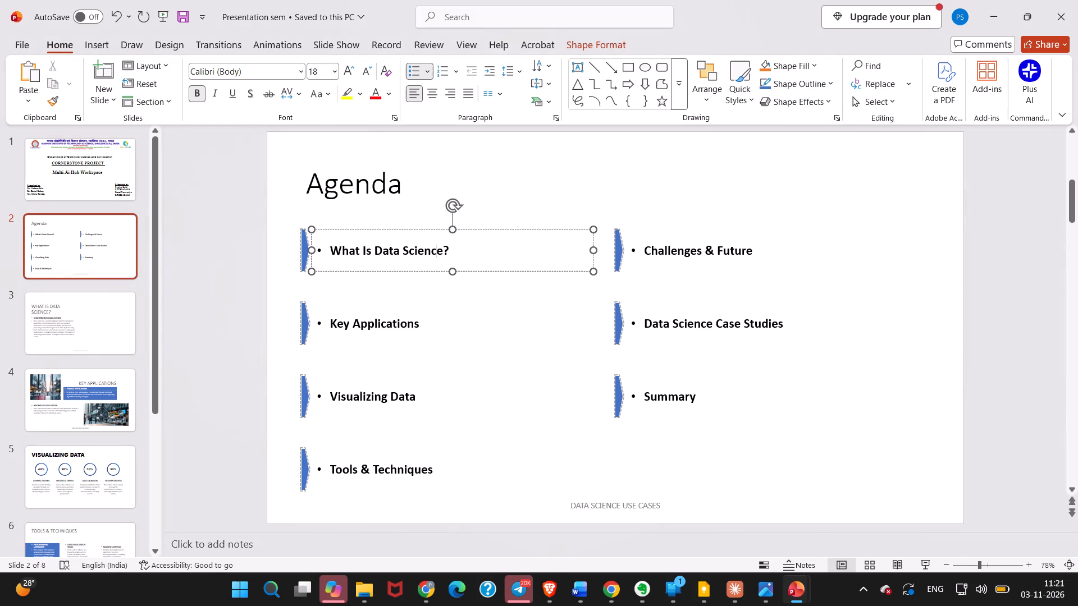
{"action": "key", "text": "Right"}
{"action": "key", "text": "Right"}
{"action": "key", "text": "Right"}
{"action": "key", "text": "BackSpace"}
{"action": "key", "text": "BackSpace"}
{"action": "key", "text": "BackSpace"}
{"action": "key", "text": "BackSpace"}
{"action": "key", "text": "BackSpace"}
{"action": "key", "text": "BackSpace"}
{"action": "key", "text": "BackSpace"}
{"action": "key", "text": "BackSpace"}
{"action": "key", "text": "BackSpace"}
{"action": "key", "text": "BackSpace"}
{"action": "key", "text": "BackSpace"}
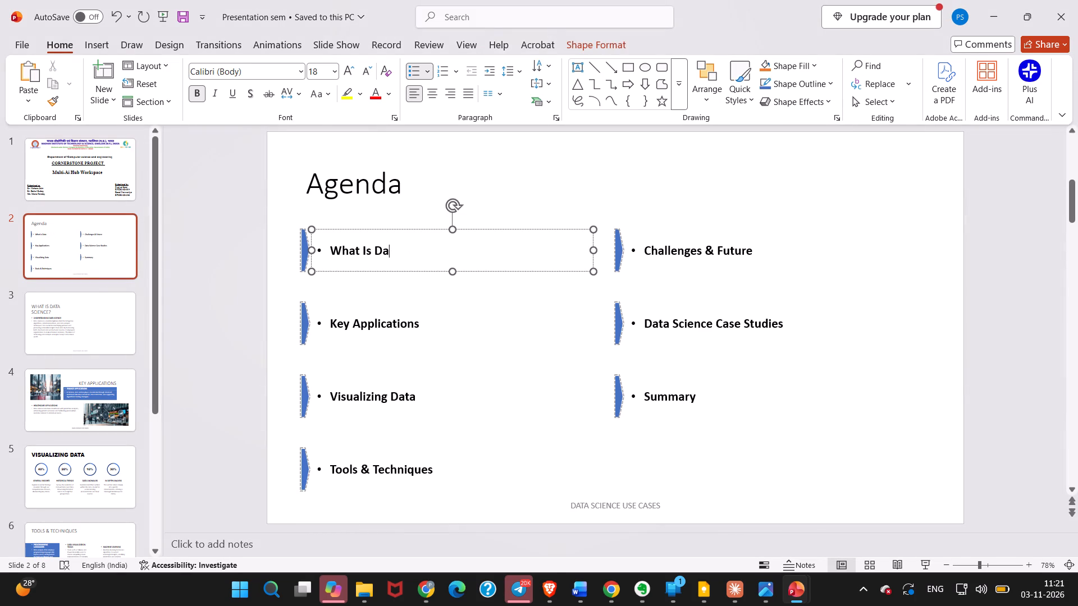
{"action": "key", "text": "BackSpace"}
{"action": "key", "text": "BackSpace"}
{"action": "key", "text": "BackSpace"}
{"action": "key", "text": "BackSpace"}
{"action": "key", "text": "BackSpace"}
{"action": "key", "text": "BackSpace"}
{"action": "key", "text": "BackSpace"}
{"action": "key", "text": "BackSpace"}
{"action": "key", "text": "BackSpace"}
{"action": "key", "text": "BackSpace"}
{"action": "key", "text": "BackSpace"}
{"action": "key", "text": "BackSpace"}
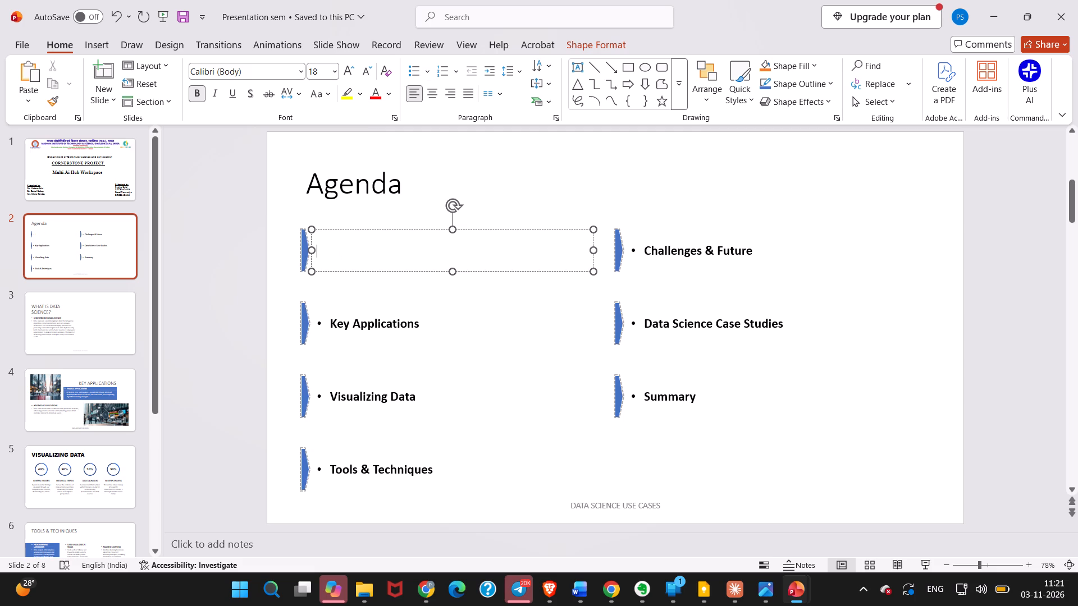
Shorten the blue marker beside the emptied first Agenda item from its bottom edge.
{"action": "left_click", "coordinate": [299, 263]}
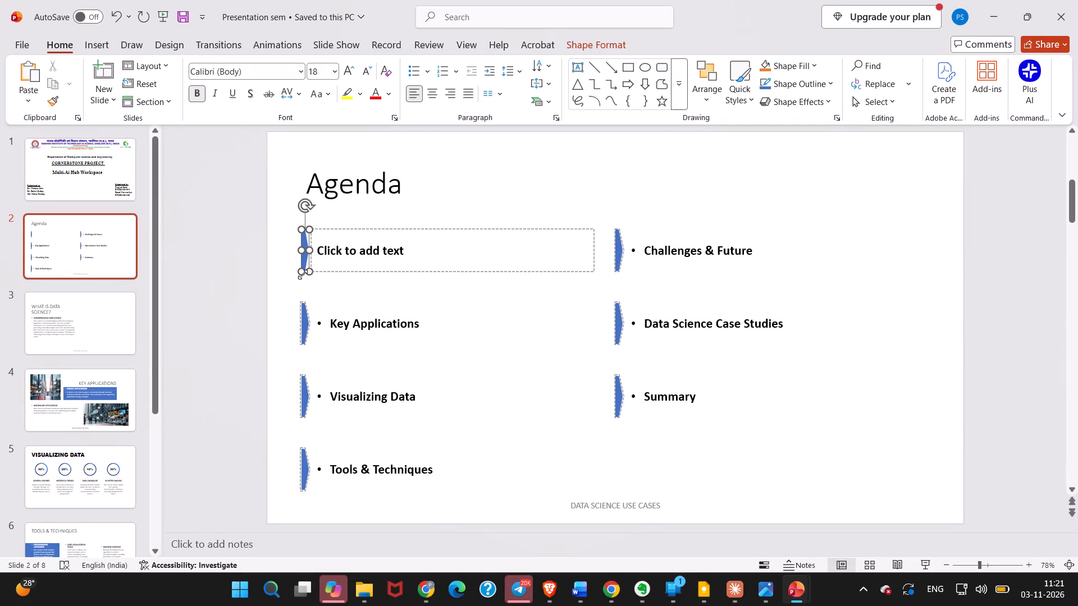
{"action": "left_click_drag", "start_coordinate": [301, 275], "coordinate": [304, 259]}
{"action": "left_click", "coordinate": [287, 293]}
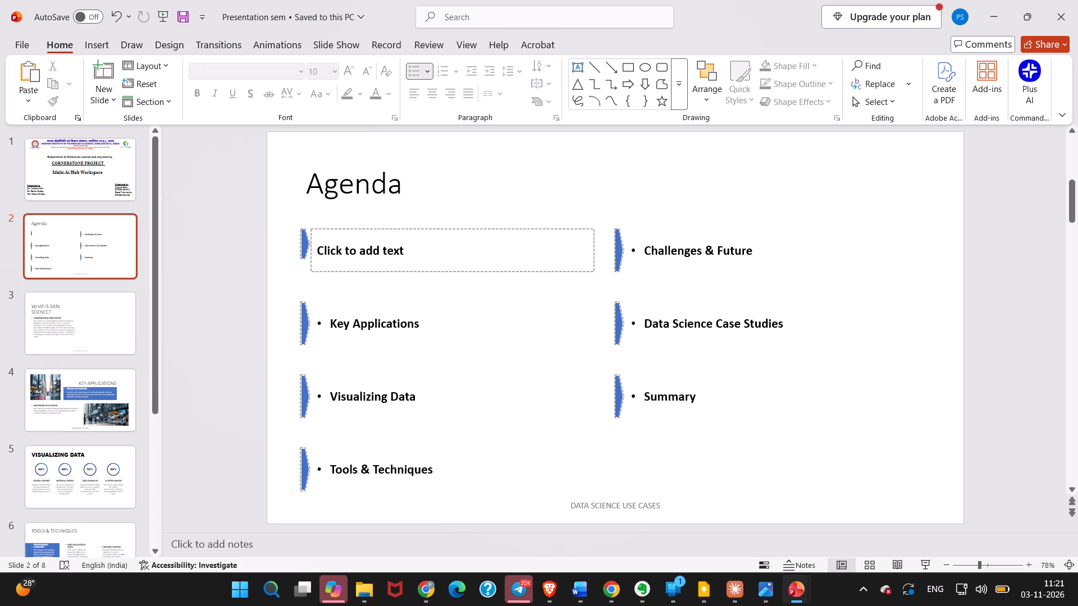
Delete the blue marker and the text of the Key Applications item on the Agenda slide.
{"action": "left_click", "coordinate": [326, 324]}
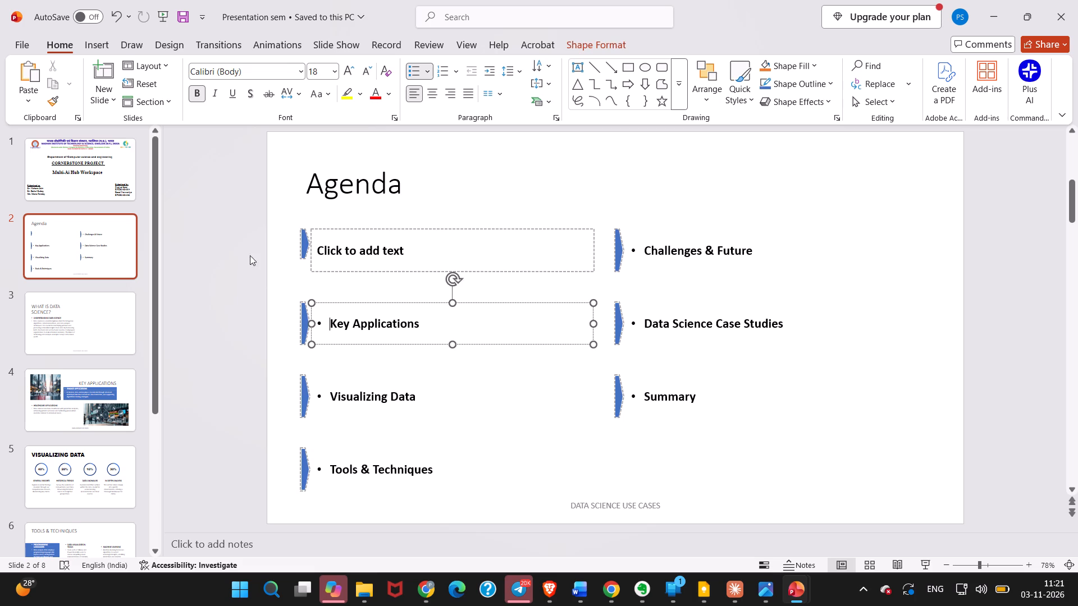
{"action": "left_click_drag", "start_coordinate": [299, 294], "coordinate": [341, 351]}
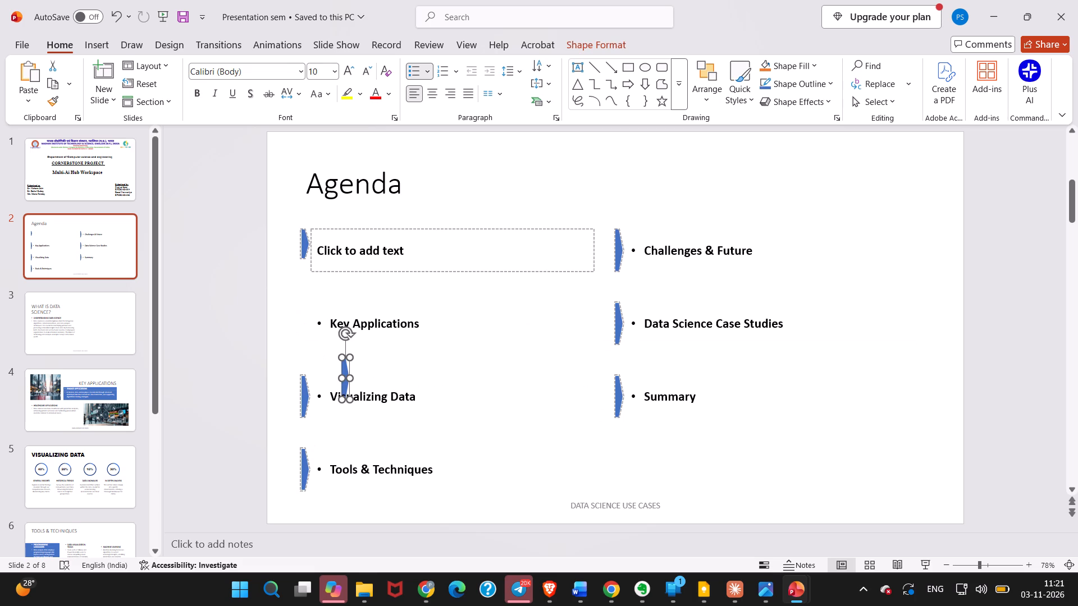
{"action": "key", "text": "BackSpace"}
{"action": "left_click", "coordinate": [364, 326]}
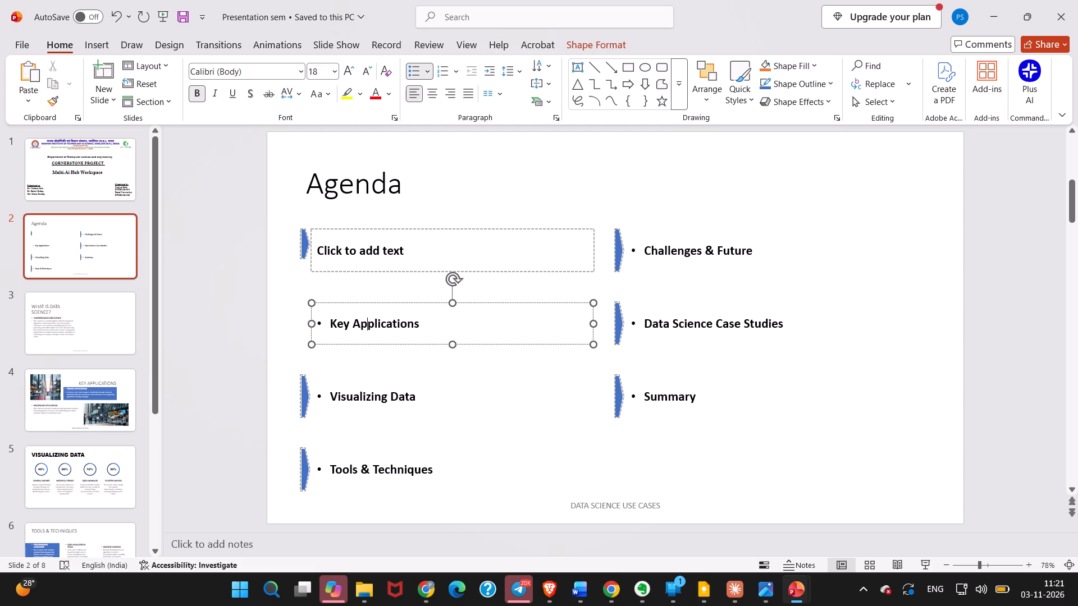
{"action": "key", "text": "BackSpace"}
{"action": "key", "text": "BackSpace"}
{"action": "key", "text": "BackSpace"}
{"action": "key", "text": "BackSpace"}
{"action": "left_click_drag", "start_coordinate": [427, 336], "coordinate": [435, 351]}
{"action": "left_click", "coordinate": [404, 332]}
{"action": "left_click_drag", "start_coordinate": [438, 345], "coordinate": [471, 400]}
{"action": "key", "text": "BackSpace"}
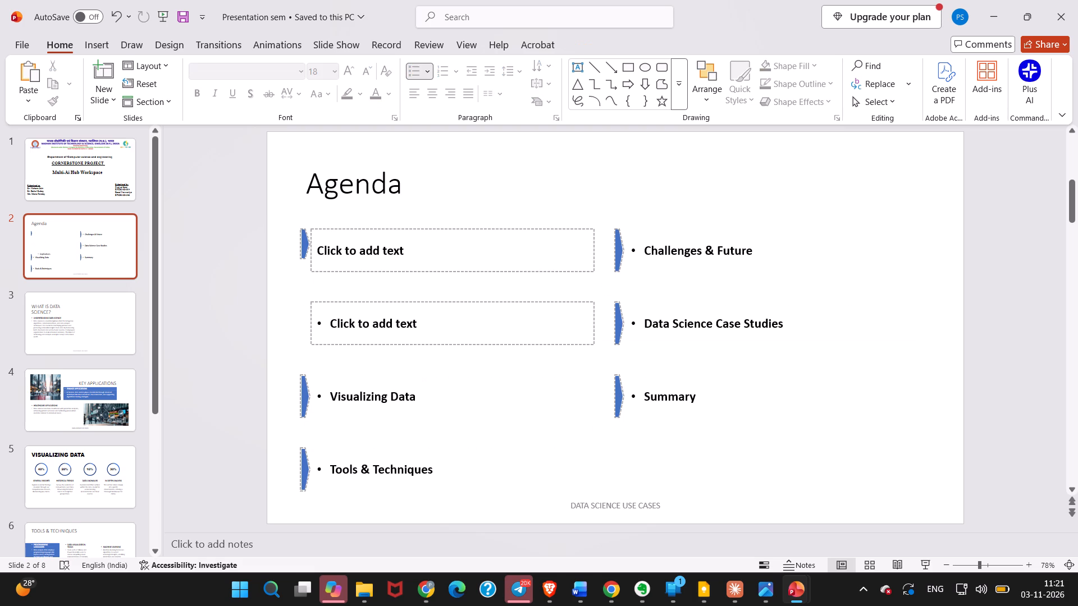
Delete the whole Visualizing Data item from the Agenda slide, including its blue marker and empty text placeholder.
{"action": "left_click", "coordinate": [408, 397]}
{"action": "left_click_drag", "start_coordinate": [427, 417], "coordinate": [430, 417]}
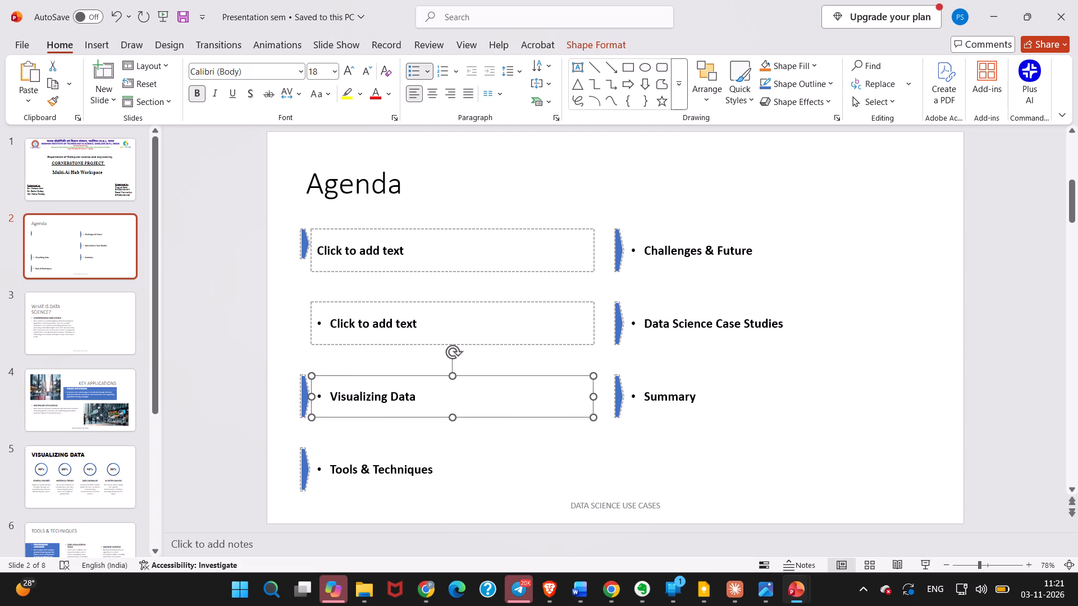
{"action": "left_click_drag", "start_coordinate": [430, 417], "coordinate": [459, 449]}
{"action": "key", "text": "BackSpace"}
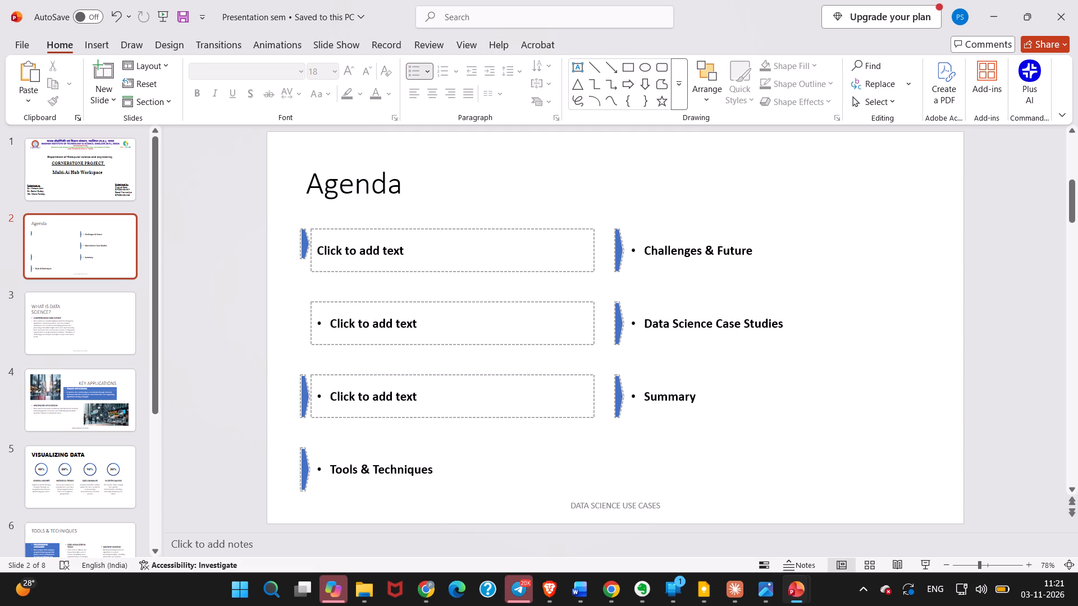
{"action": "left_click_drag", "start_coordinate": [301, 400], "coordinate": [313, 407]}
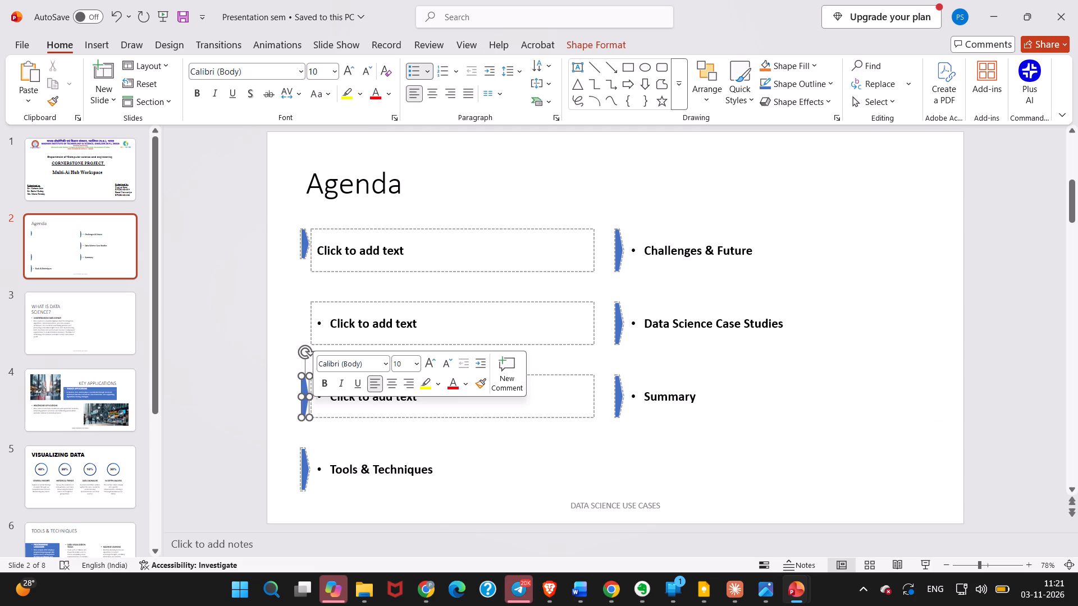
{"action": "left_click_drag", "start_coordinate": [308, 407], "coordinate": [329, 422]}
{"action": "key", "text": "BackSpace"}
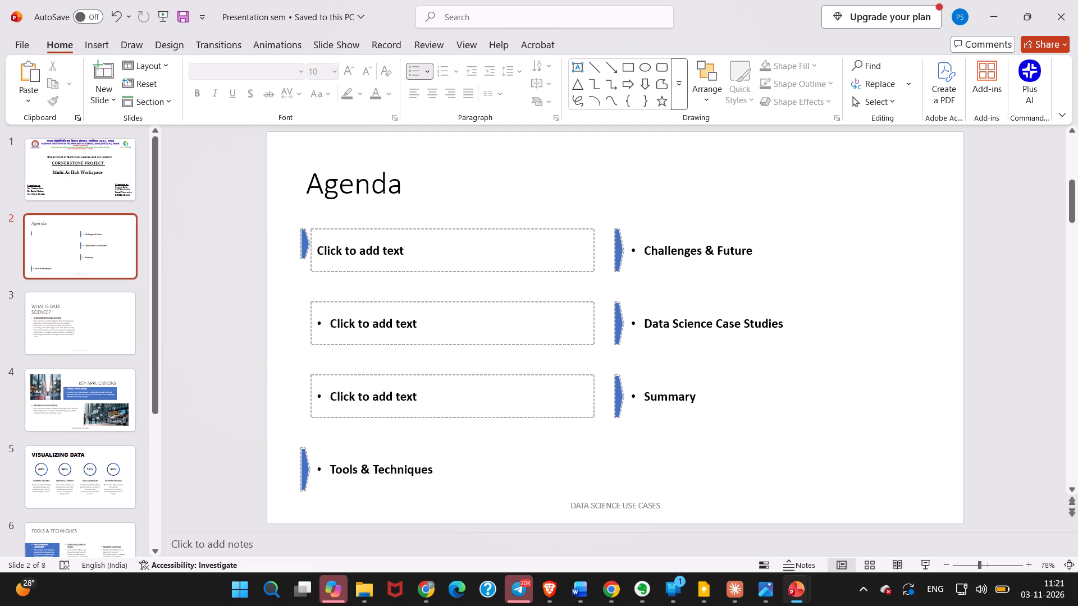
{"action": "left_click", "coordinate": [353, 414]}
{"action": "left_click_drag", "start_coordinate": [376, 417], "coordinate": [412, 443]}
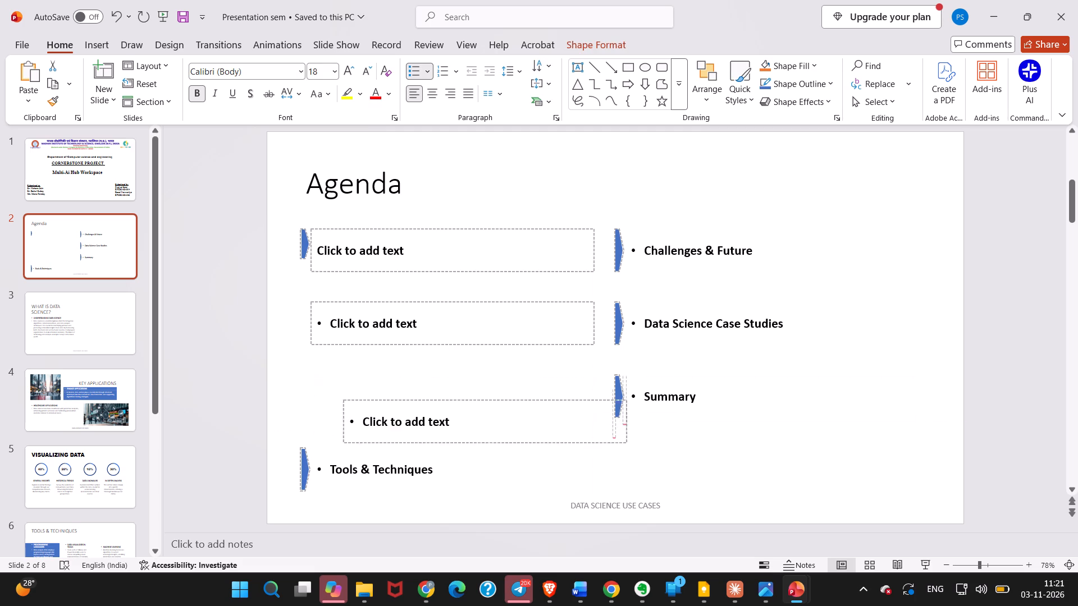
{"action": "left_click_drag", "start_coordinate": [412, 443], "coordinate": [413, 444]}
{"action": "key", "text": "BackSpace"}
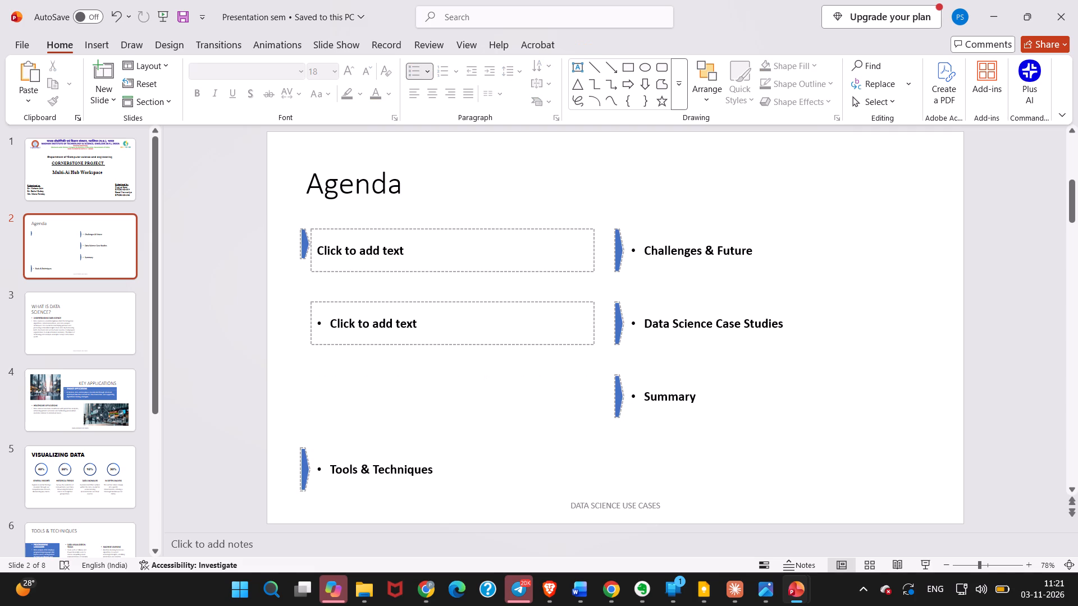
Delete the Tools & Techniques text from the Agenda slide, leaving its blue marker.
{"action": "left_click", "coordinate": [418, 470]}
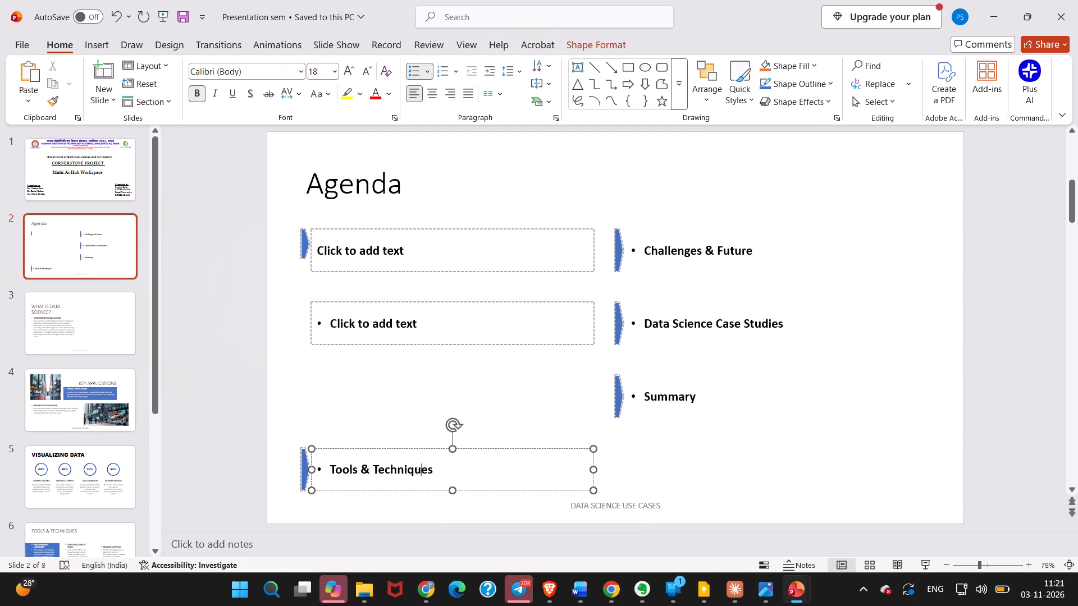
{"action": "left_click_drag", "start_coordinate": [447, 494], "coordinate": [486, 506]}
{"action": "key", "text": "BackSpace"}
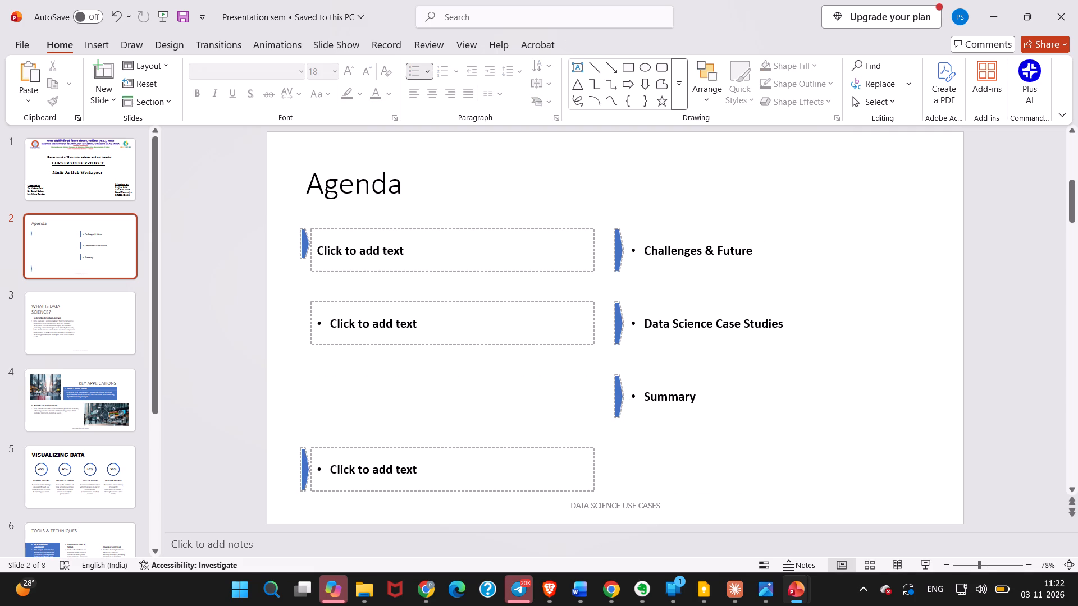
Stretch the first Agenda item's blue marker leftward and pull its right edge in, leaving a gap before the text placeholder.
{"action": "right_click", "coordinate": [304, 240]}
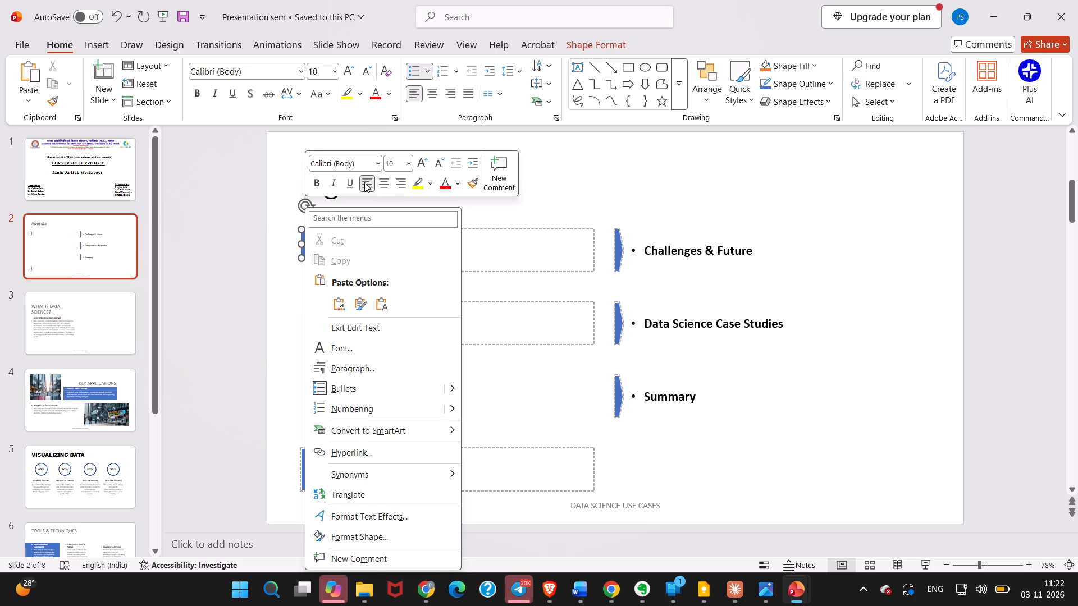
{"action": "left_click", "coordinate": [277, 283]}
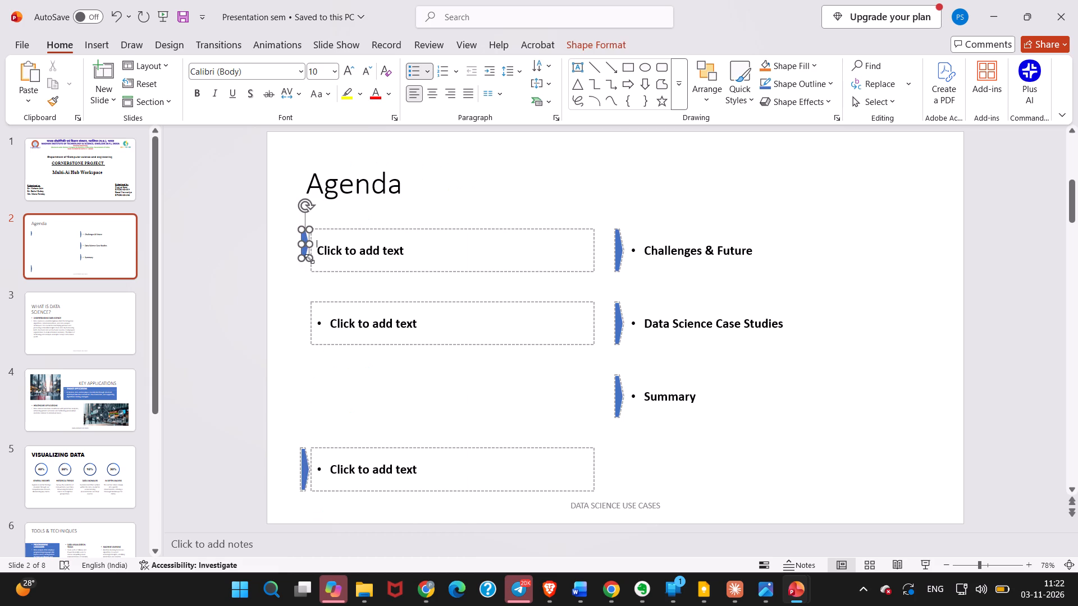
{"action": "left_click_drag", "start_coordinate": [303, 245], "coordinate": [288, 250]}
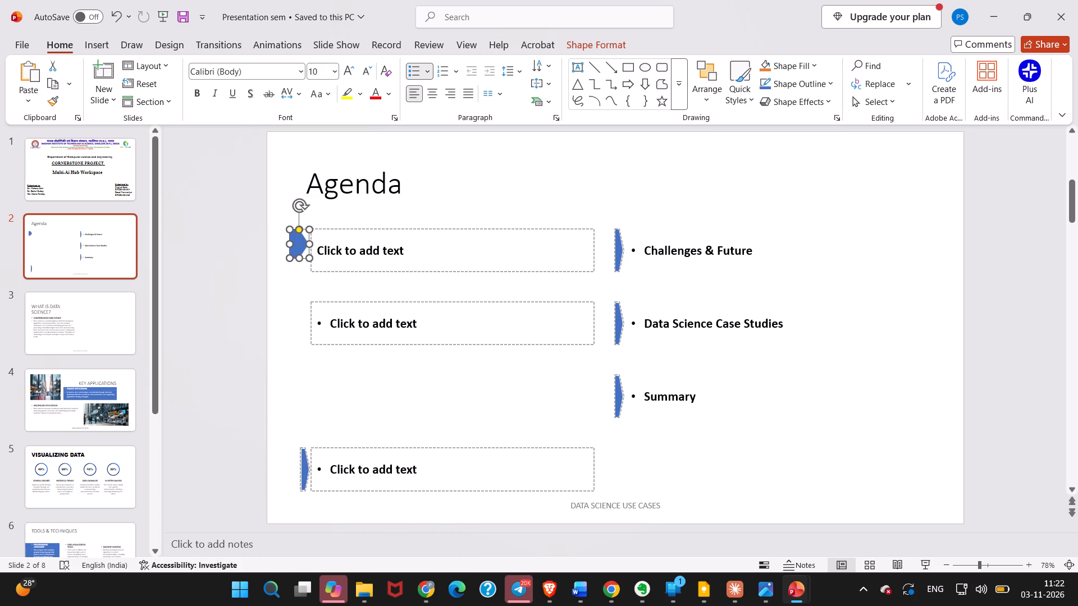
{"action": "left_click_drag", "start_coordinate": [304, 243], "coordinate": [291, 247]}
{"action": "left_click_drag", "start_coordinate": [291, 247], "coordinate": [290, 247]}
{"action": "left_click_drag", "start_coordinate": [310, 244], "coordinate": [303, 246]}
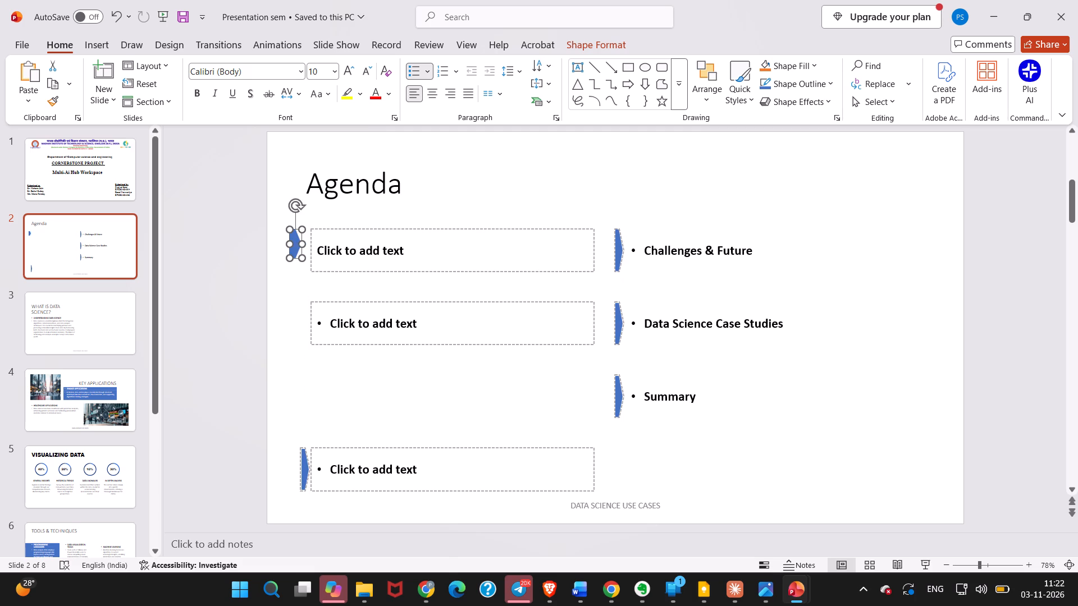
Reset the Agenda slide to restore its layout's original markers and text placeholders.
{"action": "right_click", "coordinate": [292, 246]}
{"action": "left_click", "coordinate": [326, 258]}
{"action": "right_click", "coordinate": [68, 251]}
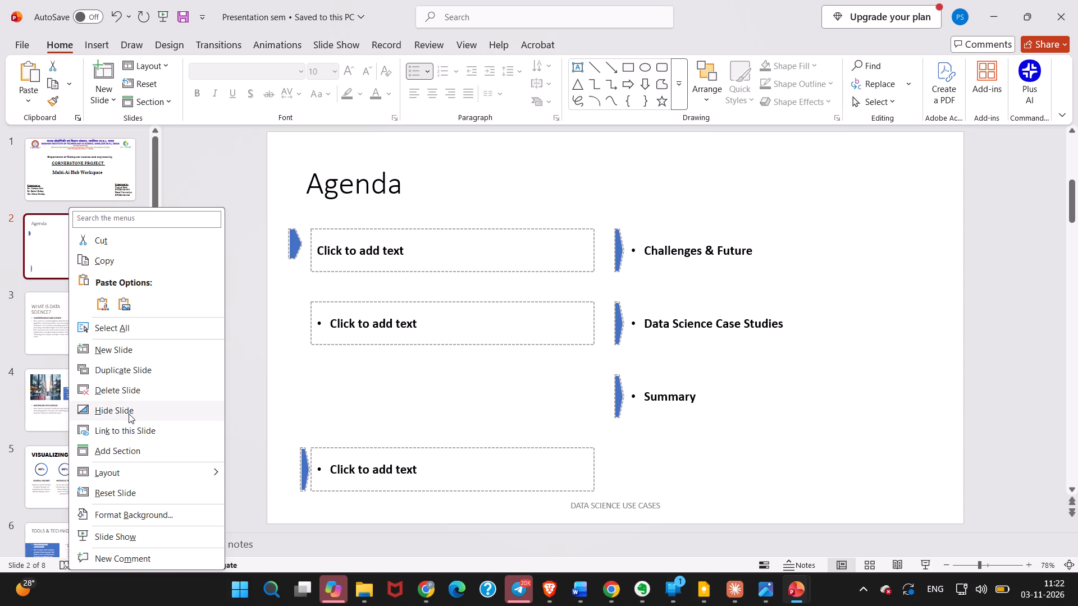
{"action": "scroll", "coordinate": [129, 414], "scroll_direction": "down", "scroll_amount": 1}
{"action": "left_click", "coordinate": [131, 489]}
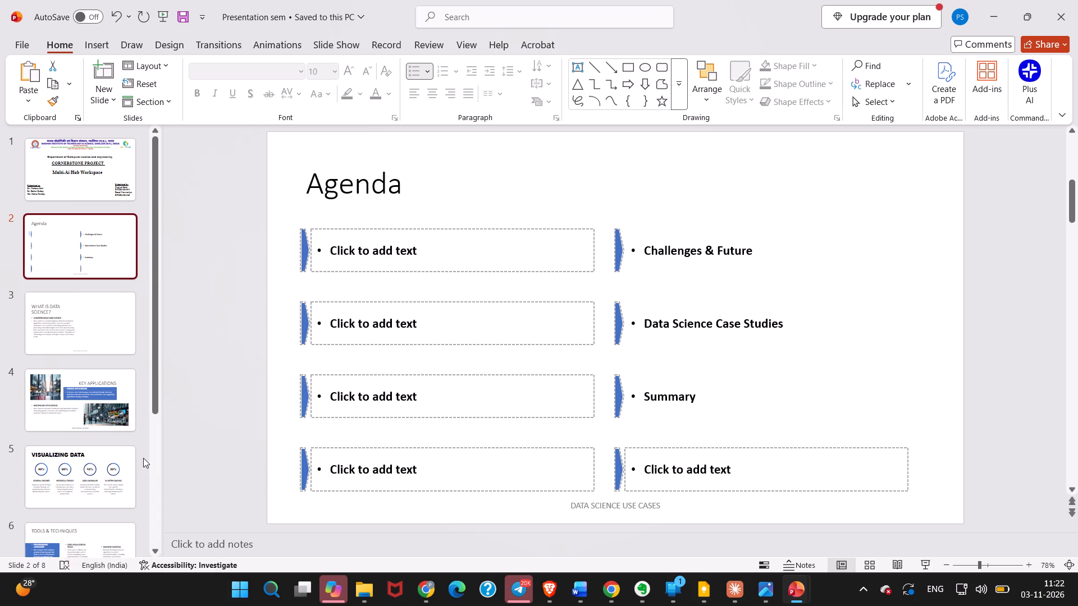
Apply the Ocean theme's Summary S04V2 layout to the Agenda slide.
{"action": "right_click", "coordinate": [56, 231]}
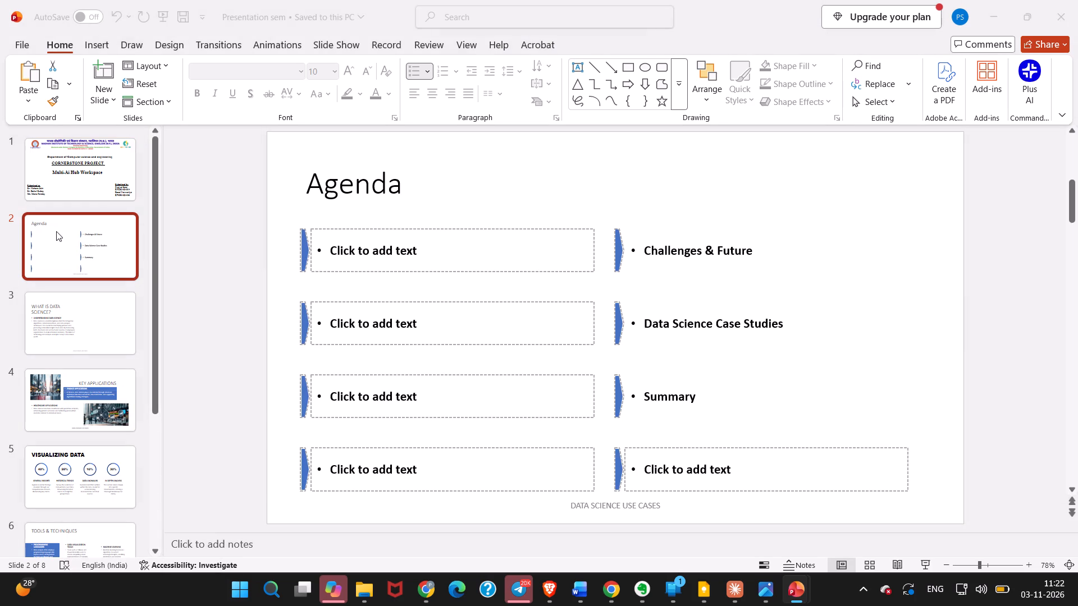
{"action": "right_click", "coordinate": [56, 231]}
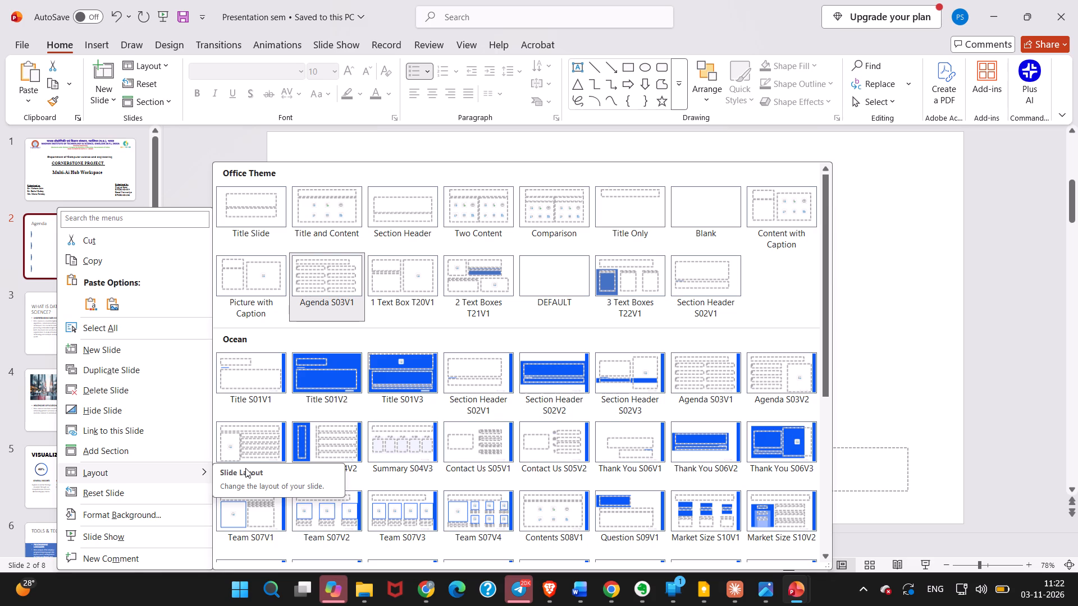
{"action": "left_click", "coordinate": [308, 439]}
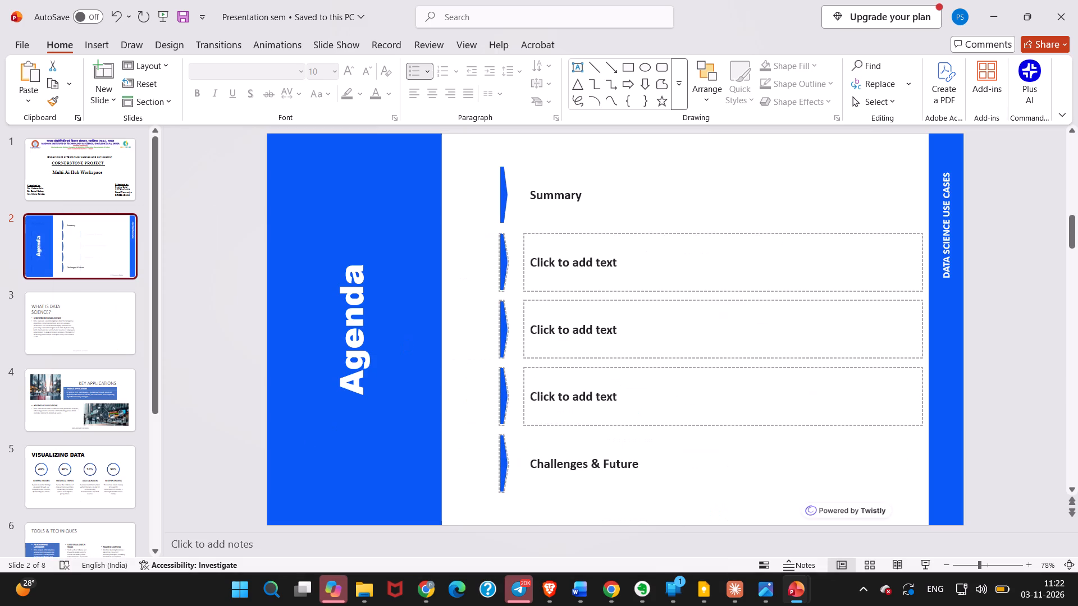
Replace the slide 2 title text Agenda with "Problem".
{"action": "left_click", "coordinate": [383, 335]}
{"action": "triple_click", "coordinate": [366, 339]}
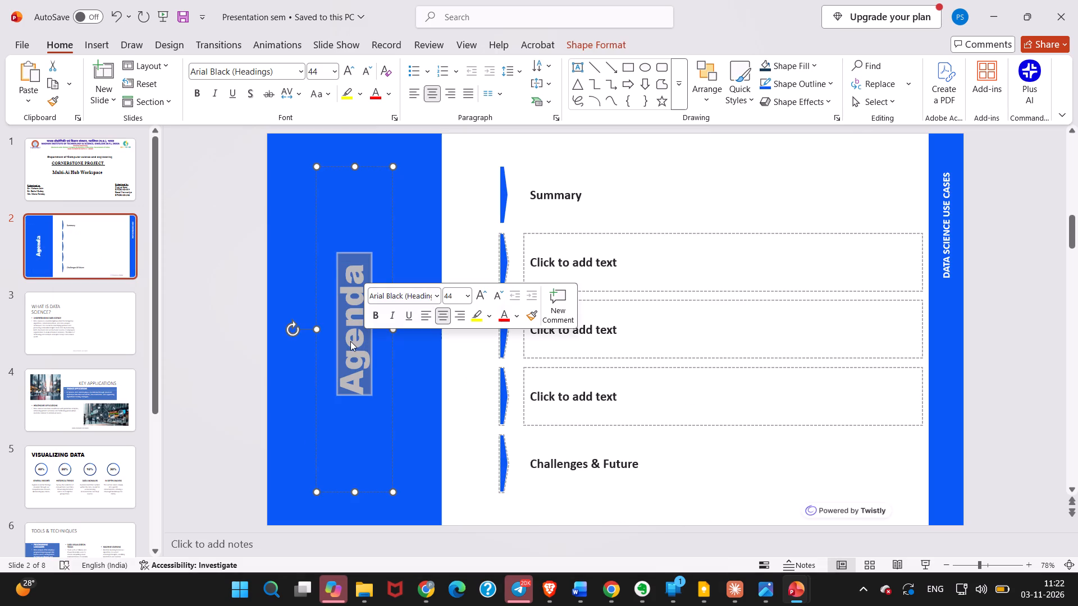
{"action": "key", "text": "BackSpace"}
{"action": "key", "text": "BackSpace"}
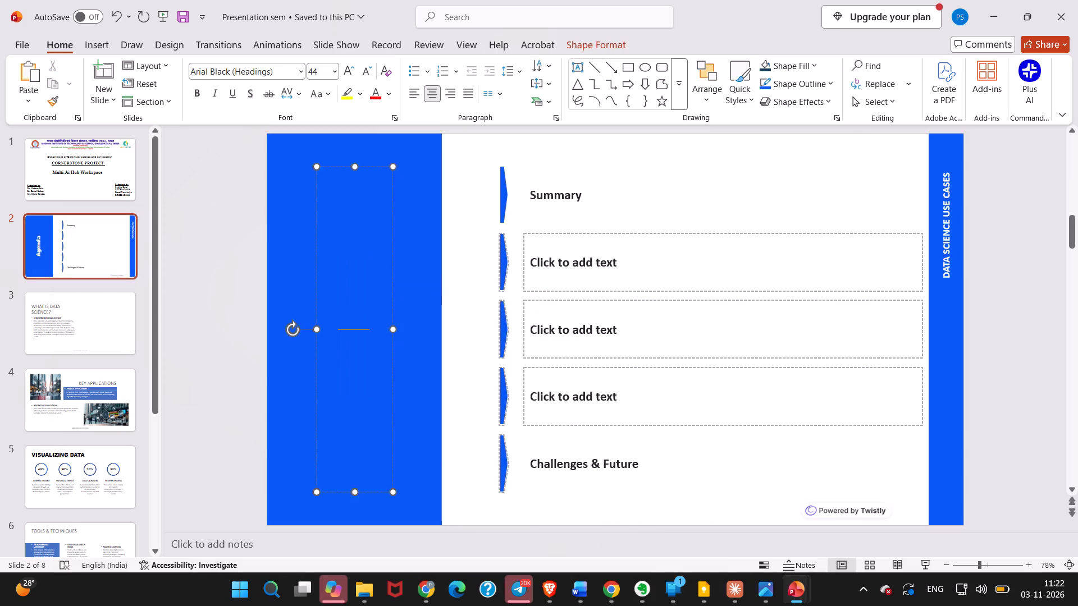
{"action": "key", "text": "p"}
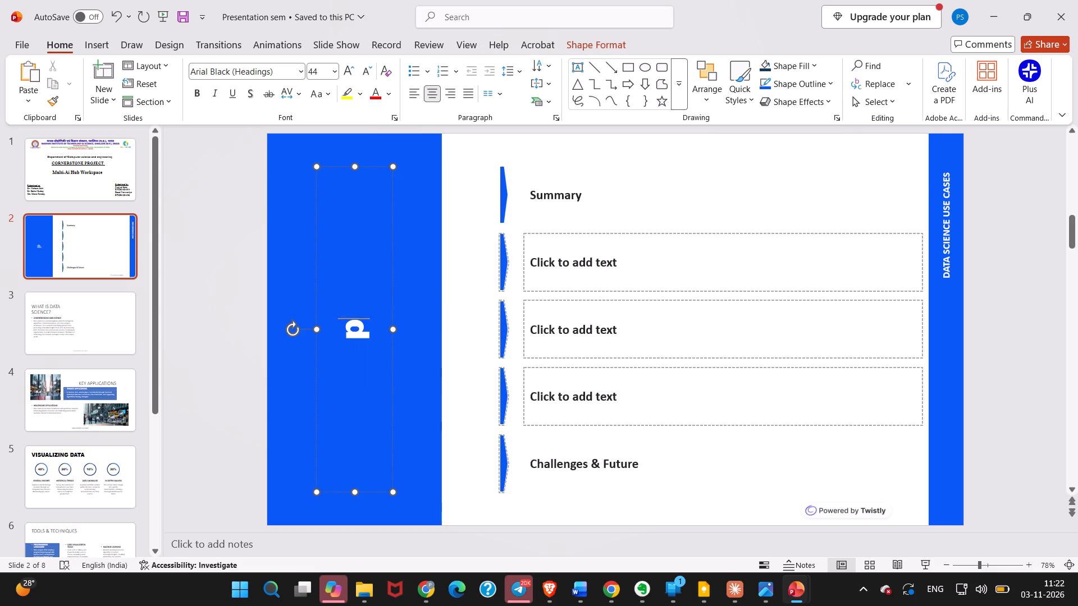
{"action": "key", "text": "BackSpace"}
{"action": "type", "text": "Prob"}
{"action": "type", "text": "lem"}
{"action": "key", "text": "space"}
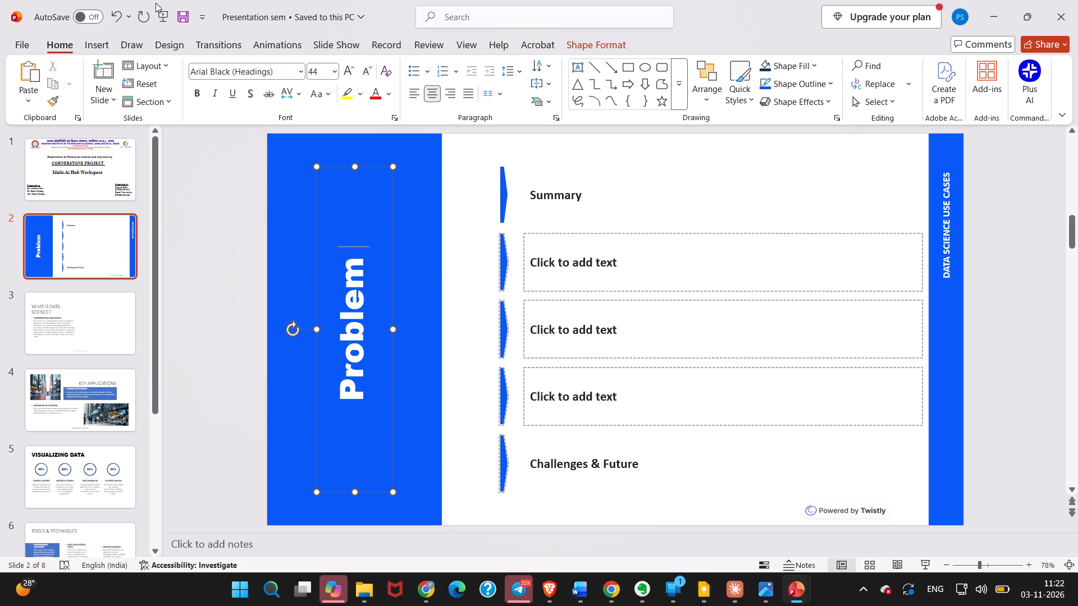
Look through the available slide layouts and apply the Ocean theme's Agenda S03V2 layout to the Problem slide.
{"action": "right_click", "coordinate": [88, 229]}
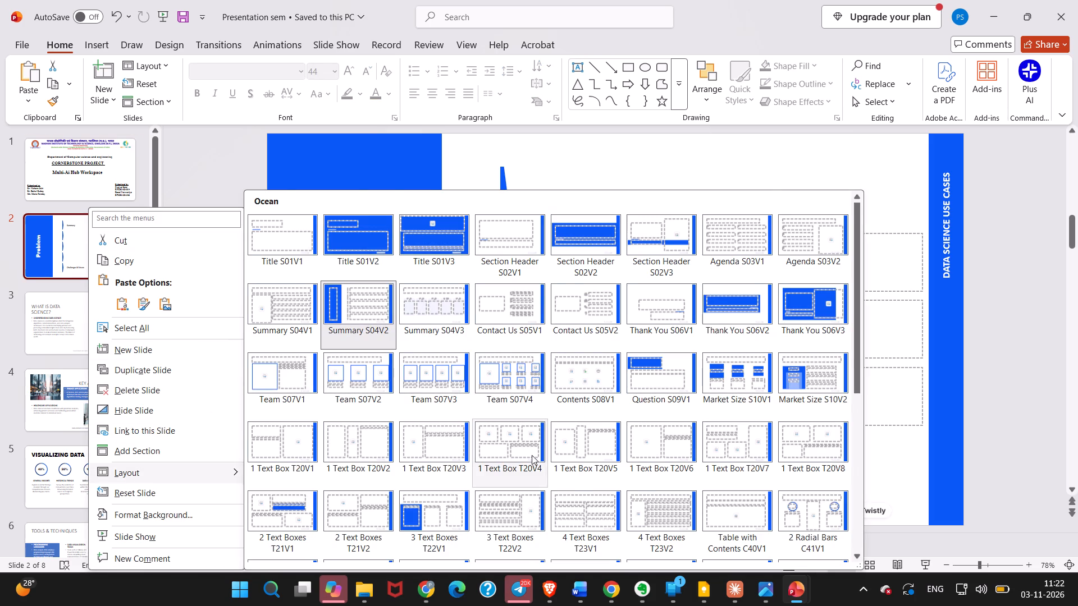
{"action": "scroll", "coordinate": [532, 455], "scroll_direction": "down", "scroll_amount": 3}
{"action": "scroll", "coordinate": [532, 453], "scroll_direction": "up", "scroll_amount": 3}
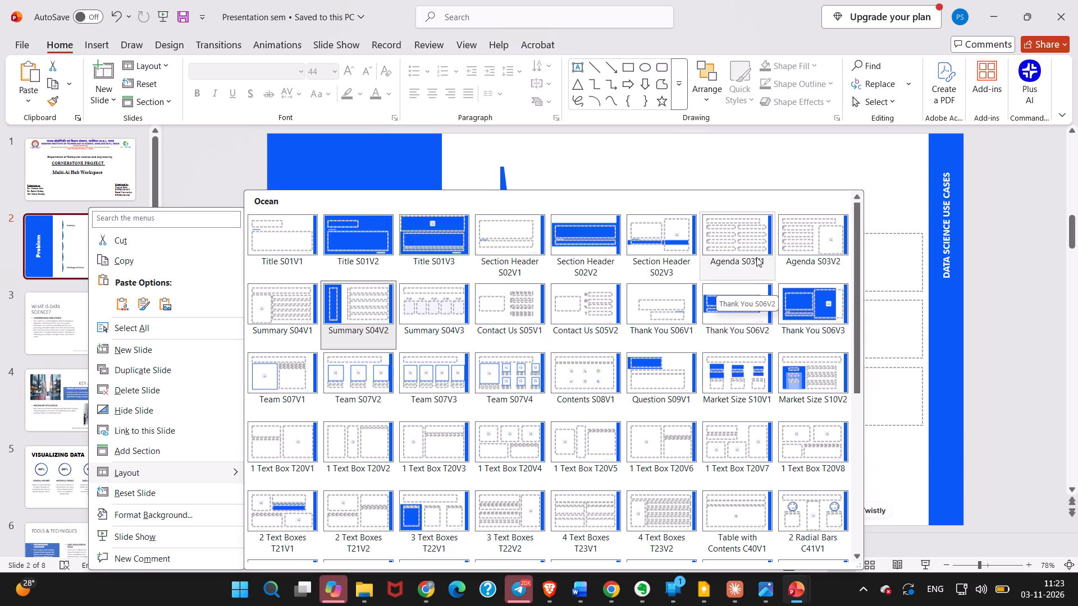
{"action": "scroll", "coordinate": [655, 370], "scroll_direction": "down", "scroll_amount": 4}
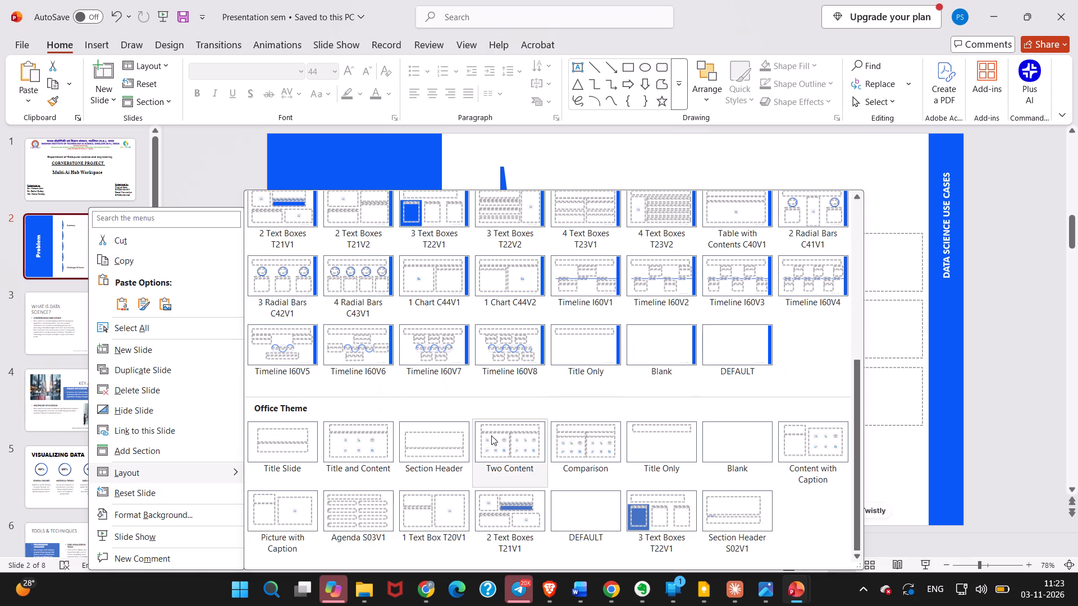
{"action": "scroll", "coordinate": [648, 369], "scroll_direction": "up", "scroll_amount": 1}
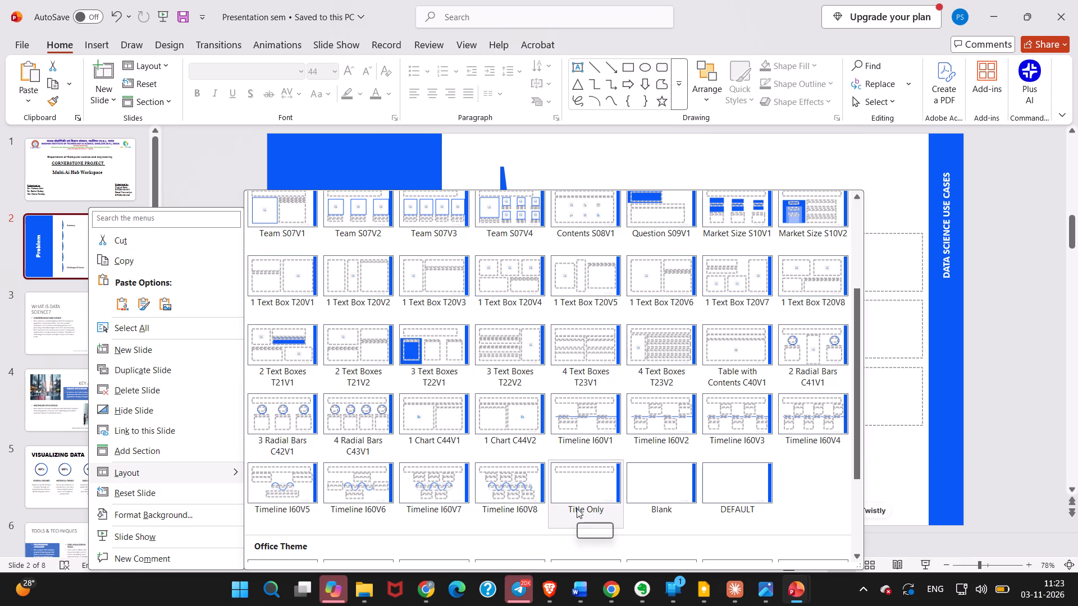
{"action": "scroll", "coordinate": [500, 351], "scroll_direction": "up", "scroll_amount": 3}
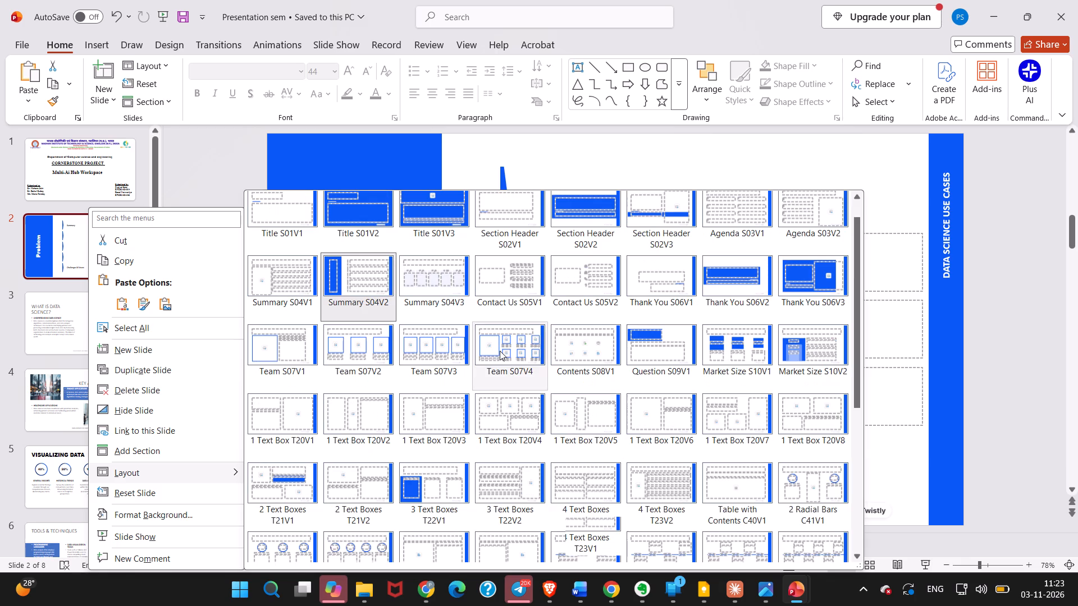
{"action": "scroll", "coordinate": [500, 351], "scroll_direction": "up", "scroll_amount": 2}
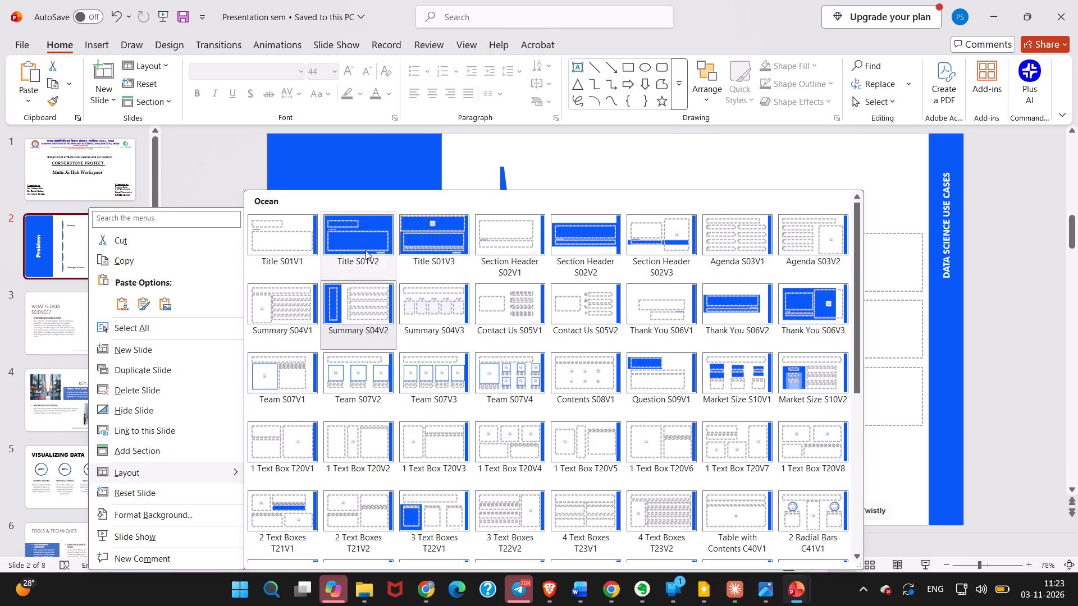
{"action": "right_click", "coordinate": [58, 233]}
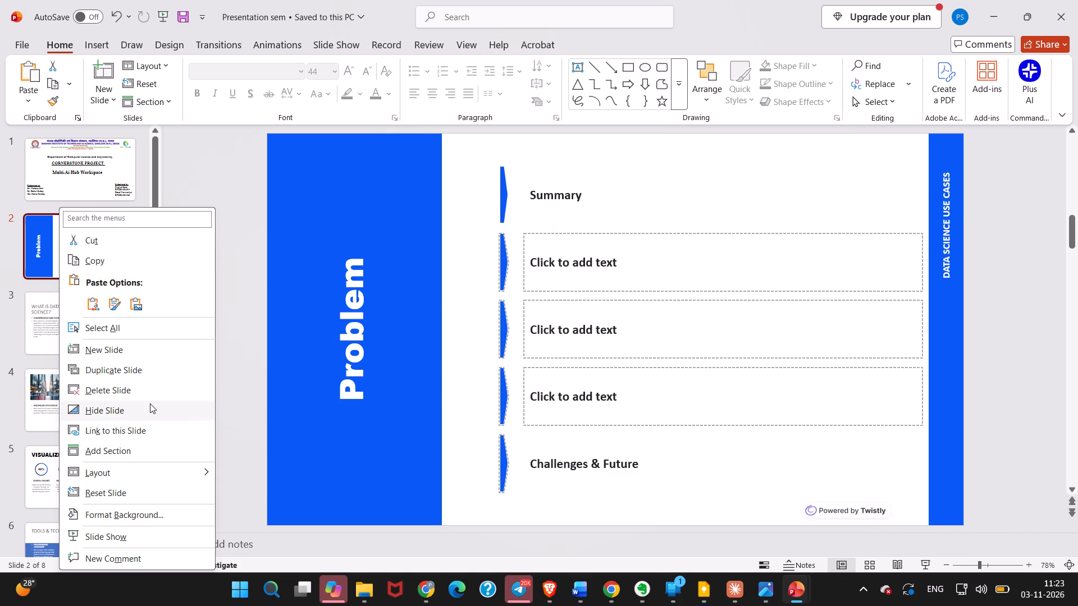
{"action": "right_click", "coordinate": [31, 256]}
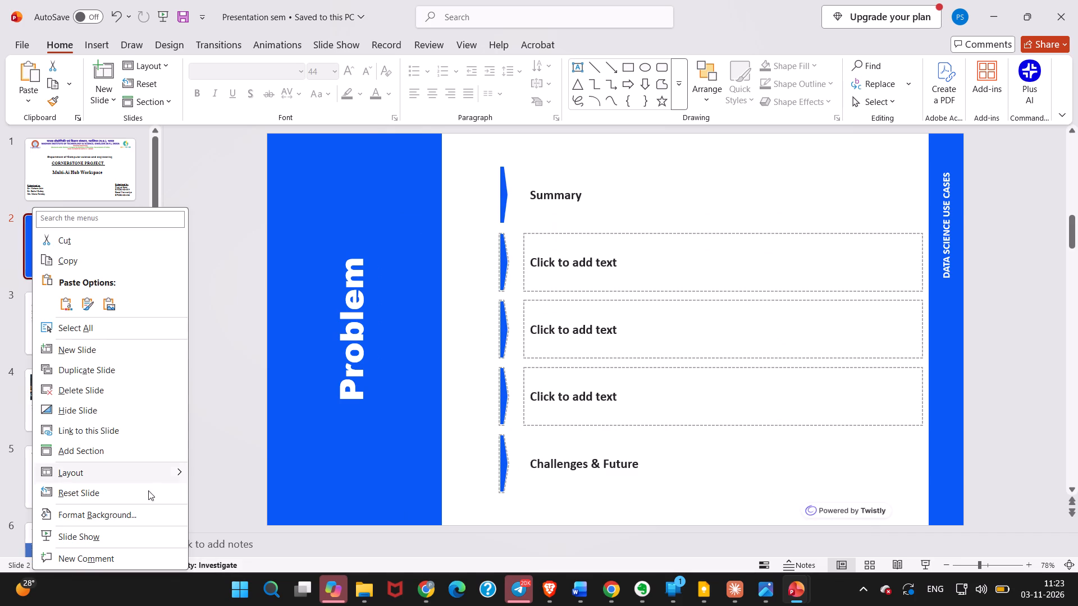
{"action": "left_click", "coordinate": [149, 474]}
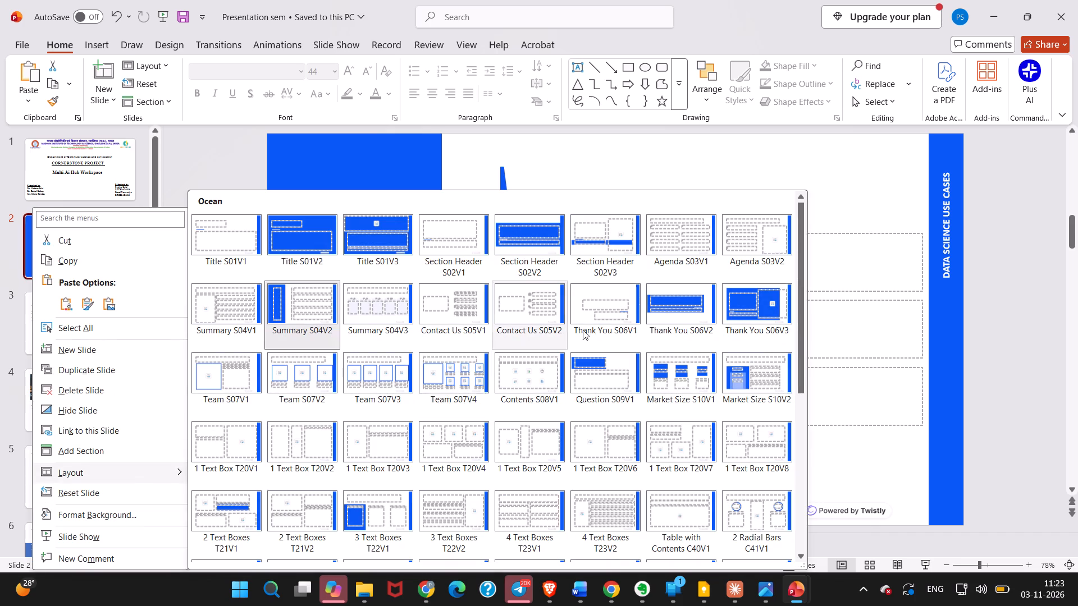
{"action": "scroll", "coordinate": [700, 278], "scroll_direction": "down", "scroll_amount": 1}
{"action": "scroll", "coordinate": [727, 260], "scroll_direction": "up", "scroll_amount": 3}
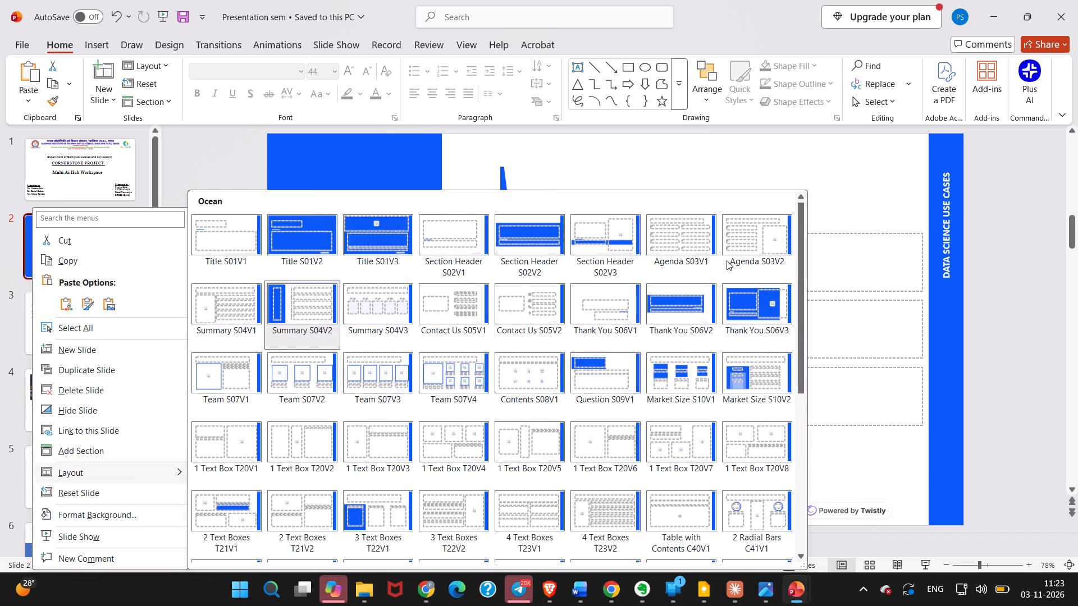
{"action": "left_click", "coordinate": [738, 237]}
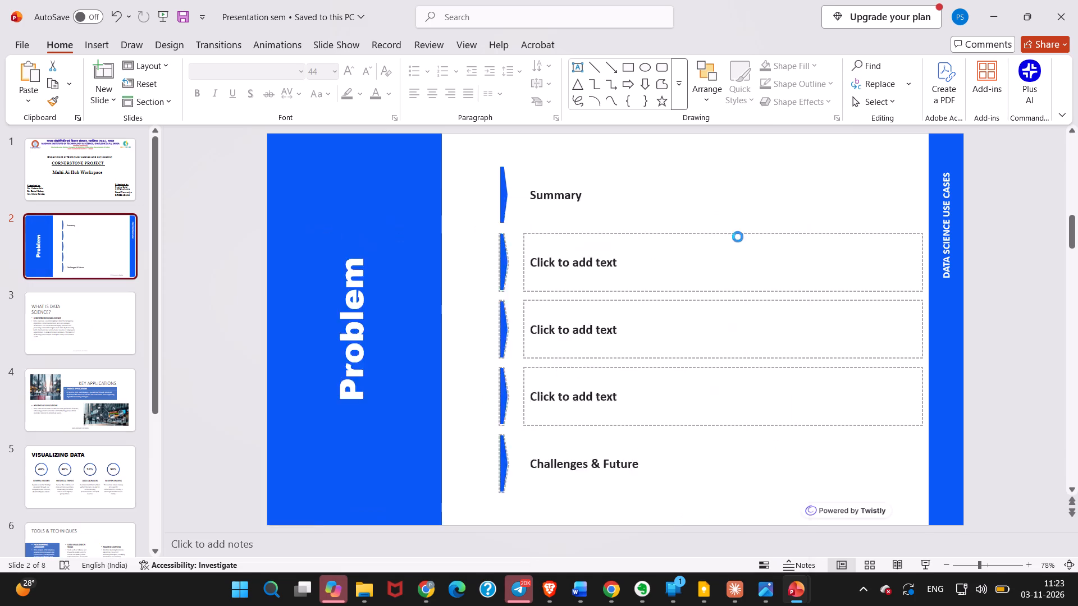
Delete the DATA SCIENCE USE CASES footer from the What Is Data Science slide.
{"action": "scroll", "coordinate": [735, 274], "scroll_direction": "down", "scroll_amount": 2}
{"action": "scroll", "coordinate": [735, 274], "scroll_direction": "up", "scroll_amount": 1}
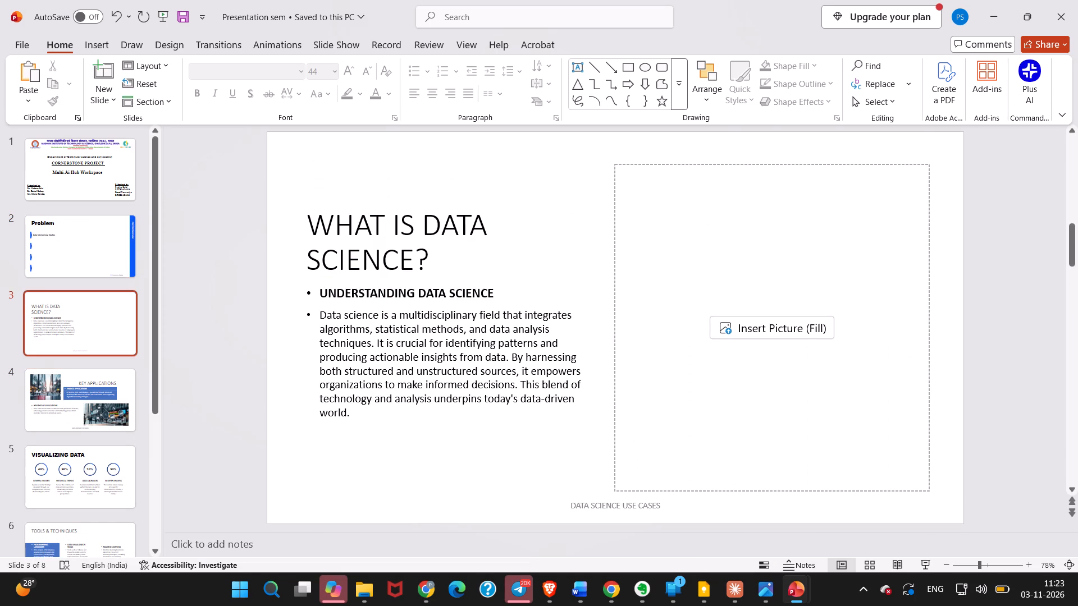
{"action": "left_click", "coordinate": [613, 288]}
{"action": "left_click", "coordinate": [635, 511]}
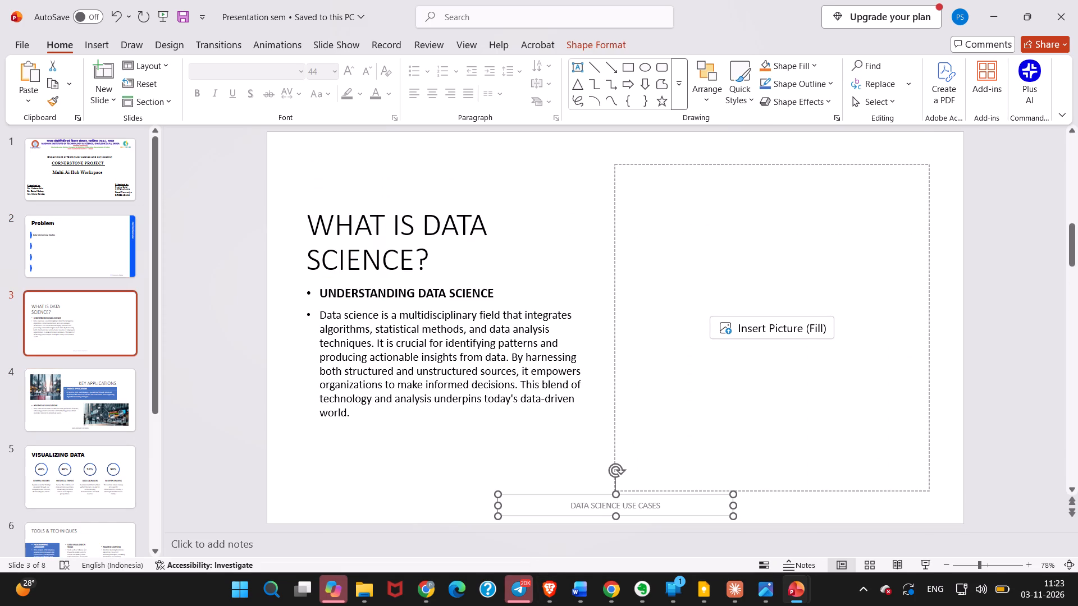
{"action": "key", "text": "BackSpace"}
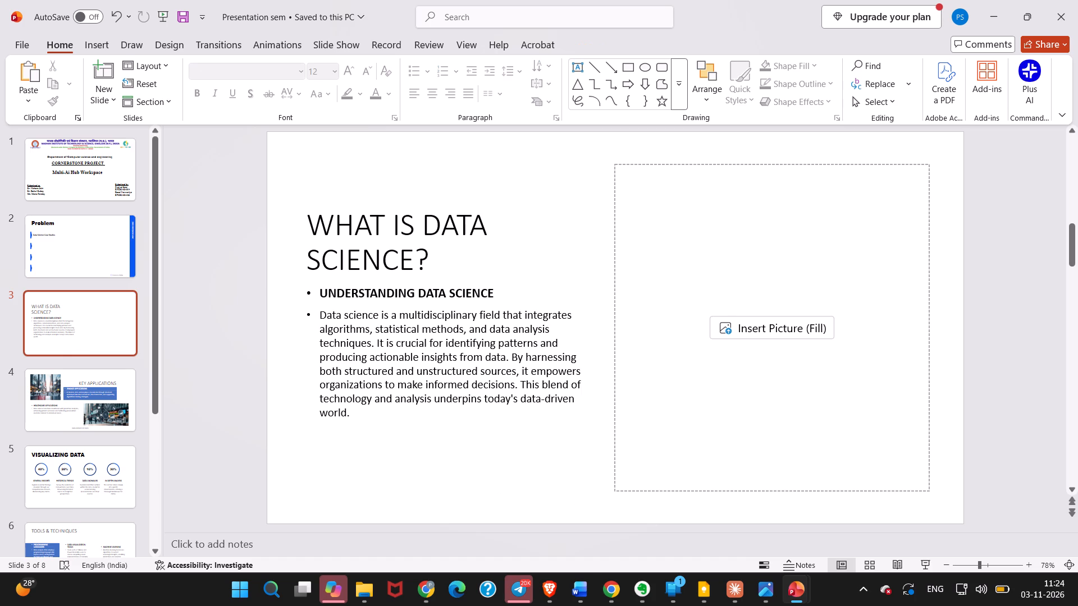
On the Problem slide, move the picture placeholder up and slightly left, clear of the slide's bottom edge.
{"action": "left_click", "coordinate": [101, 264]}
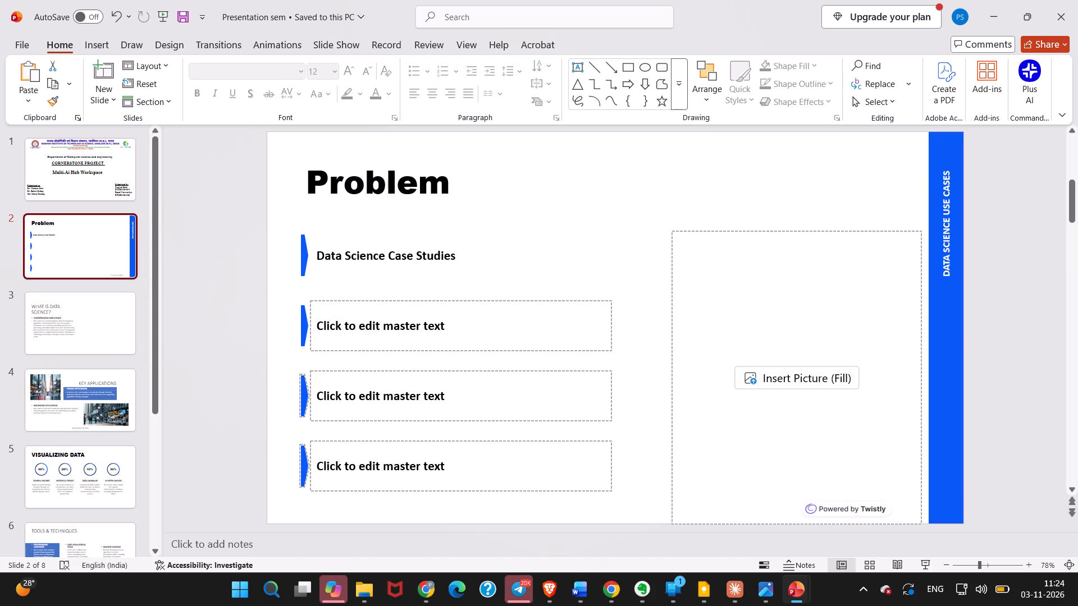
{"action": "left_click_drag", "start_coordinate": [776, 353], "coordinate": [762, 310]}
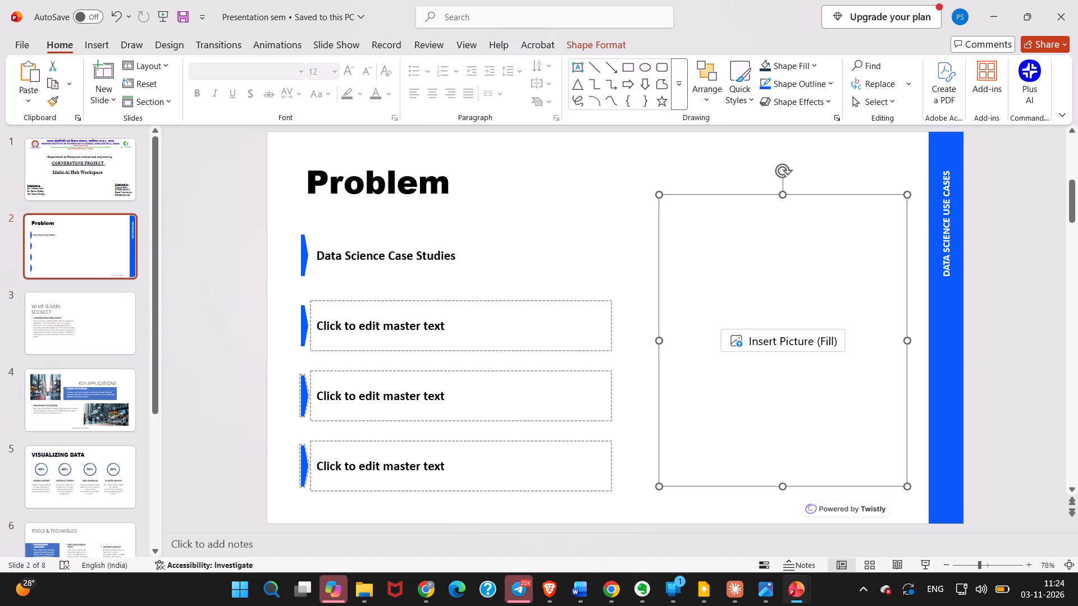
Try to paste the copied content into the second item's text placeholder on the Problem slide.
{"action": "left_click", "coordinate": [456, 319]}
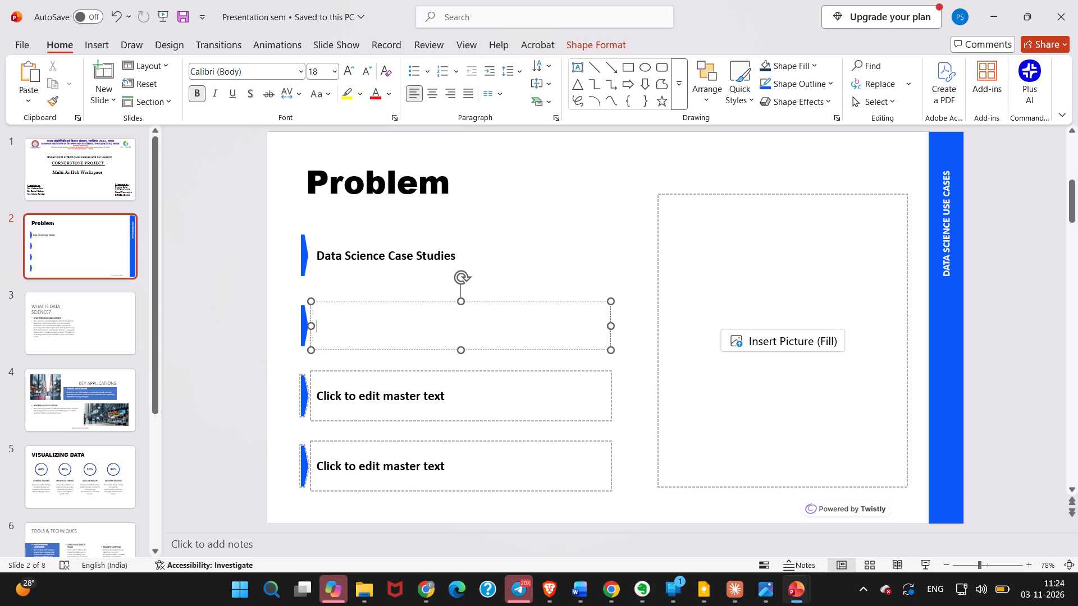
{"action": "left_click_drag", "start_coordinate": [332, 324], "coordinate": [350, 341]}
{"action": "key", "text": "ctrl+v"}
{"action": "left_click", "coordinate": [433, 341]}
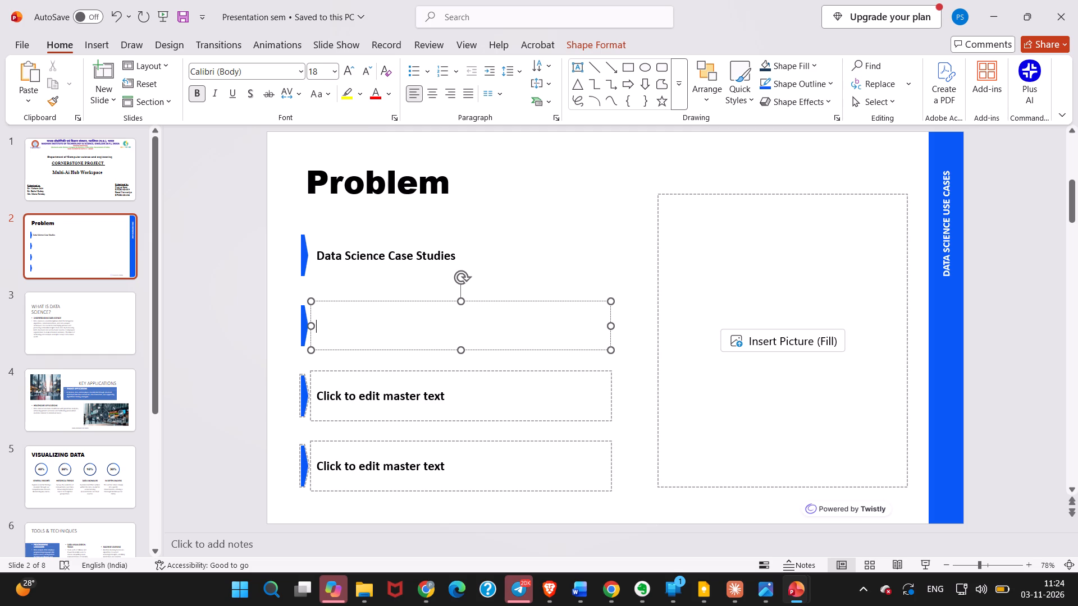
Delete the empty text placeholders of the second, third and fourth items on the Problem slide, keeping their blue markers.
{"action": "left_click_drag", "start_coordinate": [456, 350], "coordinate": [468, 355]}
{"action": "key", "text": "BackSpace"}
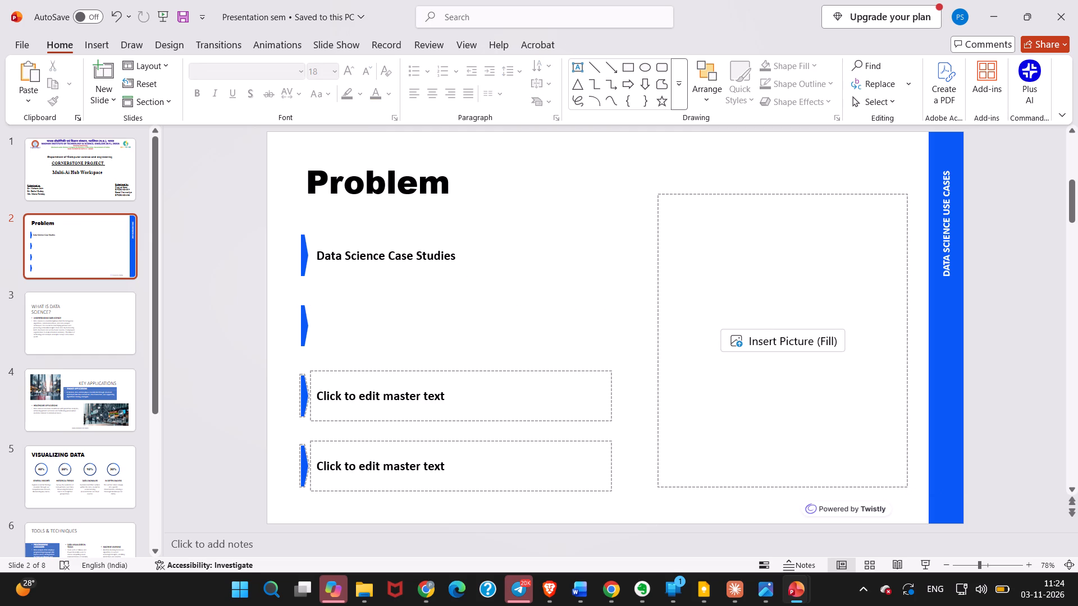
{"action": "left_click_drag", "start_coordinate": [500, 369], "coordinate": [523, 352]}
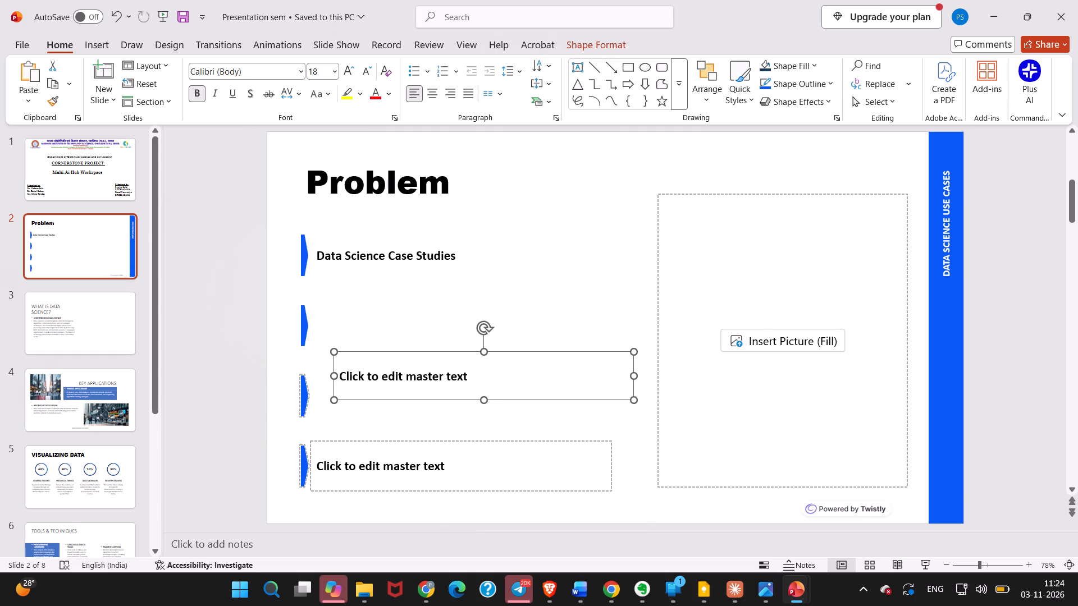
{"action": "key", "text": "BackSpace"}
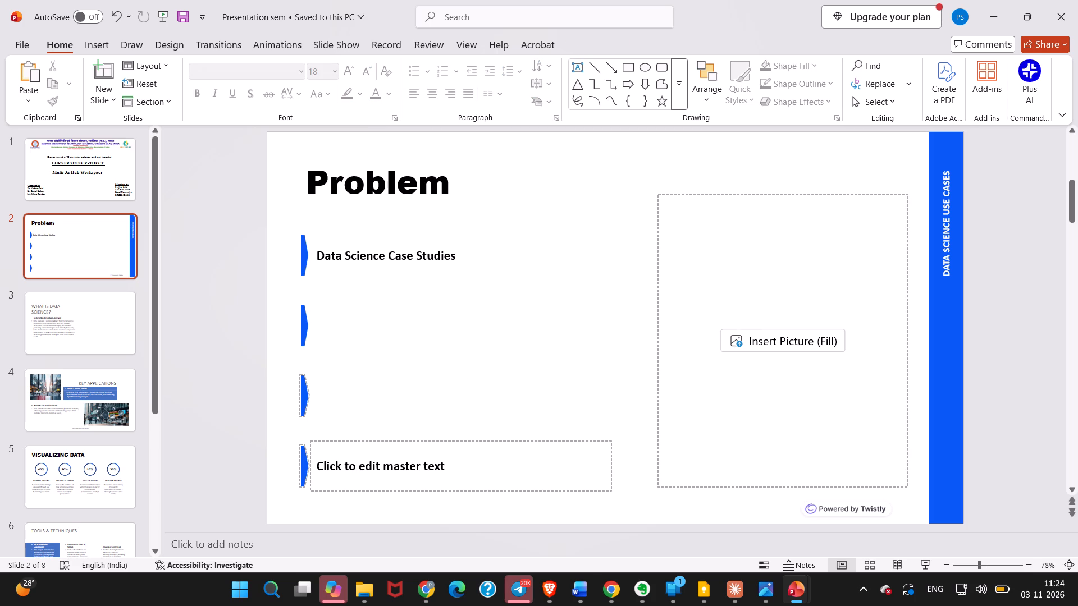
{"action": "left_click_drag", "start_coordinate": [557, 436], "coordinate": [558, 414]}
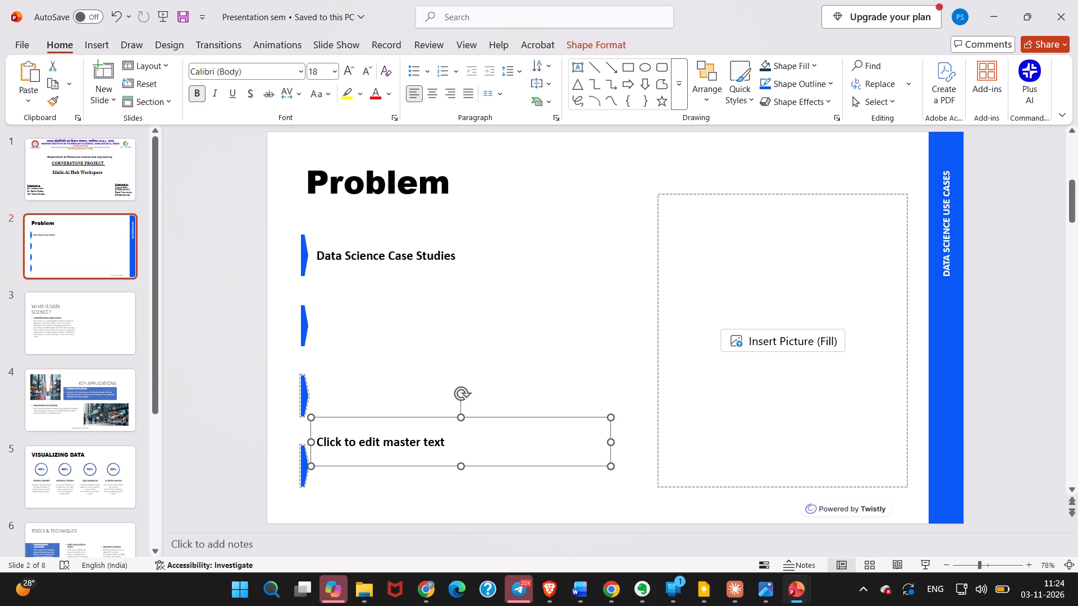
{"action": "key", "text": "BackSpace"}
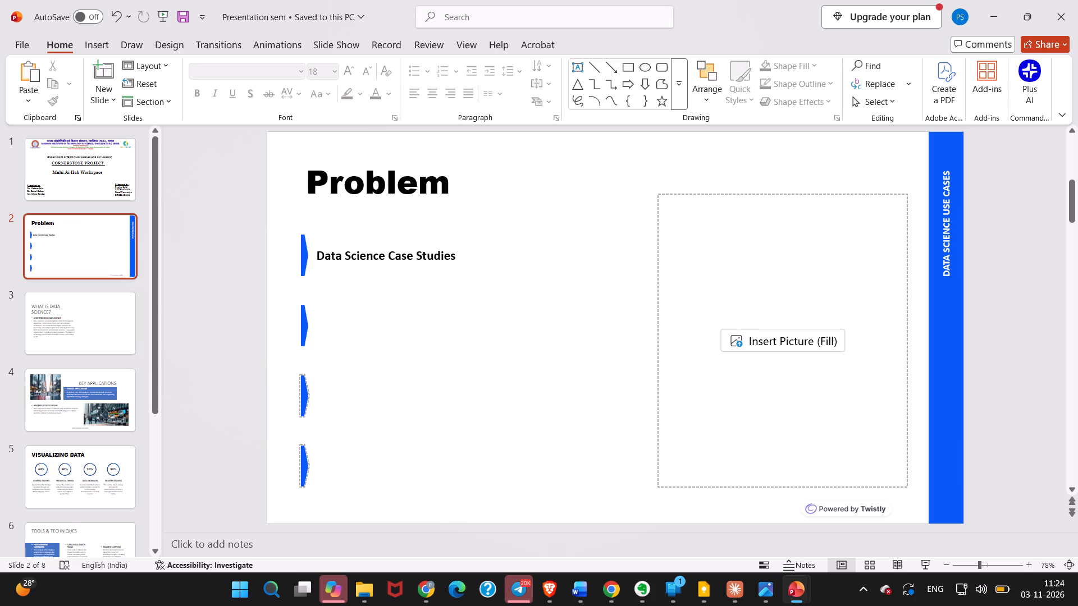
Extend the title of the Problem slide so it reads Problem Statement.
{"action": "left_click", "coordinate": [454, 180]}
{"action": "left_click", "coordinate": [440, 181]}
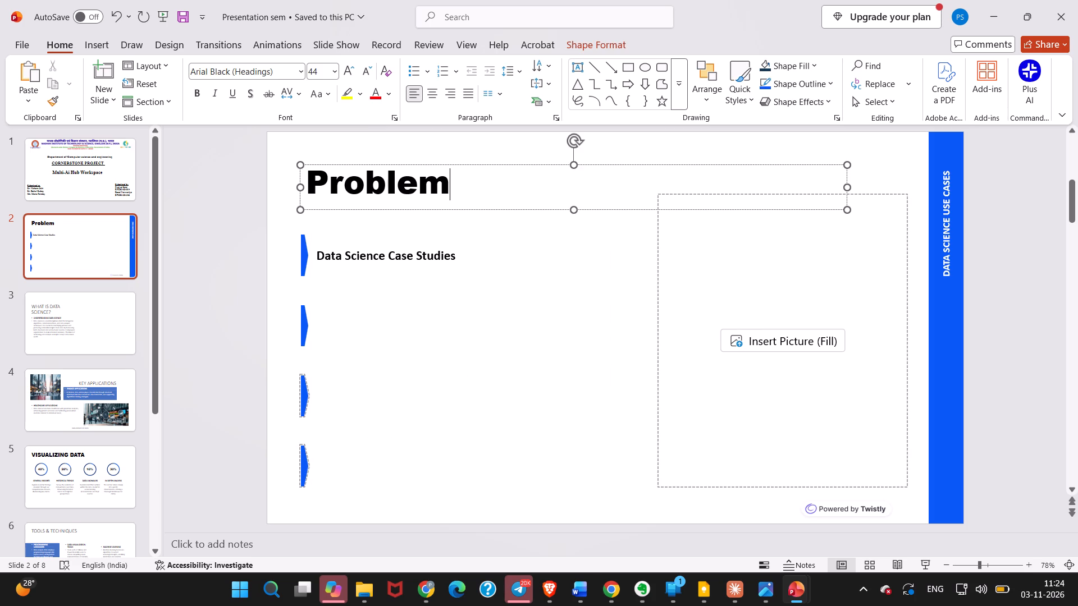
{"action": "key", "text": "space"}
{"action": "type", "text": "Sat"}
{"action": "key", "text": "BackSpace"}
{"action": "key", "text": "BackSpace"}
{"action": "type", "text": "tate"}
{"action": "type", "text": "ment"}
Delete the Data Science Case Studies text from the first item's text box on the Problem Statement slide.
{"action": "left_click", "coordinate": [474, 237]}
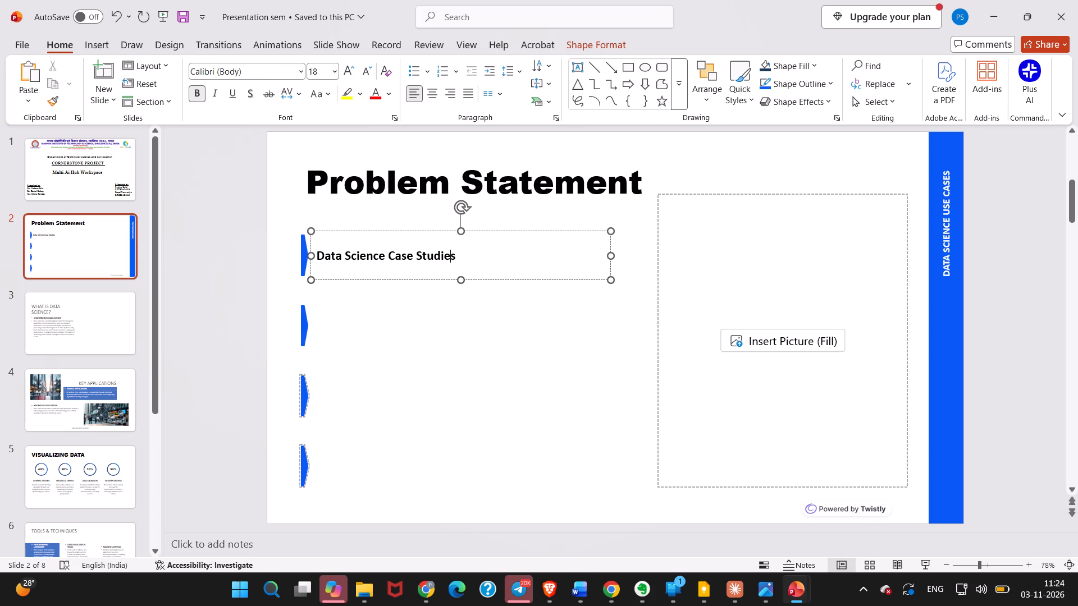
{"action": "left_click", "coordinate": [501, 341]}
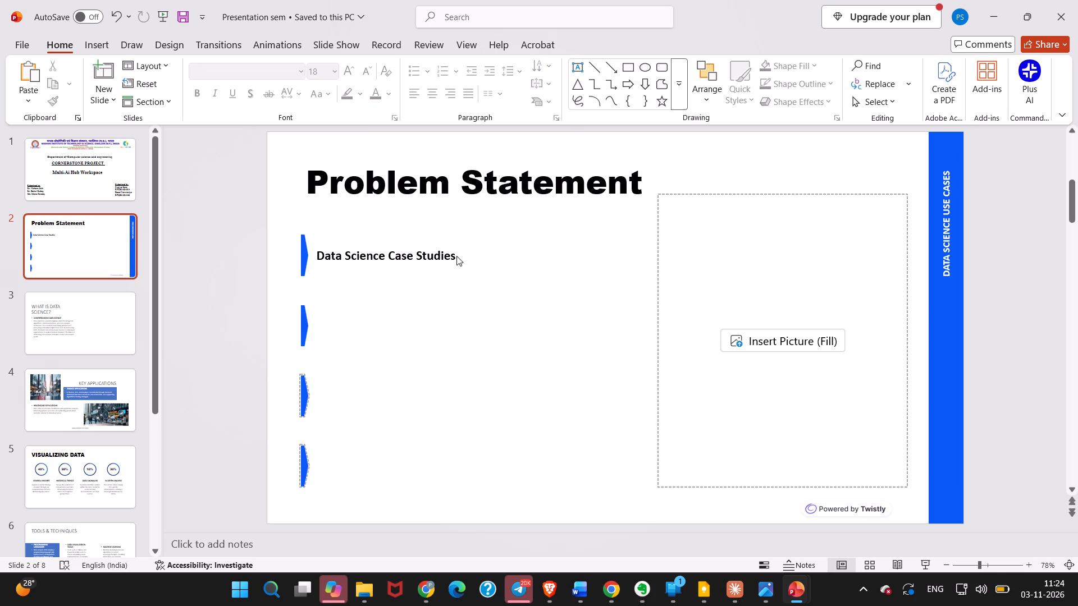
{"action": "left_click", "coordinate": [455, 252]}
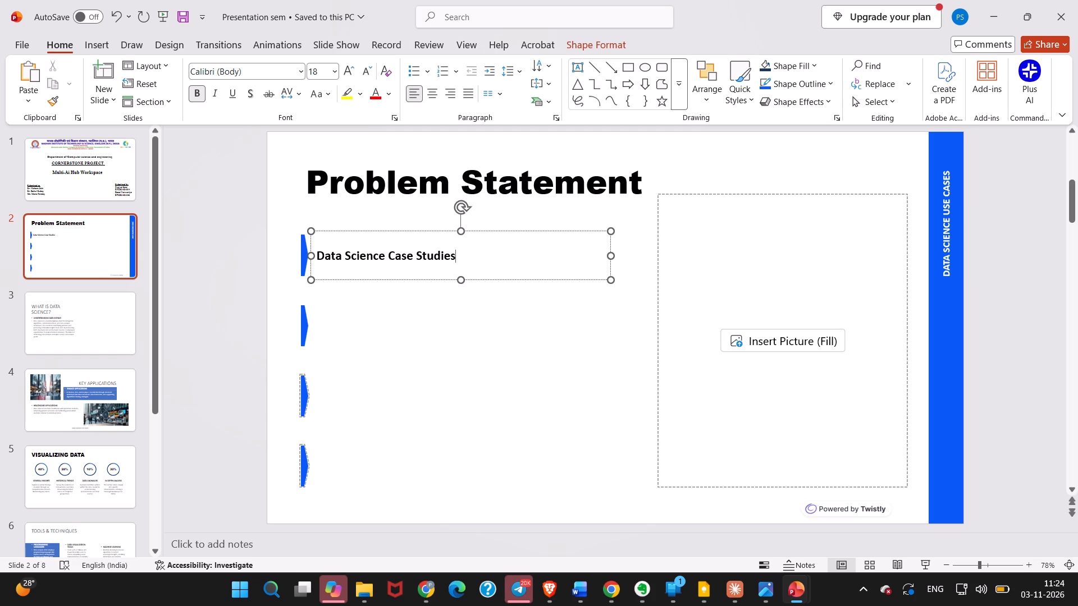
{"action": "key", "text": "BackSpace"}
{"action": "key", "text": "BackSpace"}
{"action": "key", "text": "BackSpace"}
{"action": "key", "text": "BackSpace"}
{"action": "key", "text": "BackSpace"}
{"action": "key", "text": "BackSpace"}
{"action": "key", "text": "BackSpace"}
{"action": "key", "text": "BackSpace"}
{"action": "key", "text": "BackSpace"}
{"action": "key", "text": "BackSpace"}
{"action": "key", "text": "BackSpace"}
{"action": "key", "text": "BackSpace"}
{"action": "key", "text": "BackSpace"}
{"action": "key", "text": "BackSpace"}
{"action": "key", "text": "BackSpace"}
{"action": "key", "text": "BackSpace"}
{"action": "key", "text": "BackSpace"}
{"action": "key", "text": "BackSpace"}
{"action": "key", "text": "BackSpace"}
{"action": "key", "text": "BackSpace"}
{"action": "key", "text": "BackSpace"}
{"action": "key", "text": "BackSpace"}
{"action": "key", "text": "BackSpace"}
{"action": "key", "text": "BackSpace"}
{"action": "key", "text": "BackSpace"}
{"action": "key", "text": "BackSpace"}
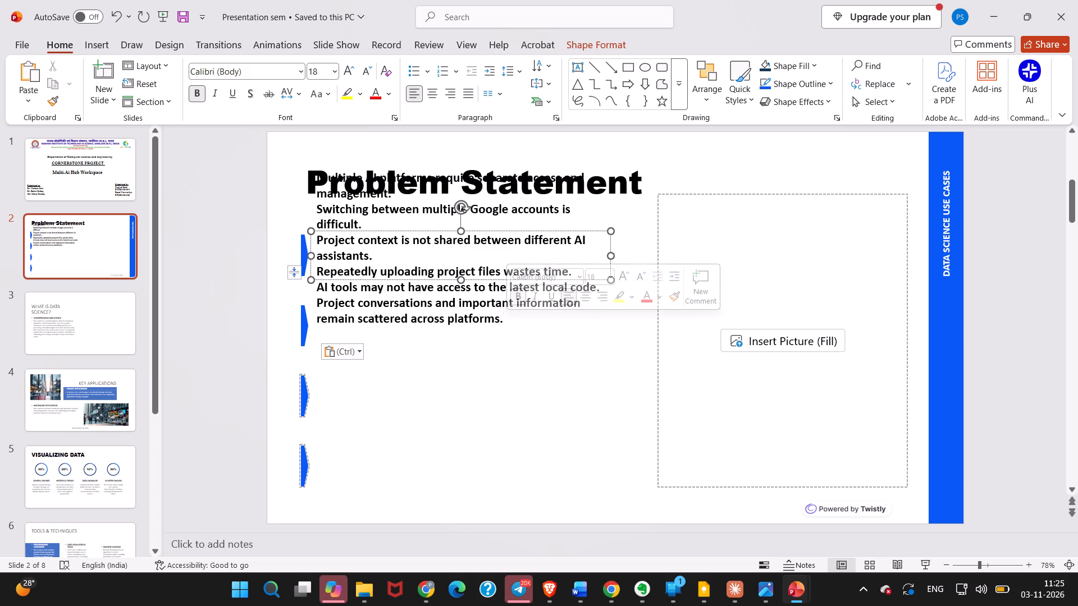
{"action": "left_click_drag", "start_coordinate": [469, 281], "coordinate": [483, 359]}
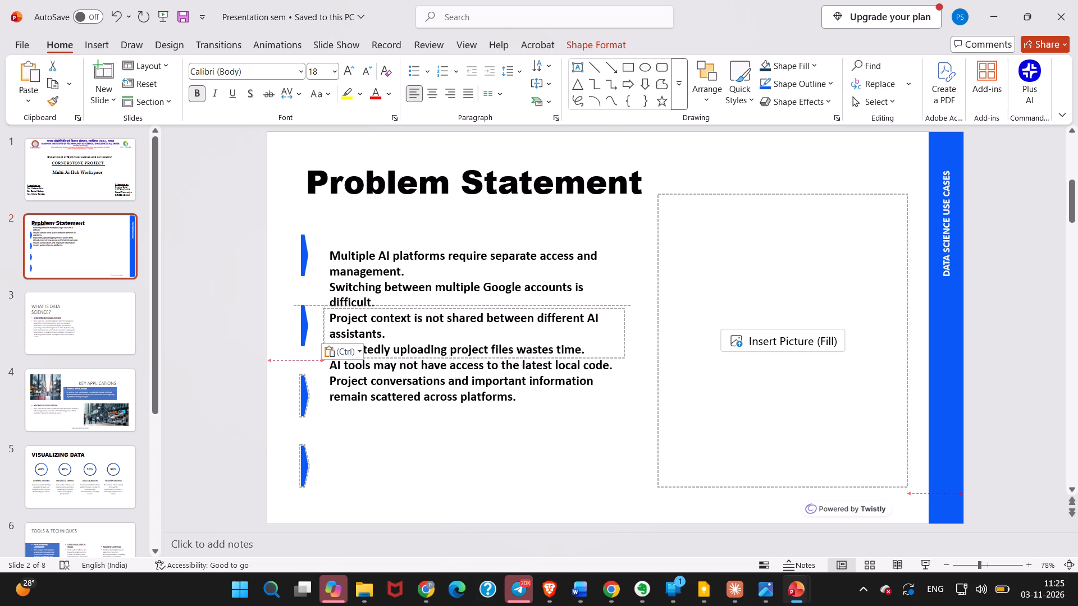
{"action": "left_click_drag", "start_coordinate": [483, 359], "coordinate": [476, 352]}
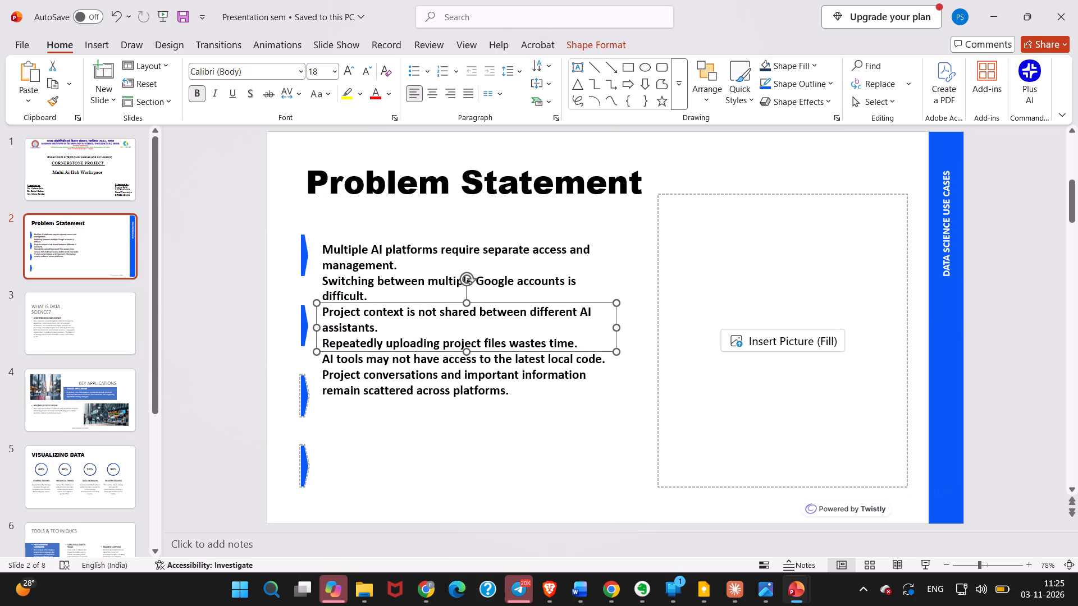
Insert a blank line after each of the second, third, fourth and fifth points in the text box.
{"action": "left_click", "coordinate": [387, 298]}
{"action": "key", "text": "Return"}
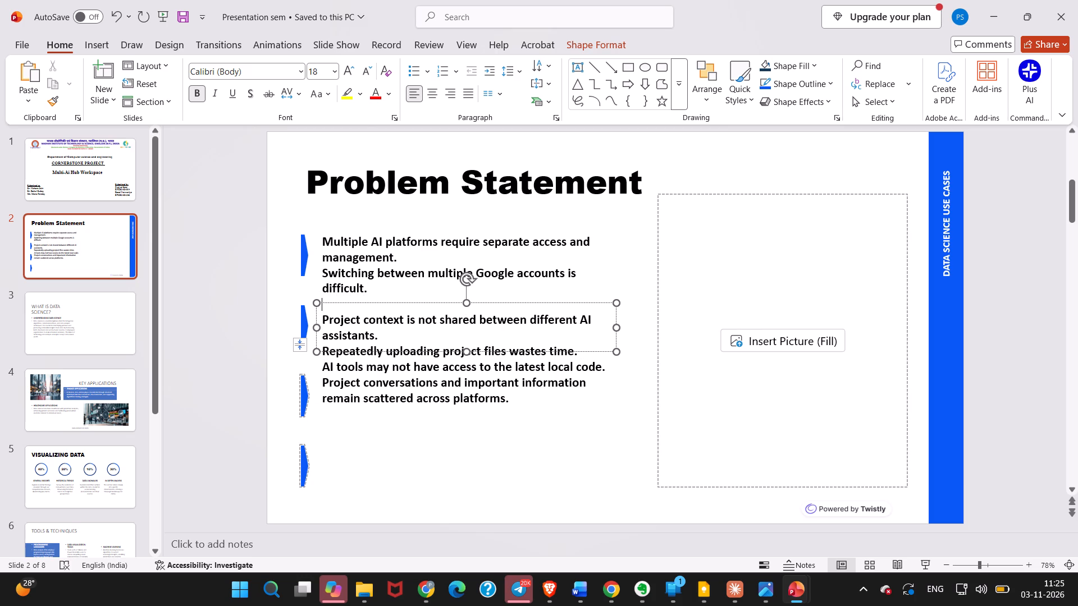
{"action": "key", "text": "Down"}
{"action": "key", "text": "Down"}
{"action": "key", "text": "End"}
{"action": "key", "text": "Return"}
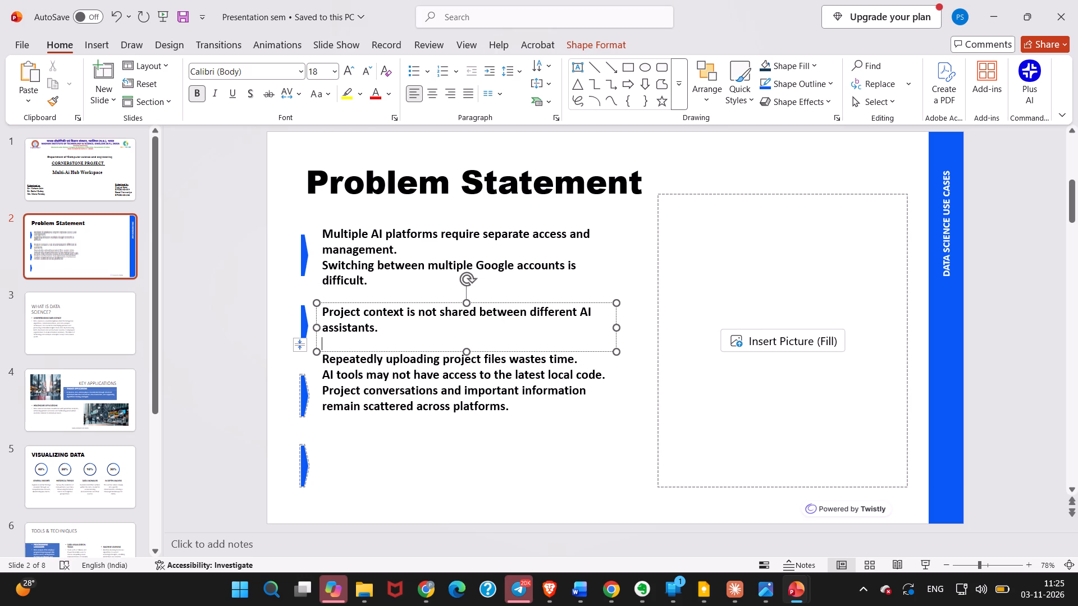
{"action": "key", "text": "Down"}
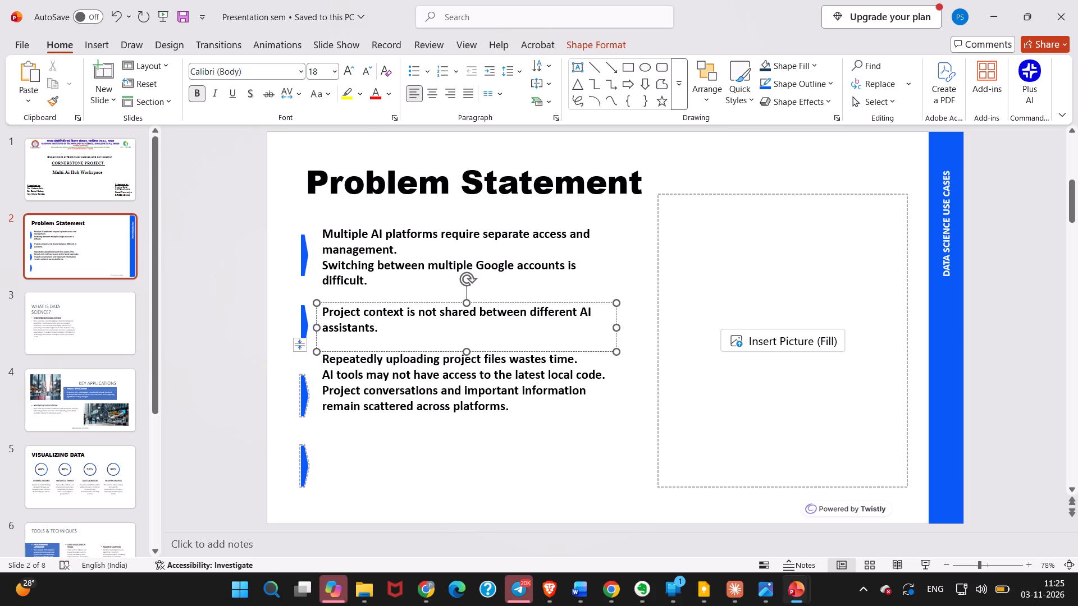
{"action": "key", "text": "End"}
{"action": "key", "text": "Return"}
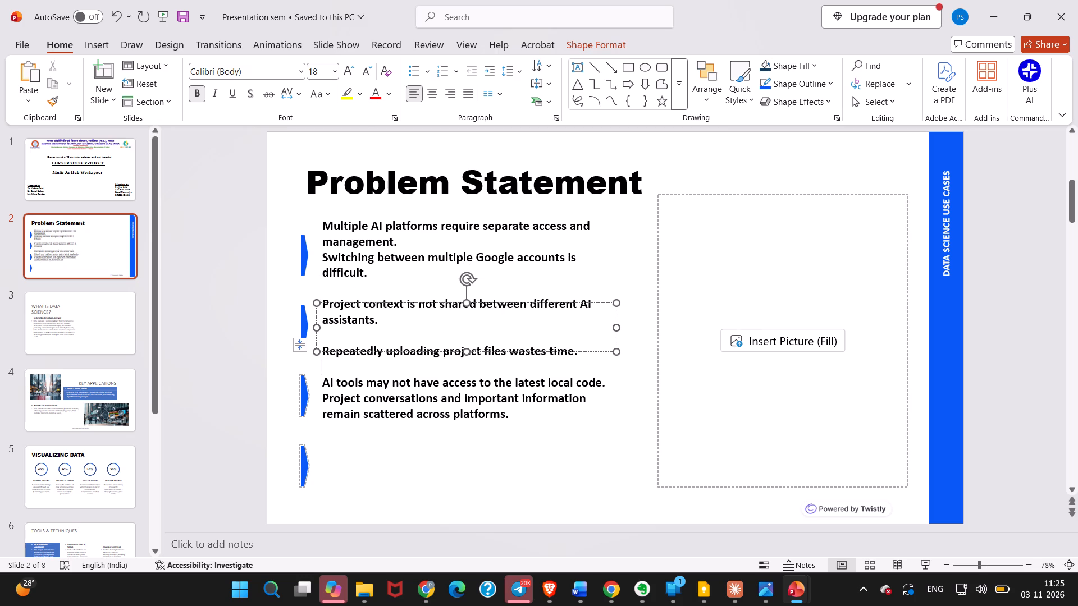
{"action": "key", "text": "Down"}
{"action": "key", "text": "End"}
{"action": "key", "text": "Return"}
{"action": "key", "text": "Down"}
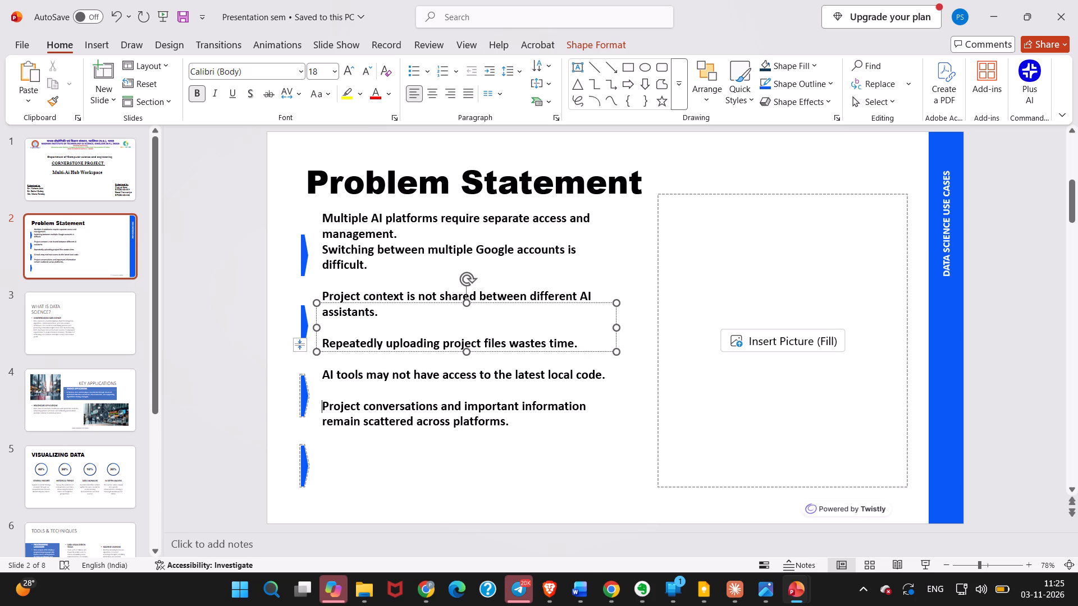
Move the points text box slightly further down from the title.
{"action": "left_click_drag", "start_coordinate": [496, 348], "coordinate": [498, 355]}
{"action": "left_click_drag", "start_coordinate": [498, 355], "coordinate": [498, 356]}
{"action": "left_click", "coordinate": [479, 341]}
{"action": "left_click_drag", "start_coordinate": [497, 352], "coordinate": [499, 368]}
Insert a blank line between the first point, about AI platforms, and the second, about Google accounts.
{"action": "left_click", "coordinate": [408, 249]}
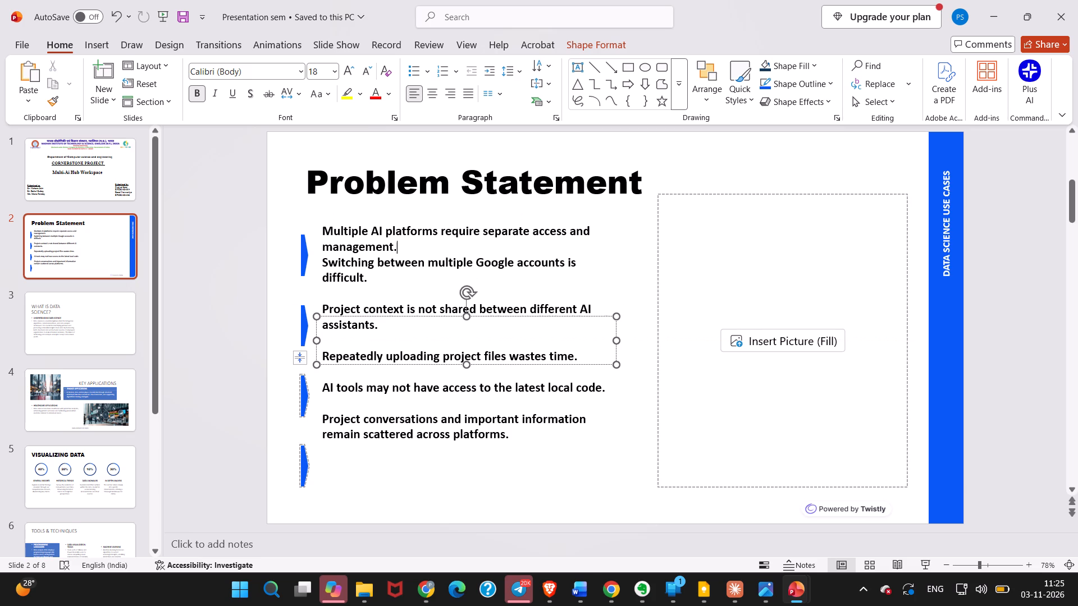
{"action": "key", "text": "Return"}
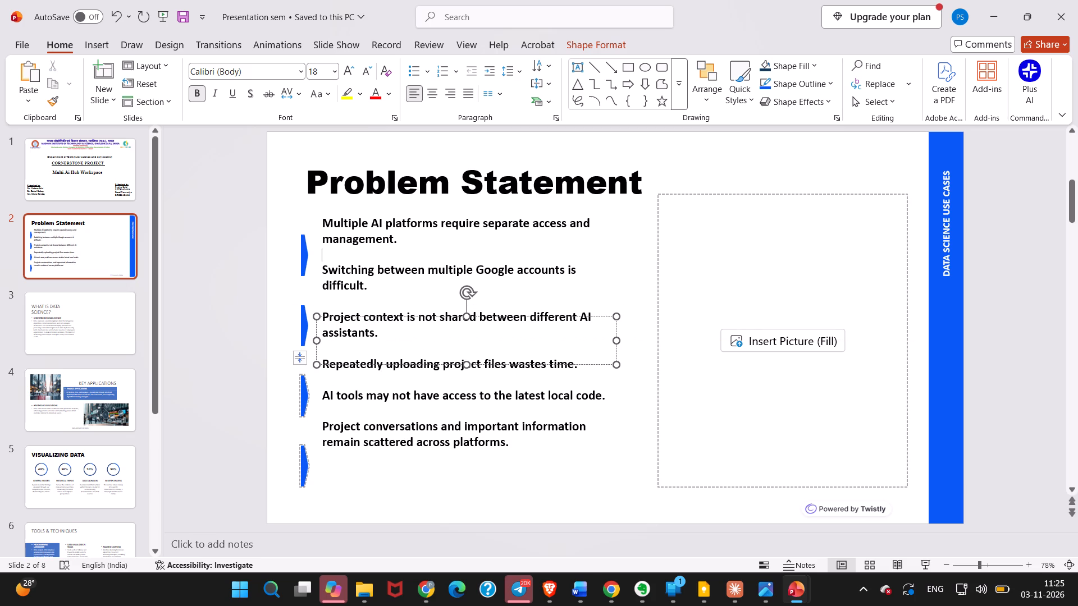
Move the points text box down so its text spans the blue markers from the first to the fourth.
{"action": "left_click_drag", "start_coordinate": [455, 362], "coordinate": [464, 383]}
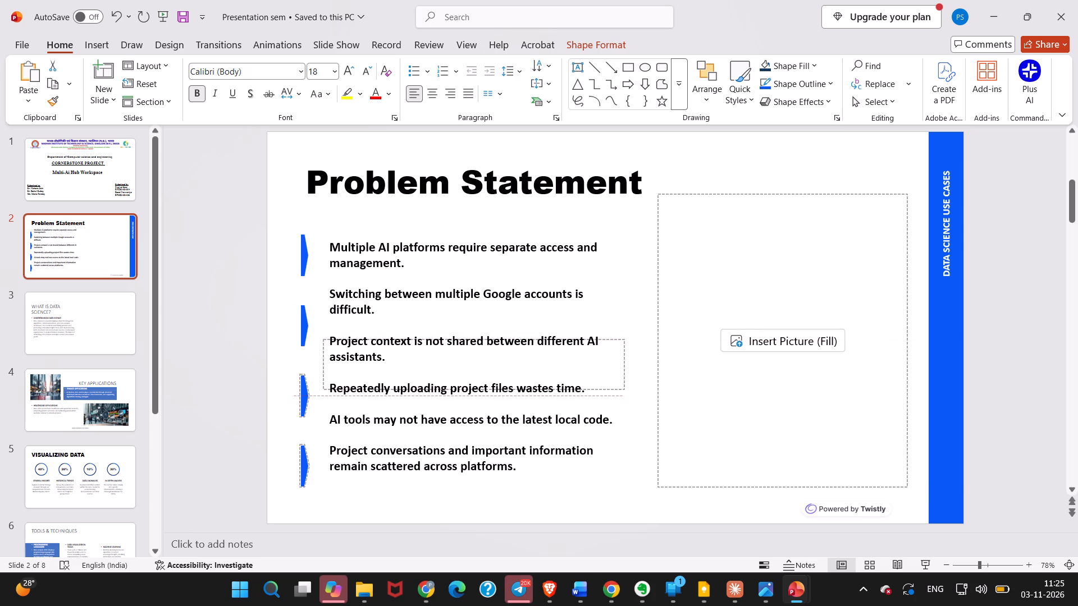
{"action": "left_click_drag", "start_coordinate": [464, 383], "coordinate": [453, 384]}
{"action": "left_click", "coordinate": [544, 494]}
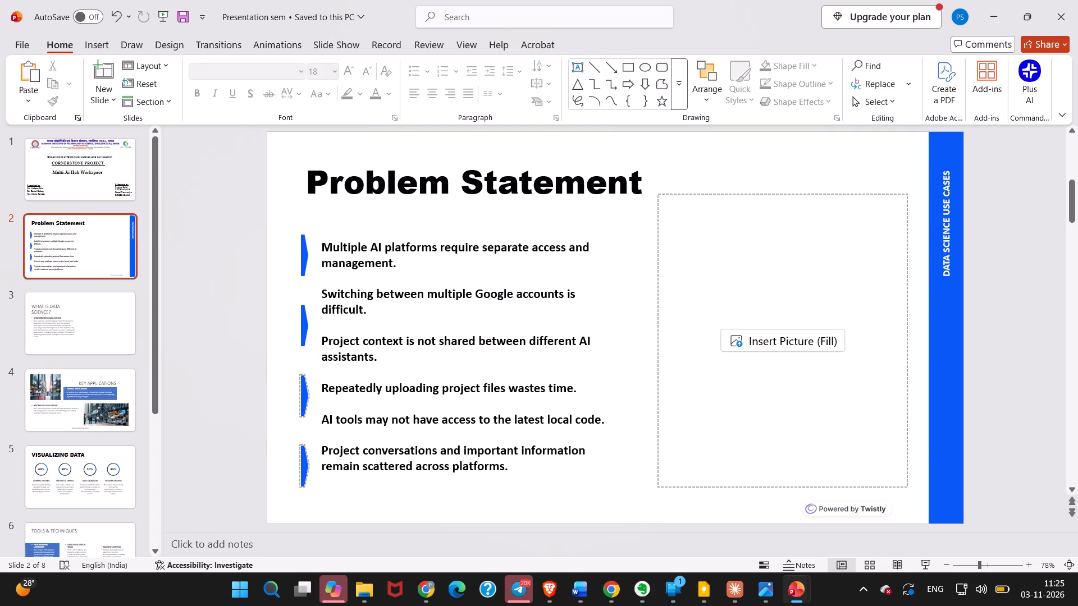
Shorten the first blue marker to about half its height and align it beside the first line of the first point.
{"action": "left_click", "coordinate": [310, 257]}
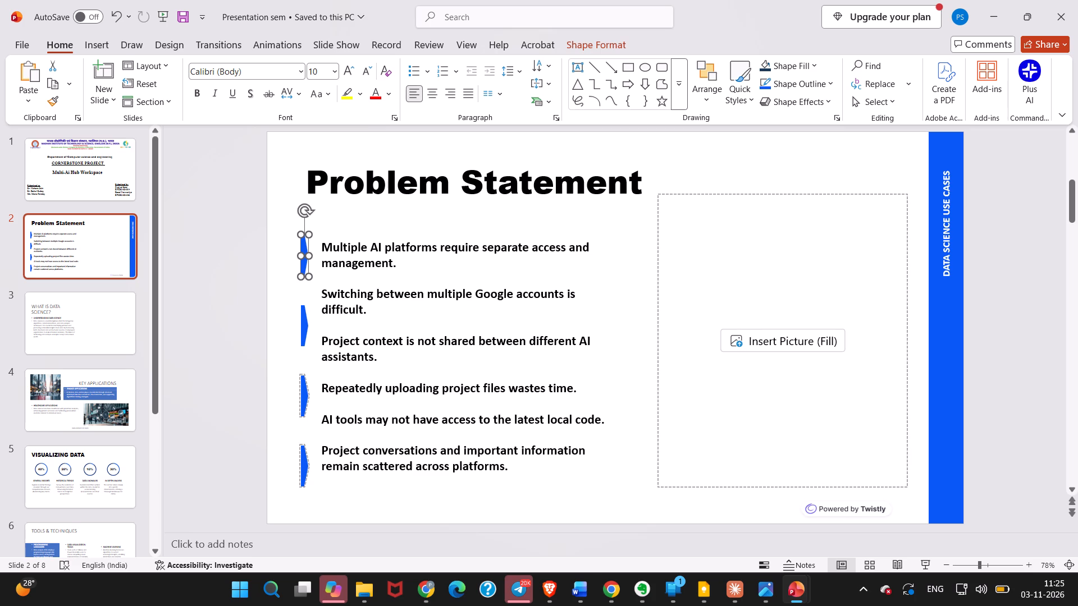
{"action": "left_click_drag", "start_coordinate": [300, 279], "coordinate": [304, 259]}
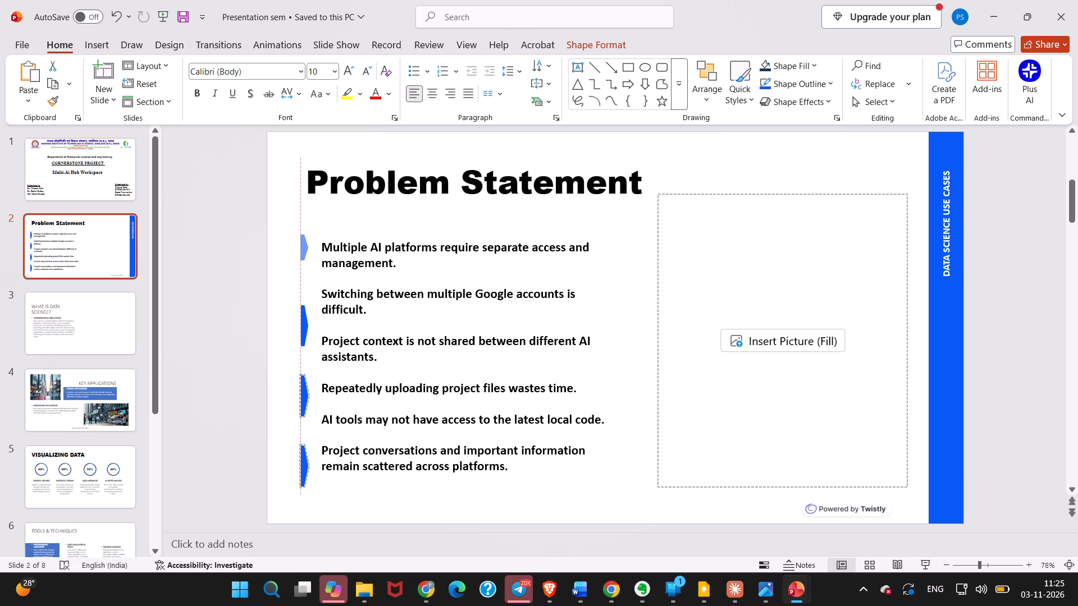
{"action": "left_click_drag", "start_coordinate": [304, 259], "coordinate": [300, 255]}
{"action": "left_click_drag", "start_coordinate": [300, 255], "coordinate": [300, 254]}
{"action": "left_click_drag", "start_coordinate": [300, 254], "coordinate": [300, 254]}
{"action": "left_click_drag", "start_coordinate": [303, 249], "coordinate": [304, 251]}
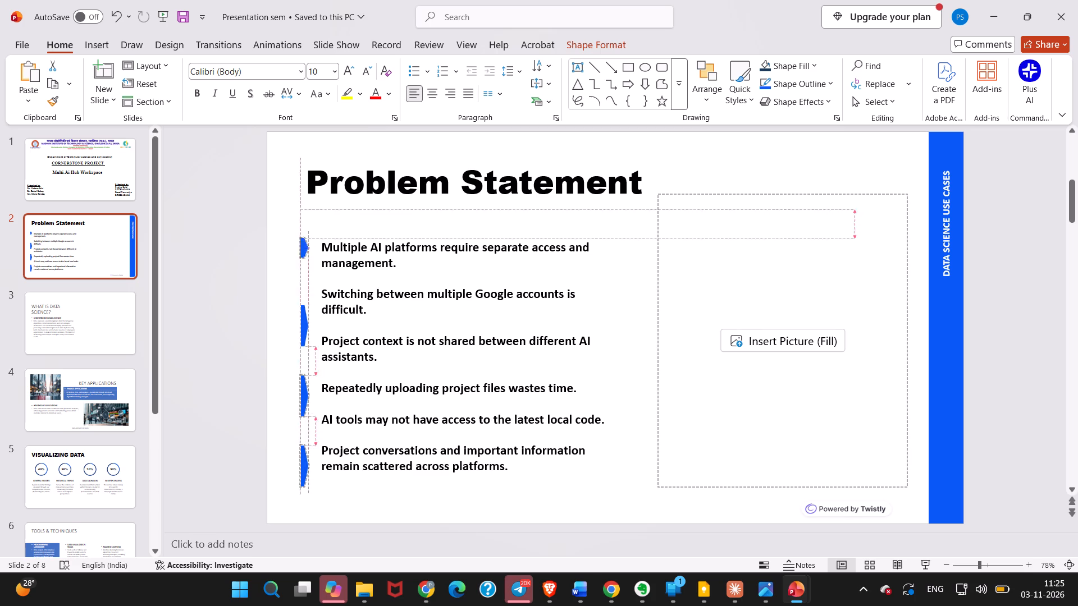
{"action": "left_click_drag", "start_coordinate": [304, 251], "coordinate": [303, 256]}
{"action": "left_click_drag", "start_coordinate": [303, 256], "coordinate": [306, 256]}
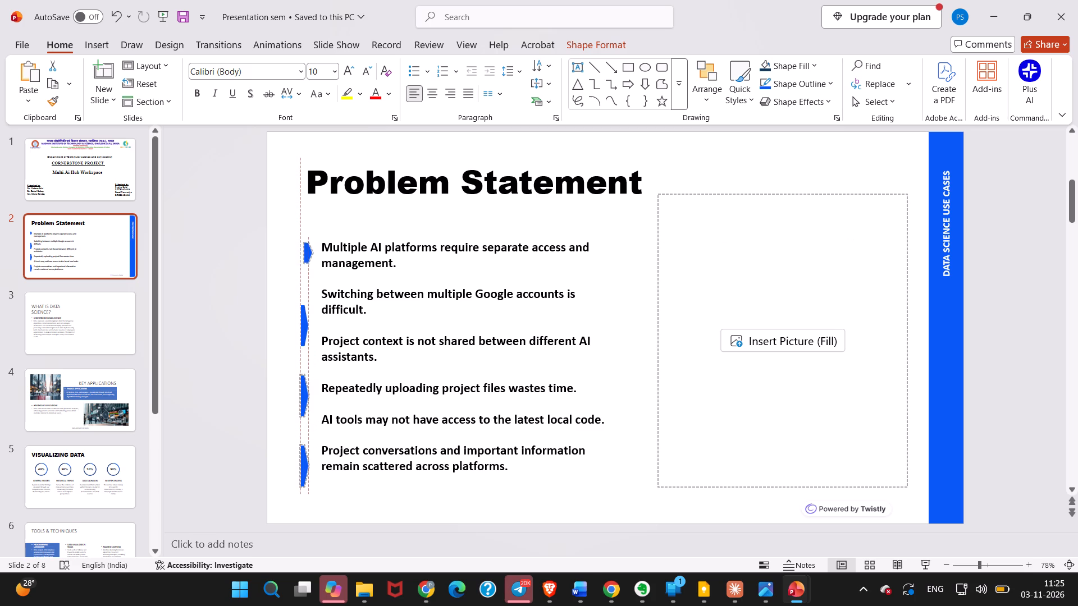
{"action": "left_click_drag", "start_coordinate": [306, 256], "coordinate": [302, 256]}
{"action": "left_click", "coordinate": [291, 267]}
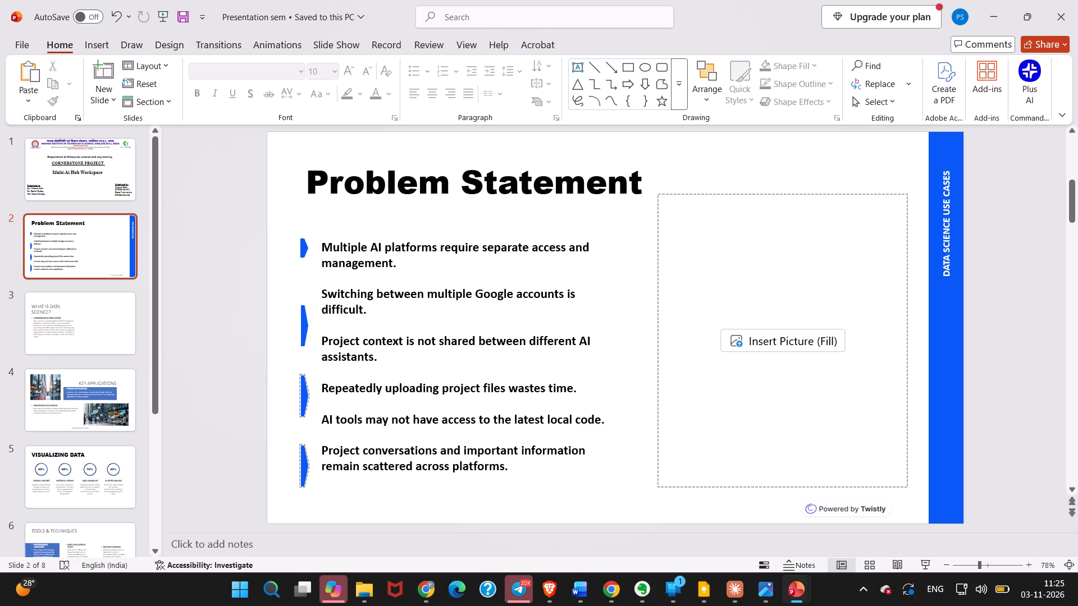
Copy the short blue marker beside the first point and delete the three taller markers below it.
{"action": "left_click", "coordinate": [302, 250]}
{"action": "right_click", "coordinate": [302, 250]}
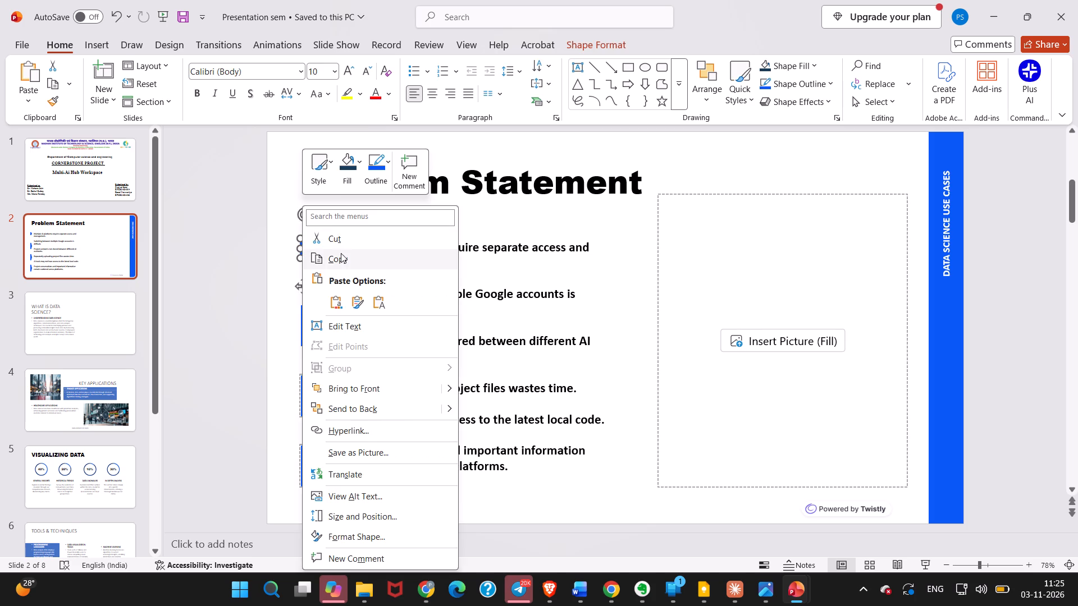
{"action": "left_click", "coordinate": [341, 253]}
{"action": "left_click", "coordinate": [302, 332]}
{"action": "key", "text": "BackSpace"}
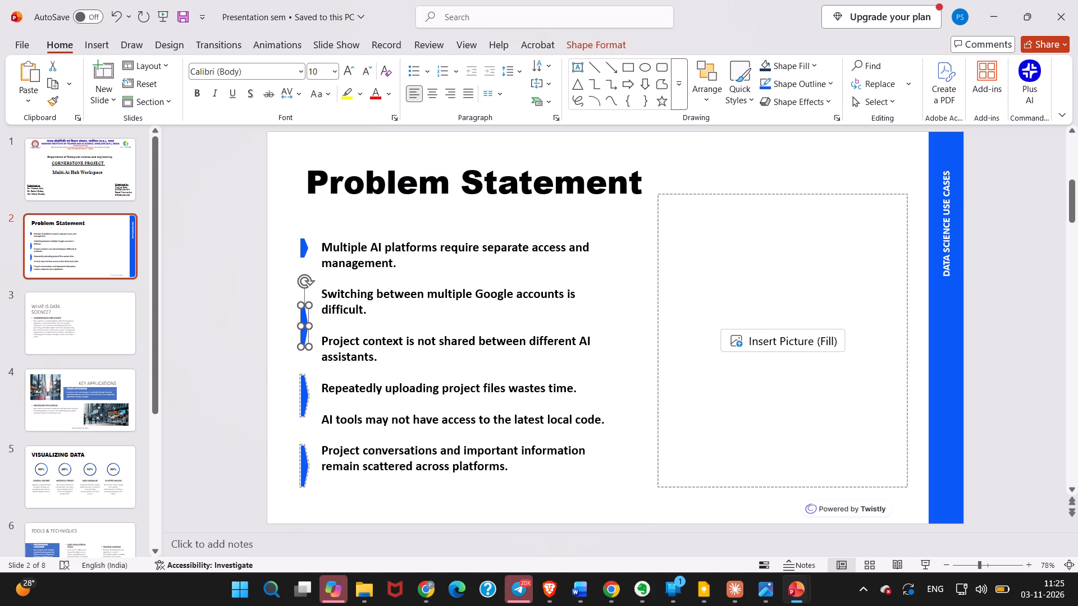
{"action": "key", "text": "BackSpace"}
{"action": "key", "text": "BackSpace"}
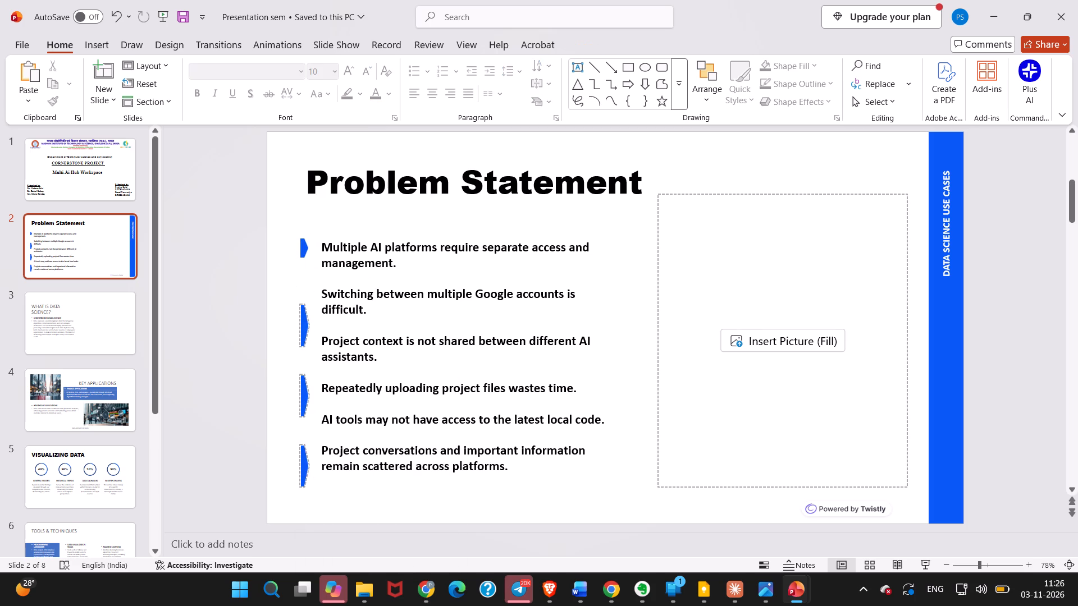
{"action": "double_click", "coordinate": [302, 332]}
{"action": "key", "text": "BackSpace"}
{"action": "double_click", "coordinate": [305, 393]}
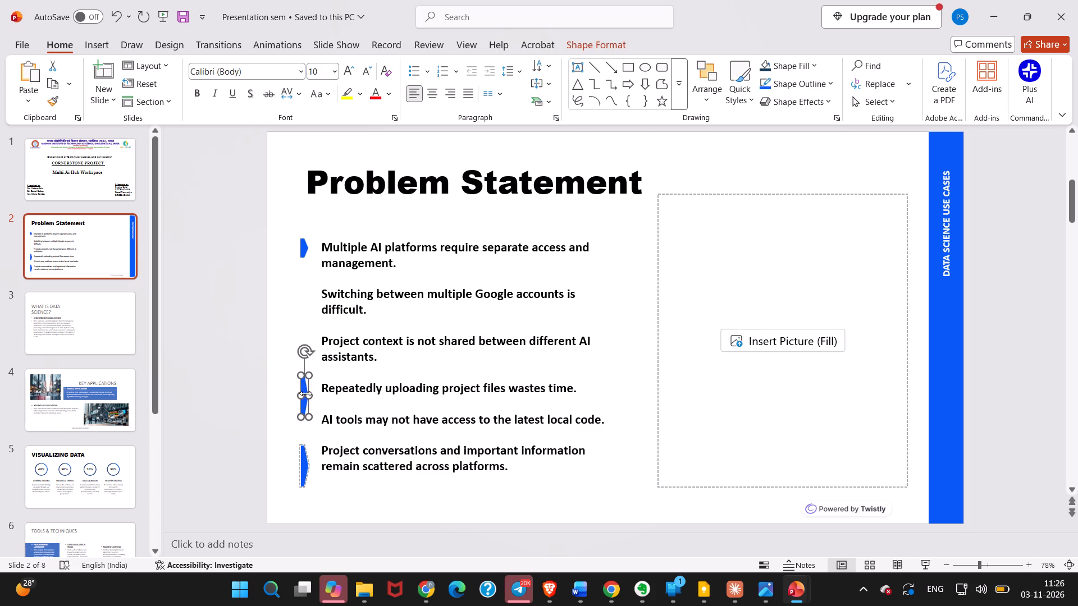
{"action": "key", "text": "BackSpace"}
{"action": "double_click", "coordinate": [304, 480]}
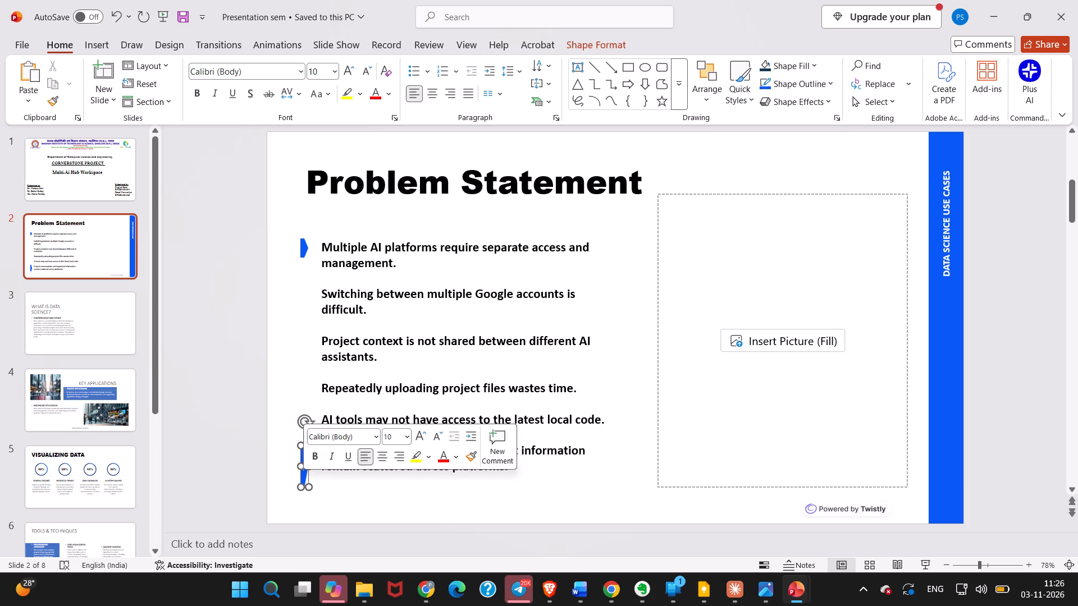
{"action": "key", "text": "BackSpace"}
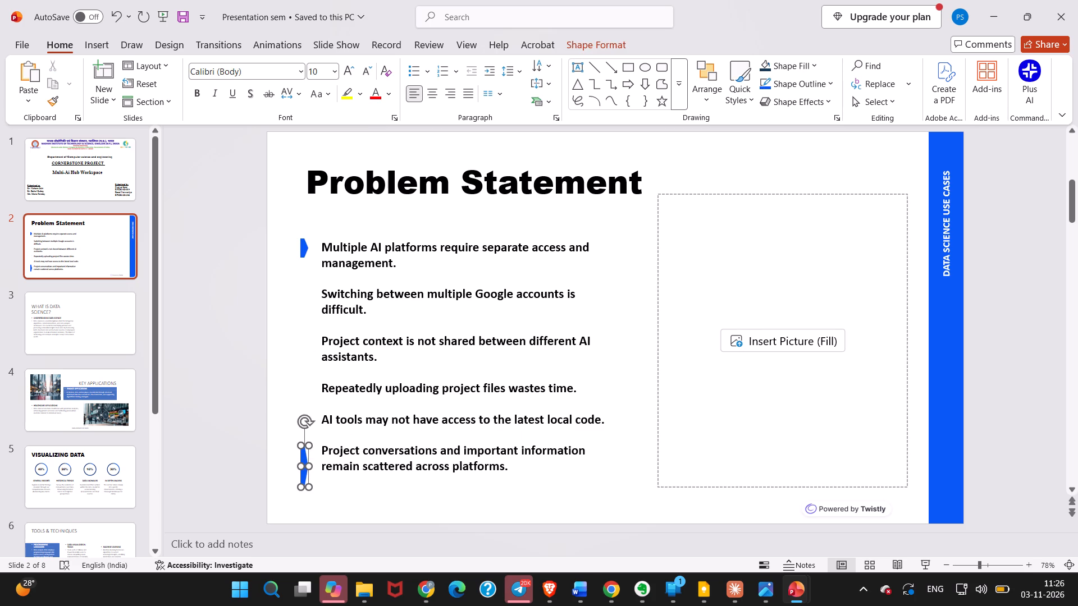
{"action": "key", "text": "BackSpace"}
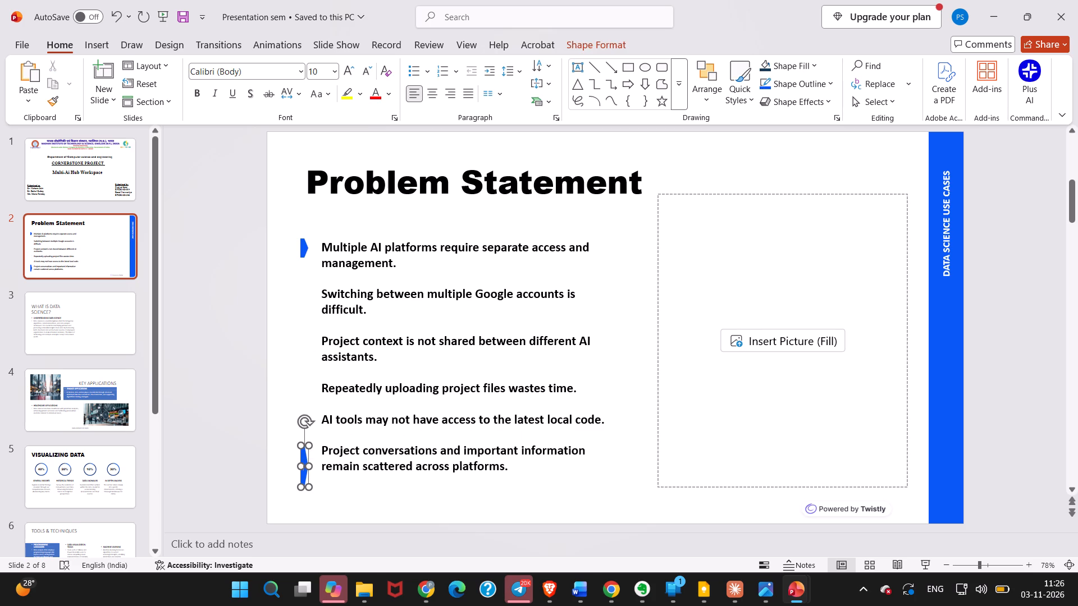
{"action": "left_click", "coordinate": [303, 466]}
{"action": "key", "text": "BackSpace"}
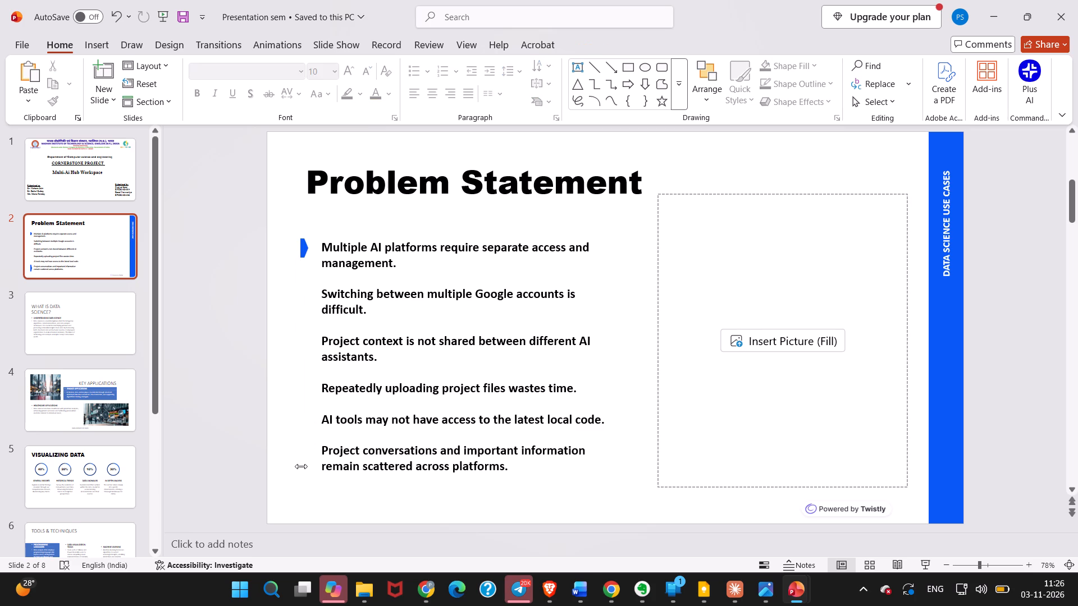
Paste three copies of the short blue marker, placing them beside the second, third and fourth points in line with the first marker.
{"action": "key", "text": "ctrl+v"}
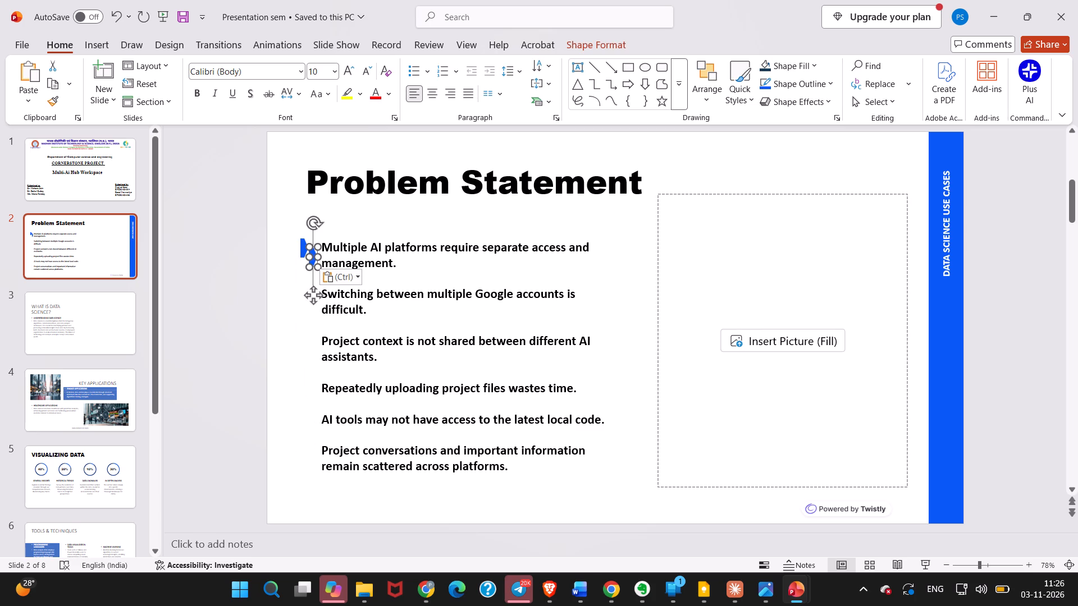
{"action": "left_click_drag", "start_coordinate": [310, 296], "coordinate": [299, 333]}
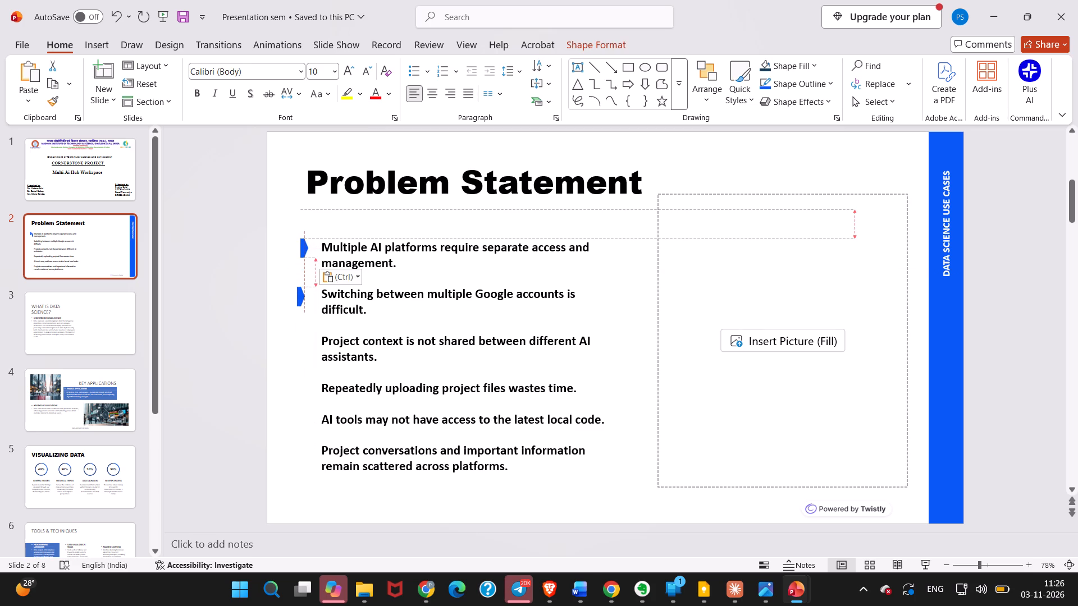
{"action": "left_click_drag", "start_coordinate": [299, 333], "coordinate": [302, 335]}
{"action": "key", "text": "ctrl+v"}
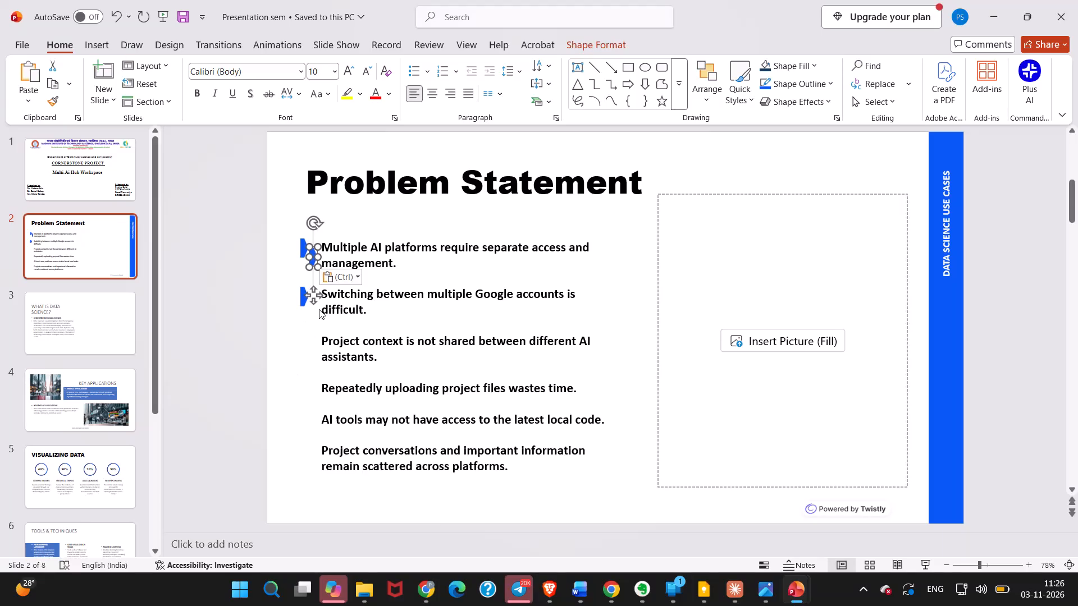
{"action": "left_click_drag", "start_coordinate": [314, 297], "coordinate": [307, 388]}
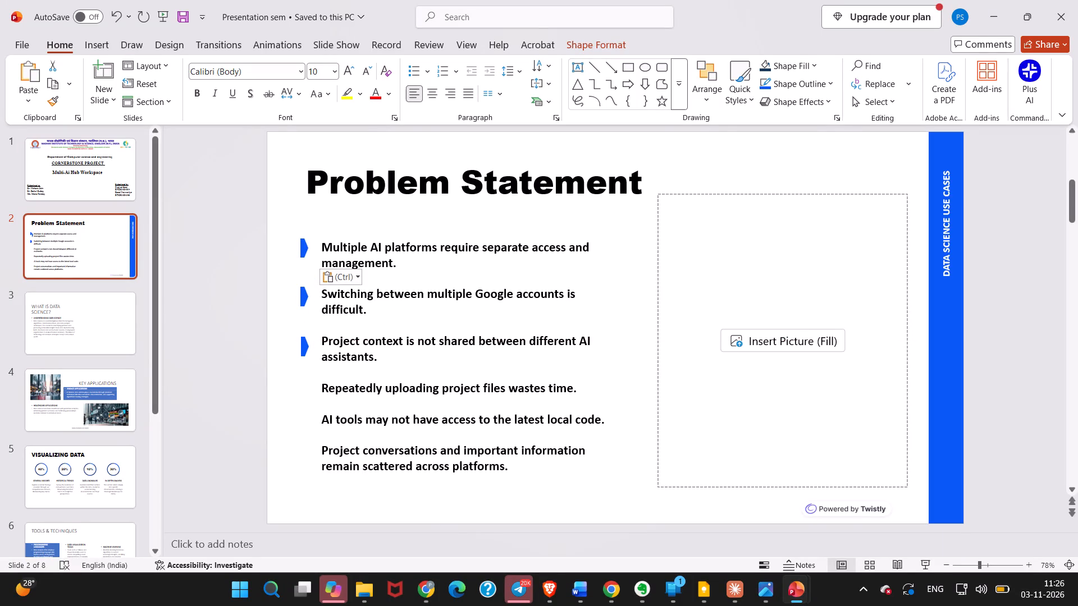
{"action": "left_click_drag", "start_coordinate": [307, 388], "coordinate": [308, 389]}
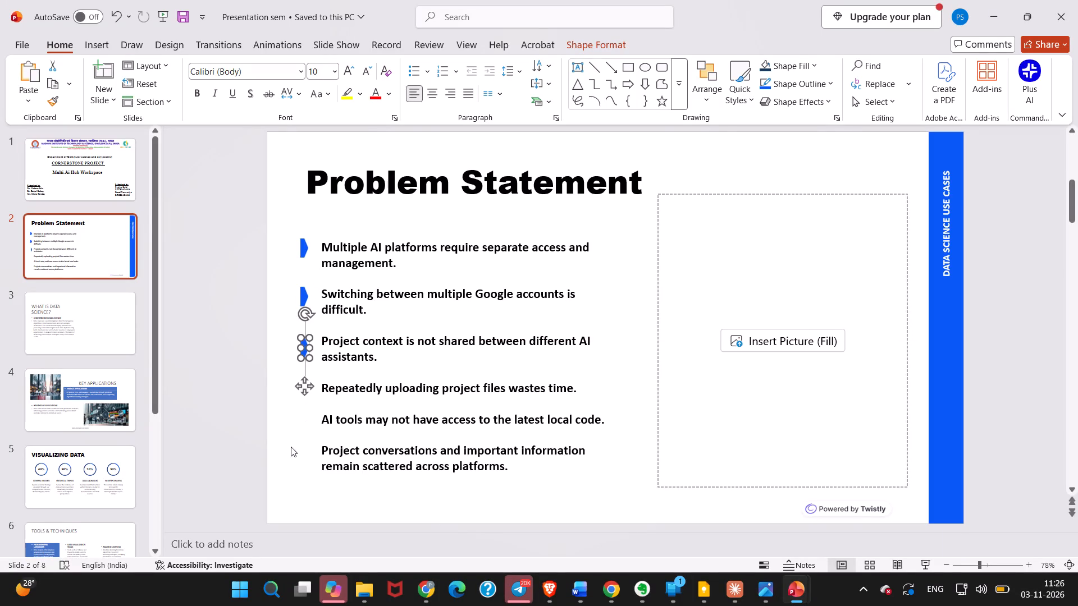
{"action": "key", "text": "ctrl+v"}
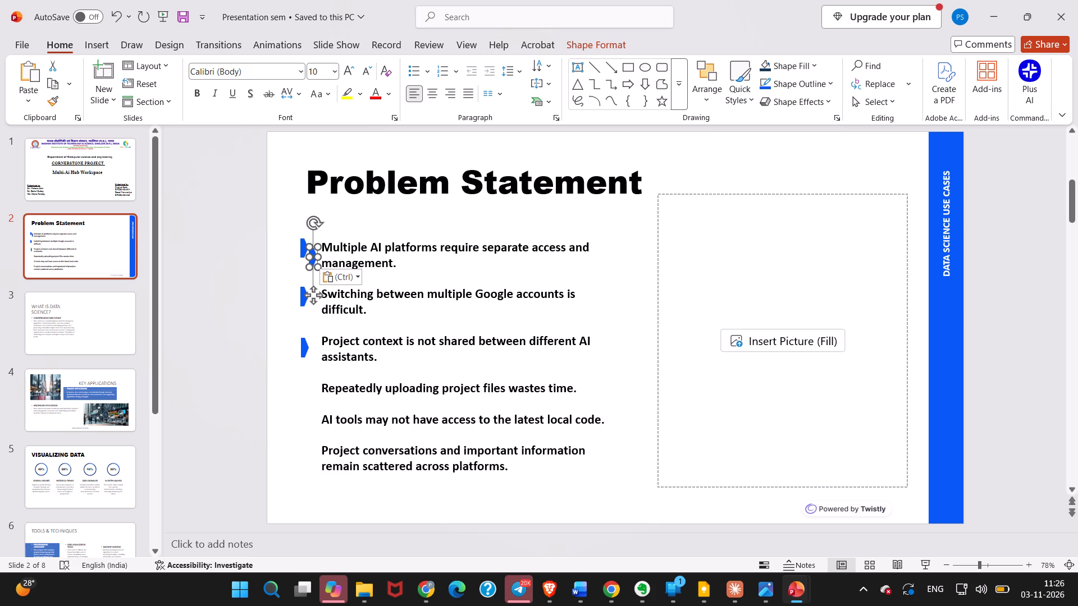
{"action": "left_click_drag", "start_coordinate": [312, 300], "coordinate": [304, 435]}
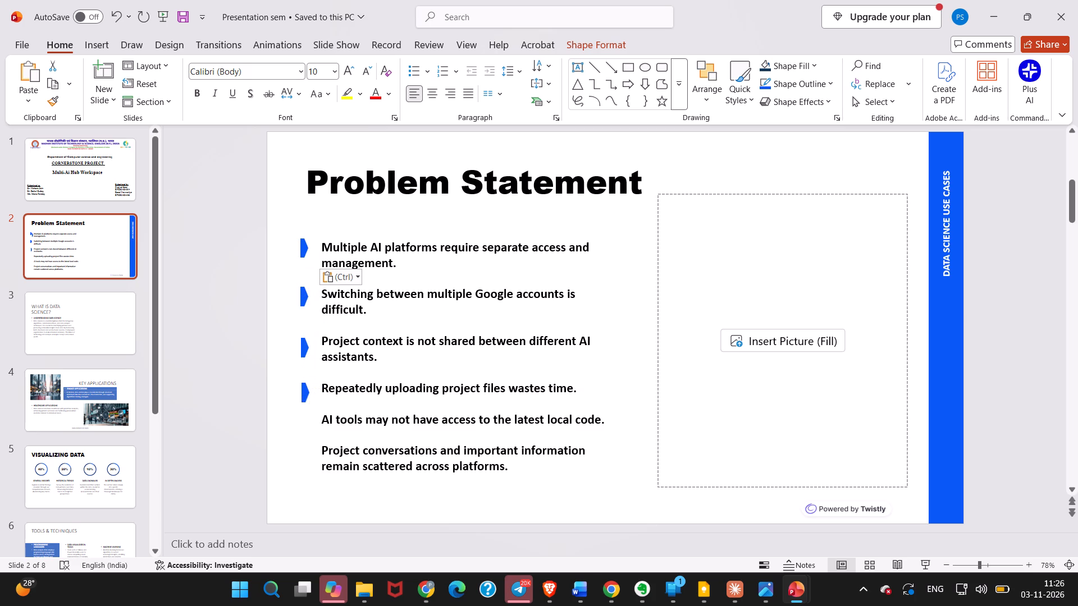
{"action": "left_click_drag", "start_coordinate": [304, 435], "coordinate": [304, 435]}
Paste another short blue marker and align it beside the fifth point, about the latest local code.
{"action": "key", "text": "ctrl+v"}
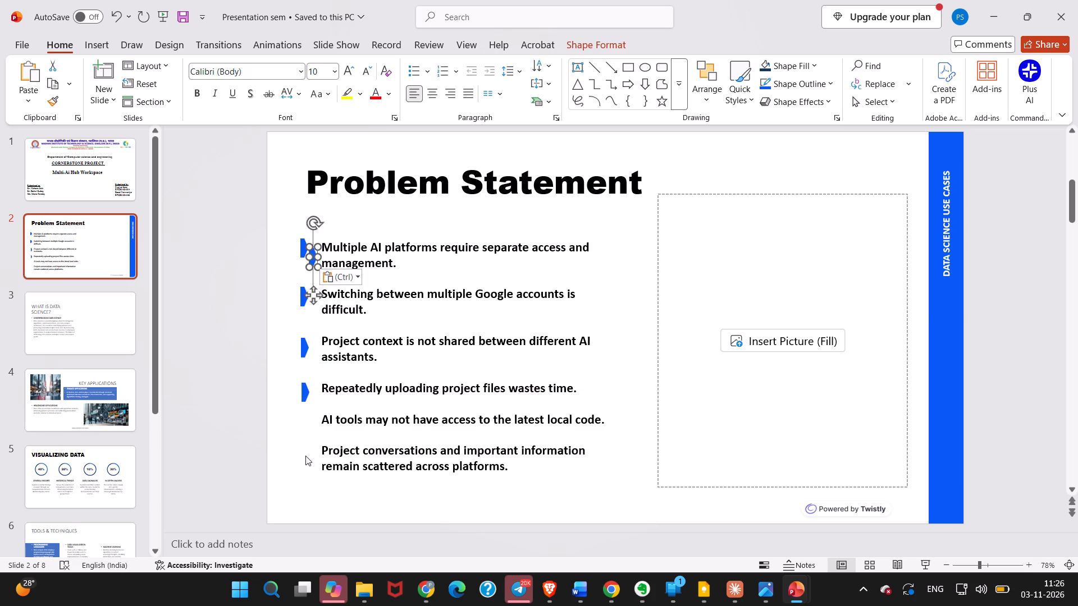
{"action": "left_click_drag", "start_coordinate": [312, 293], "coordinate": [310, 456]}
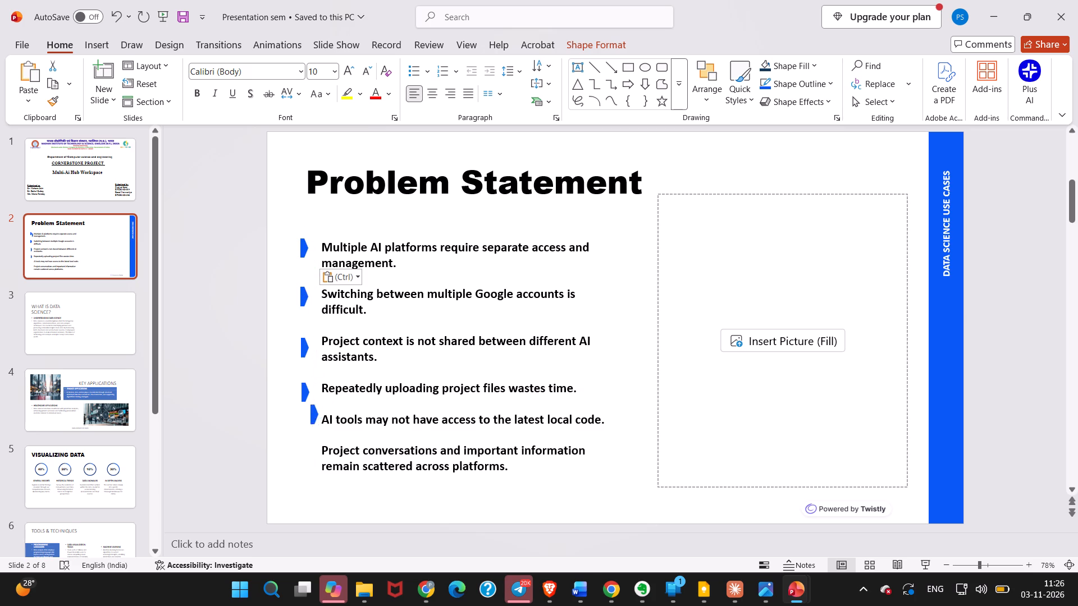
{"action": "left_click_drag", "start_coordinate": [310, 456], "coordinate": [303, 462]}
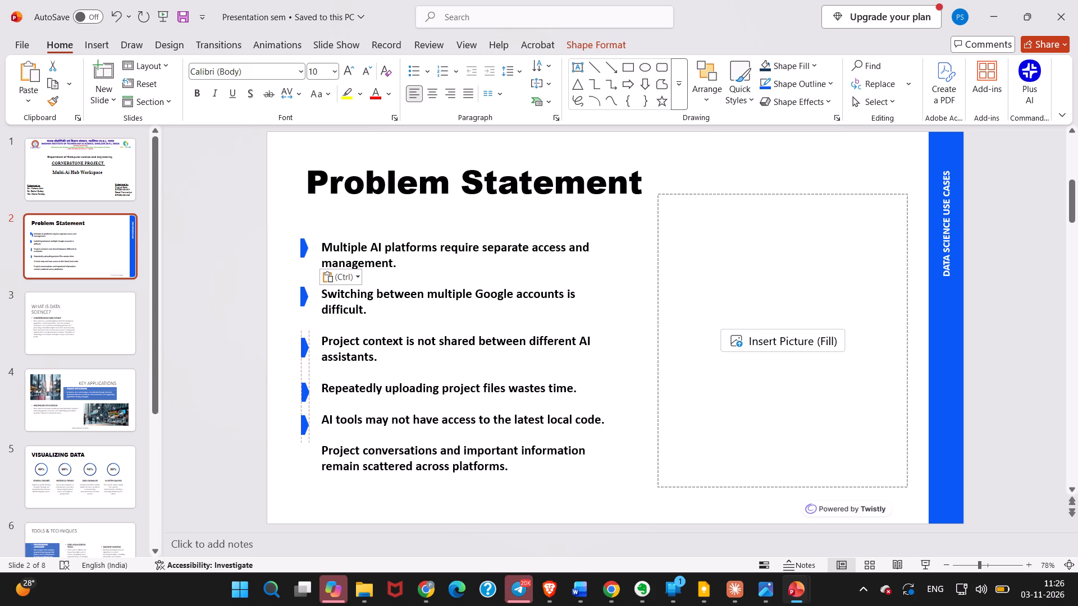
{"action": "left_click_drag", "start_coordinate": [303, 462], "coordinate": [304, 462]}
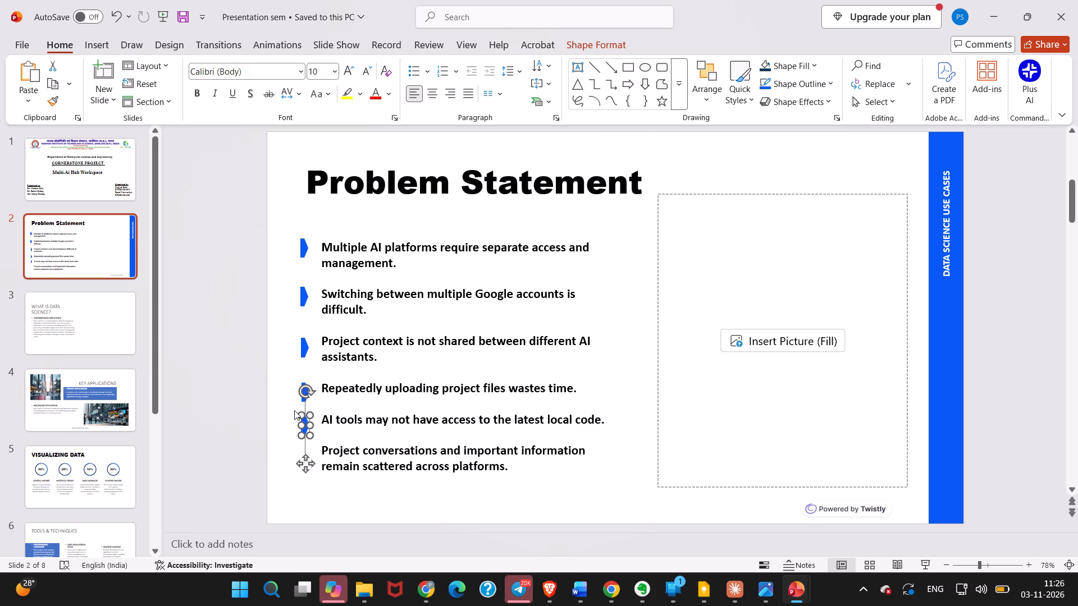
Move the fourth marker up slightly to centre it on the fourth point's line, about repeatedly uploading project files.
{"action": "left_click", "coordinate": [299, 402]}
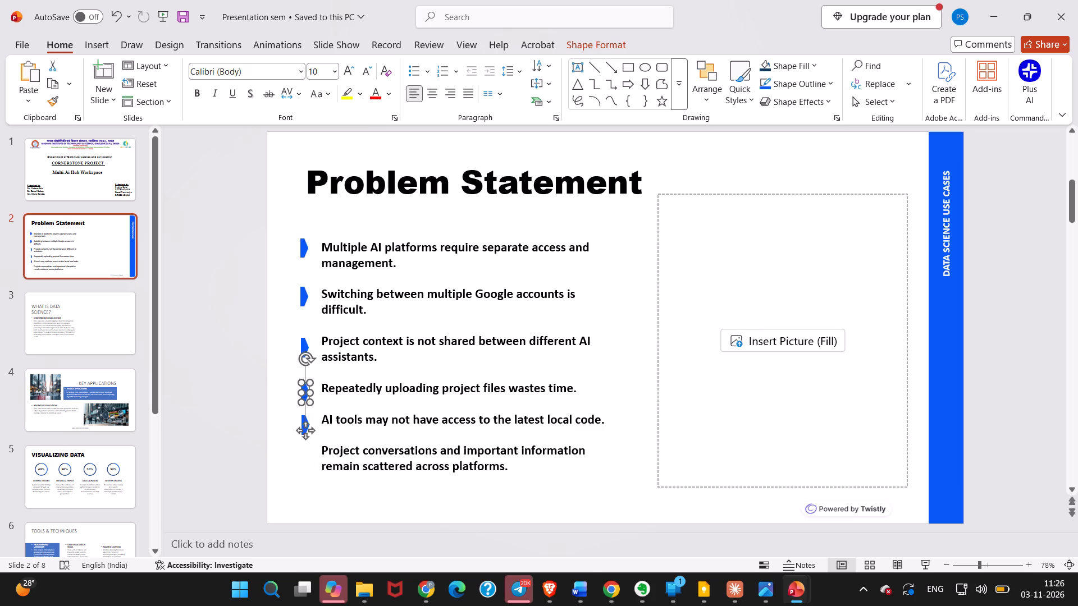
{"action": "left_click", "coordinate": [306, 428]}
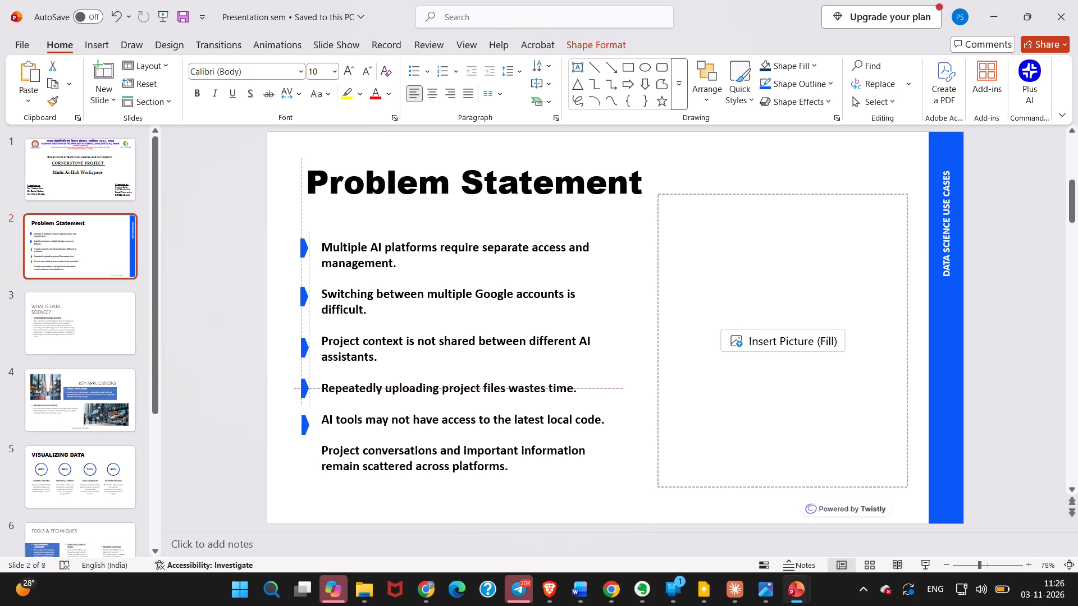
Paste another short blue marker and align it beside the first line of the sixth point, about project conversations.
{"action": "left_click", "coordinate": [294, 476]}
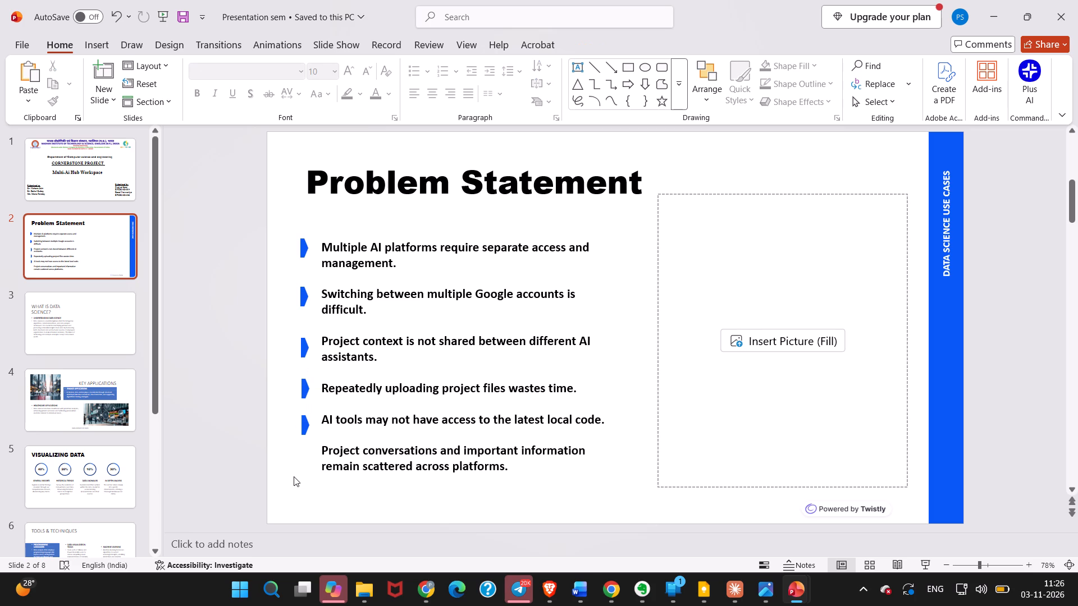
{"action": "key", "text": "ctrl+v"}
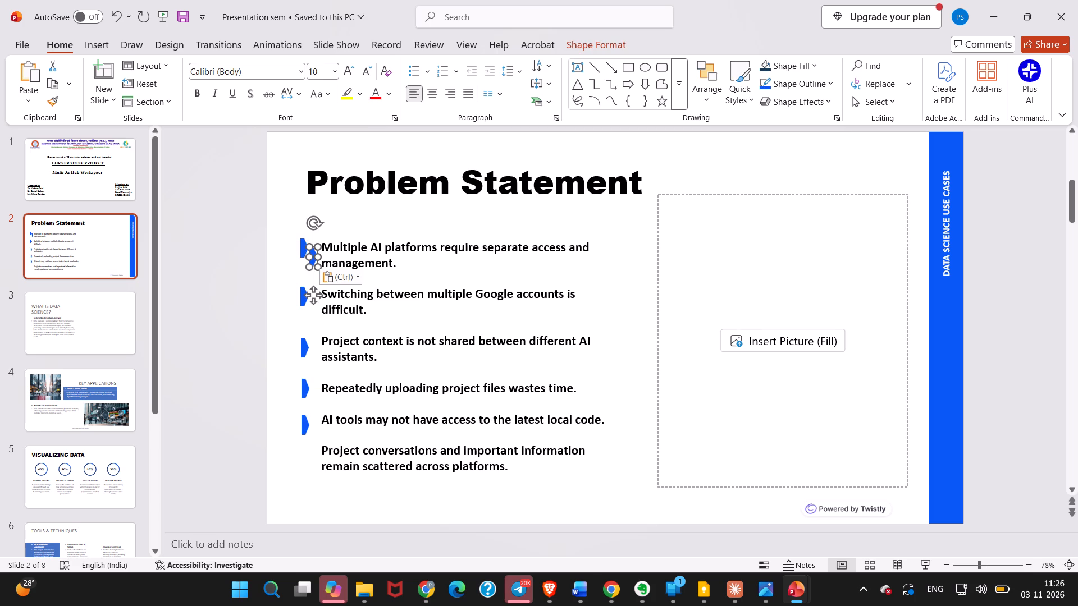
{"action": "left_click_drag", "start_coordinate": [313, 294], "coordinate": [304, 500]}
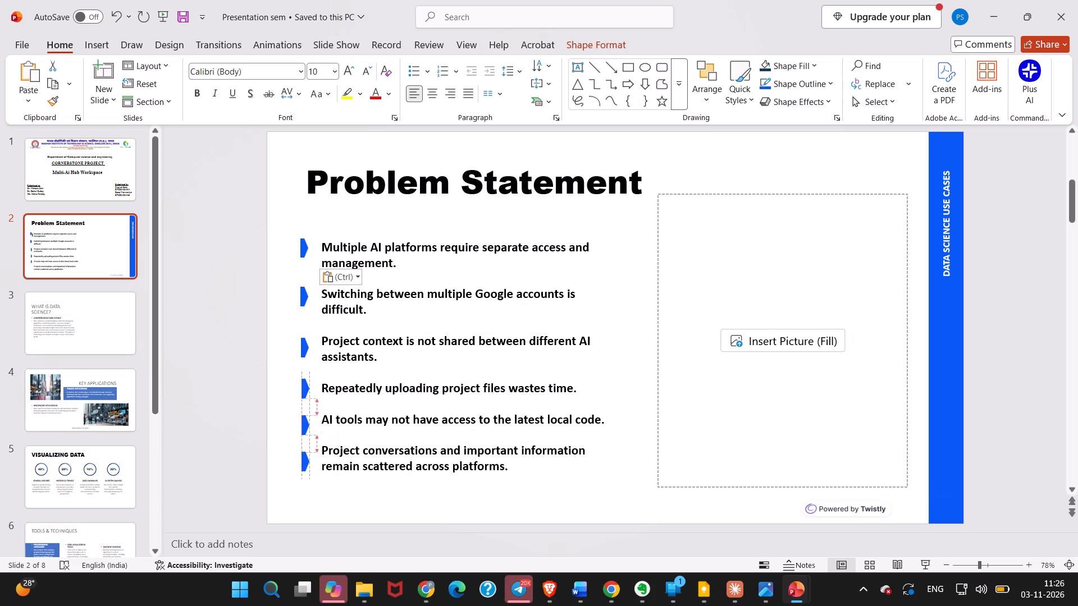
{"action": "left_click_drag", "start_coordinate": [304, 500], "coordinate": [305, 494]}
{"action": "left_click_drag", "start_coordinate": [305, 494], "coordinate": [305, 495]}
{"action": "left_click", "coordinate": [276, 498]}
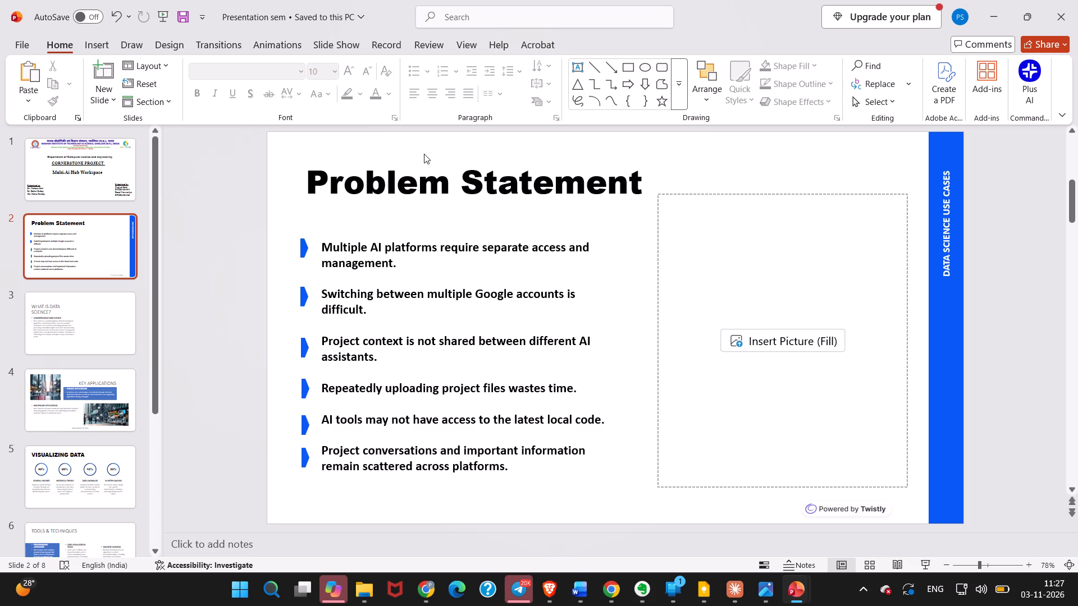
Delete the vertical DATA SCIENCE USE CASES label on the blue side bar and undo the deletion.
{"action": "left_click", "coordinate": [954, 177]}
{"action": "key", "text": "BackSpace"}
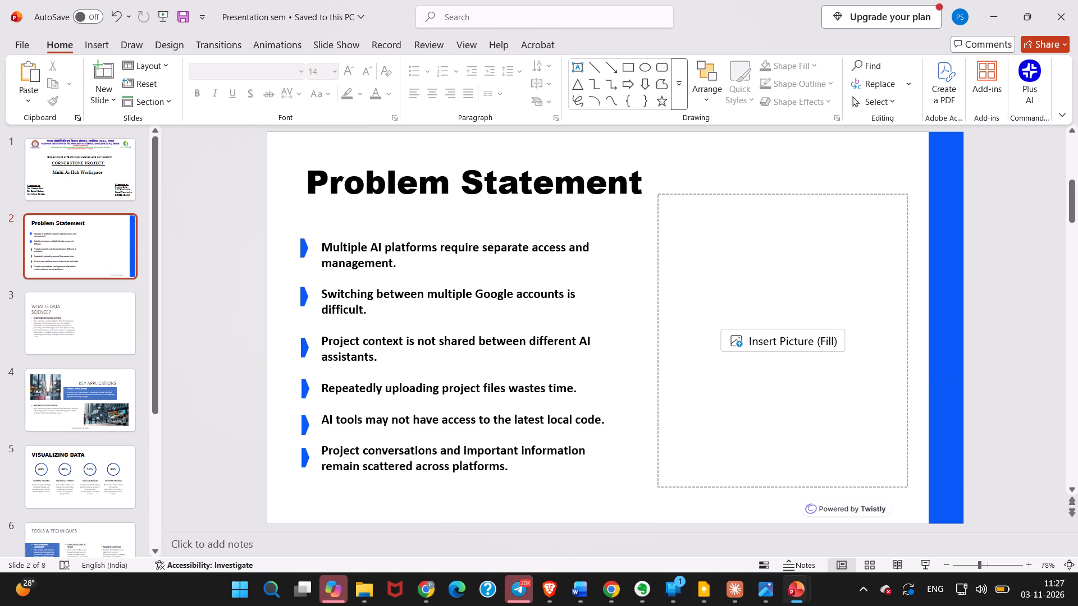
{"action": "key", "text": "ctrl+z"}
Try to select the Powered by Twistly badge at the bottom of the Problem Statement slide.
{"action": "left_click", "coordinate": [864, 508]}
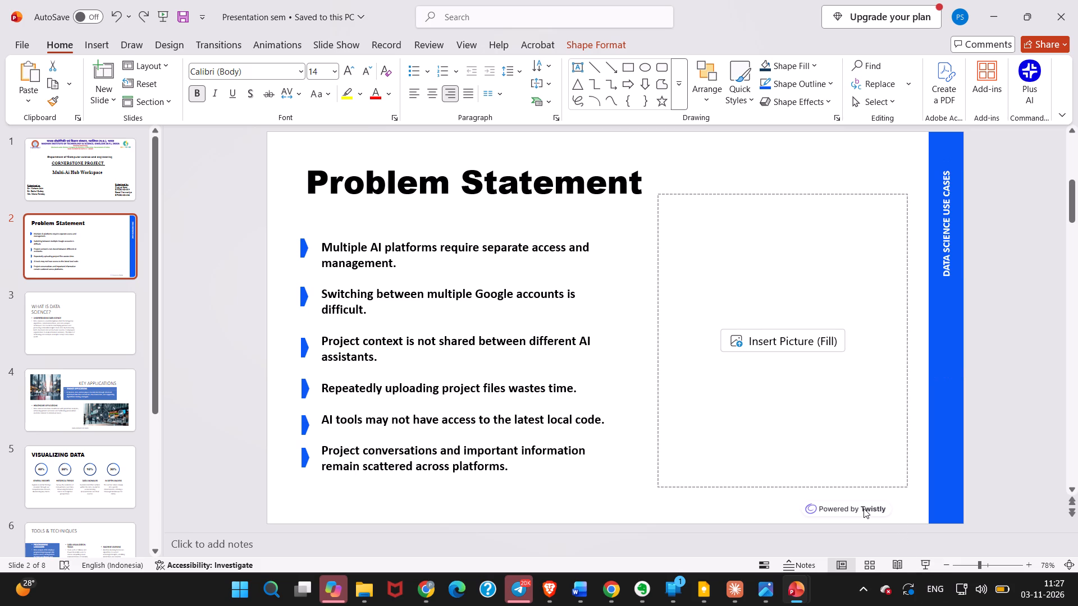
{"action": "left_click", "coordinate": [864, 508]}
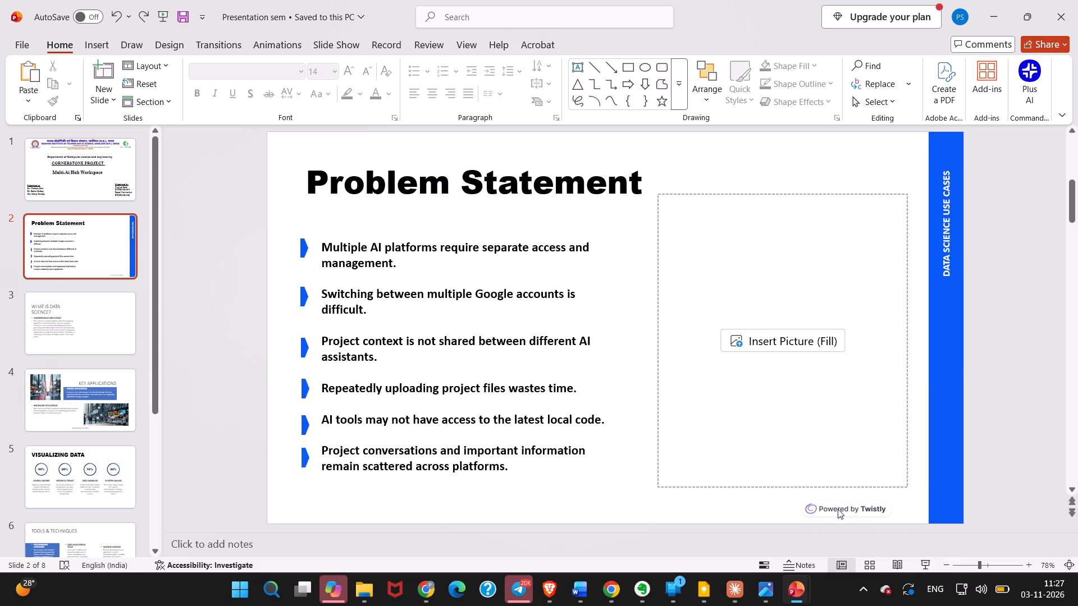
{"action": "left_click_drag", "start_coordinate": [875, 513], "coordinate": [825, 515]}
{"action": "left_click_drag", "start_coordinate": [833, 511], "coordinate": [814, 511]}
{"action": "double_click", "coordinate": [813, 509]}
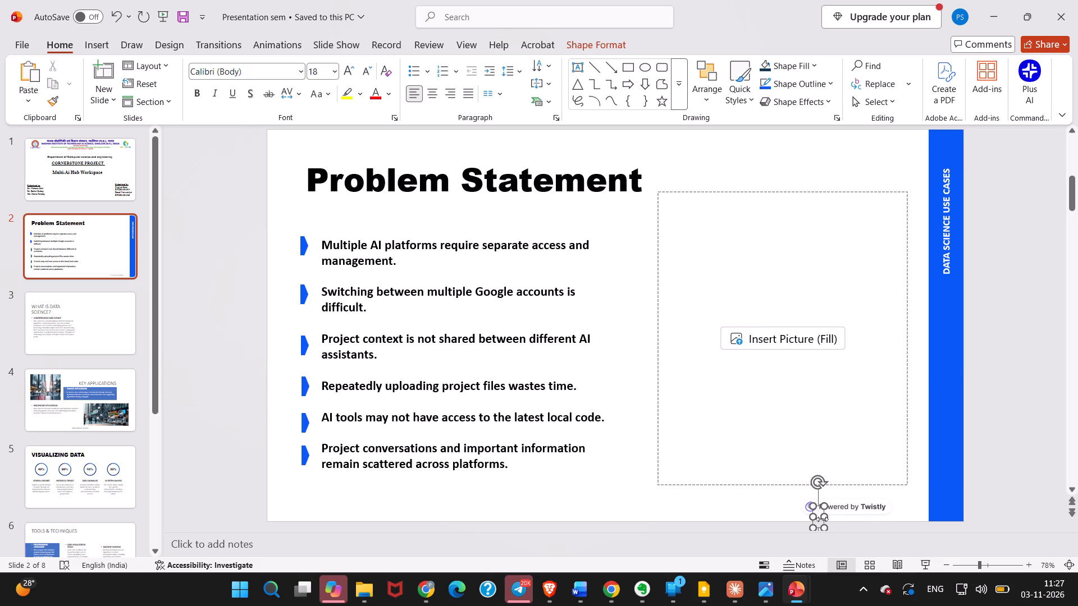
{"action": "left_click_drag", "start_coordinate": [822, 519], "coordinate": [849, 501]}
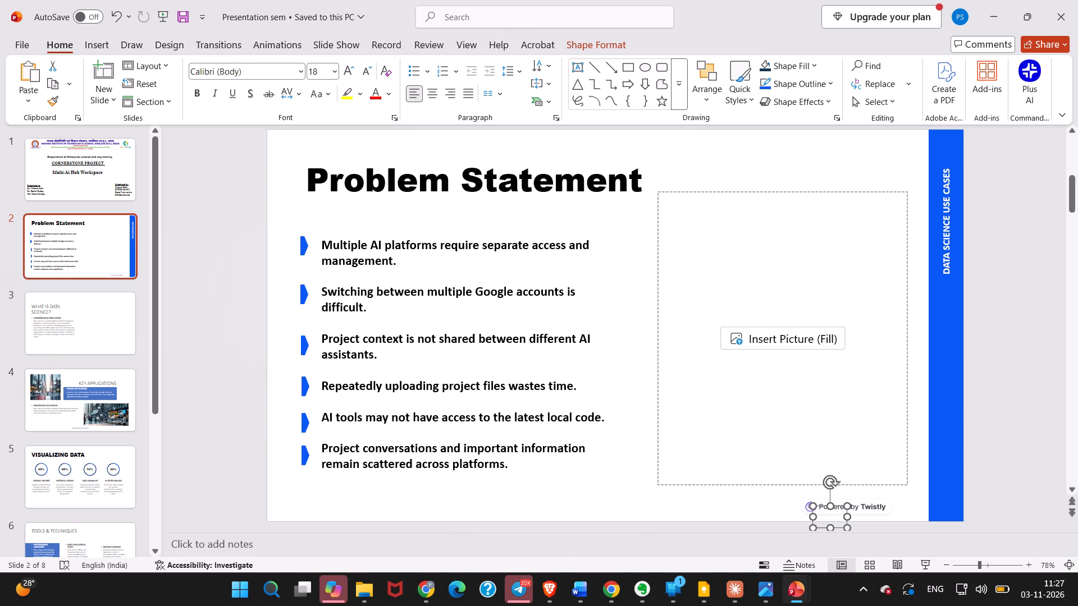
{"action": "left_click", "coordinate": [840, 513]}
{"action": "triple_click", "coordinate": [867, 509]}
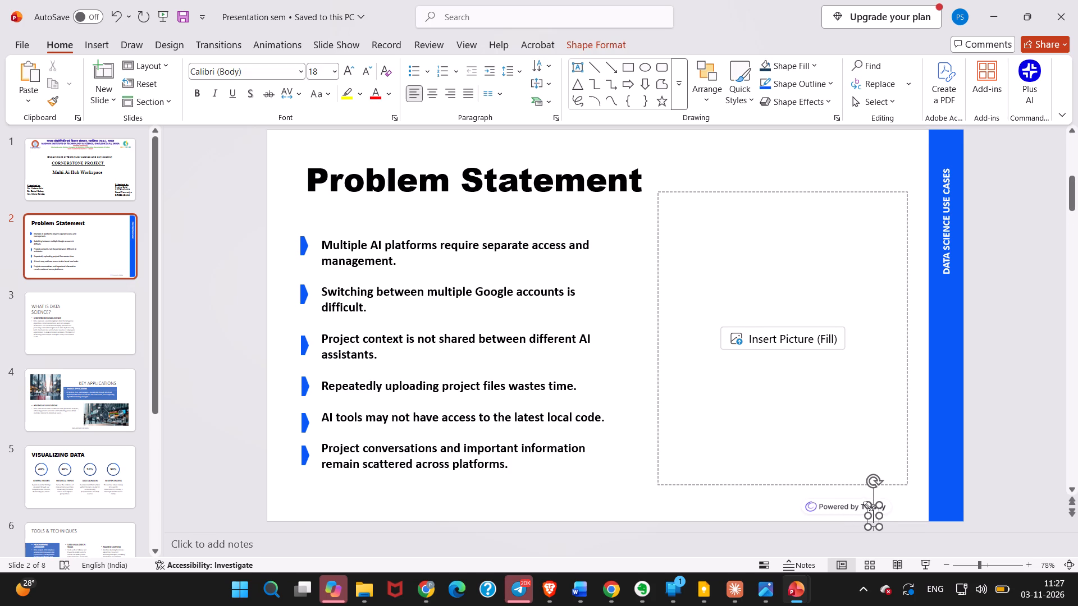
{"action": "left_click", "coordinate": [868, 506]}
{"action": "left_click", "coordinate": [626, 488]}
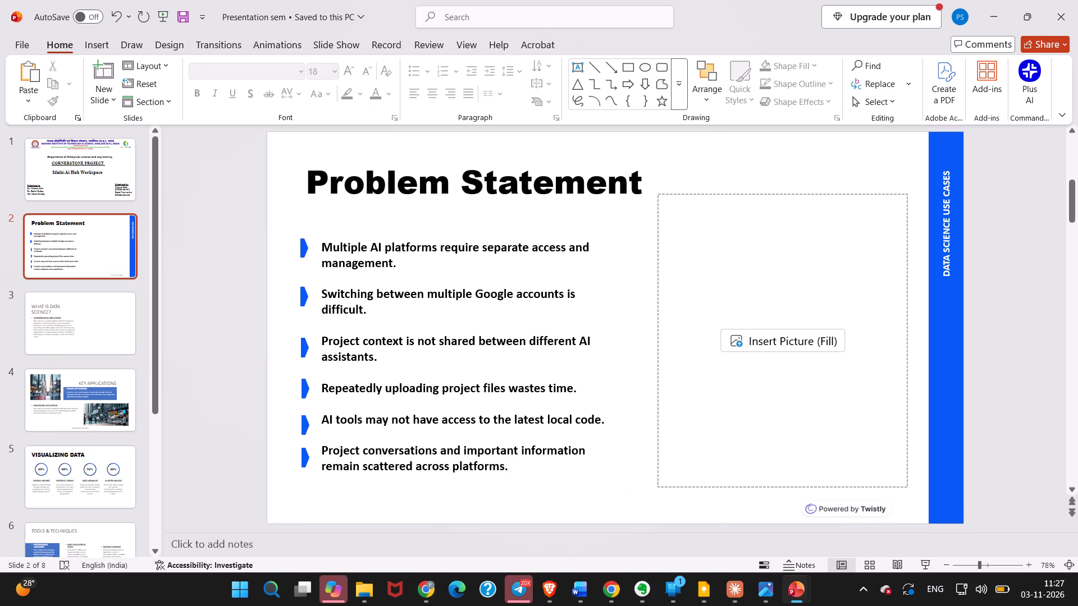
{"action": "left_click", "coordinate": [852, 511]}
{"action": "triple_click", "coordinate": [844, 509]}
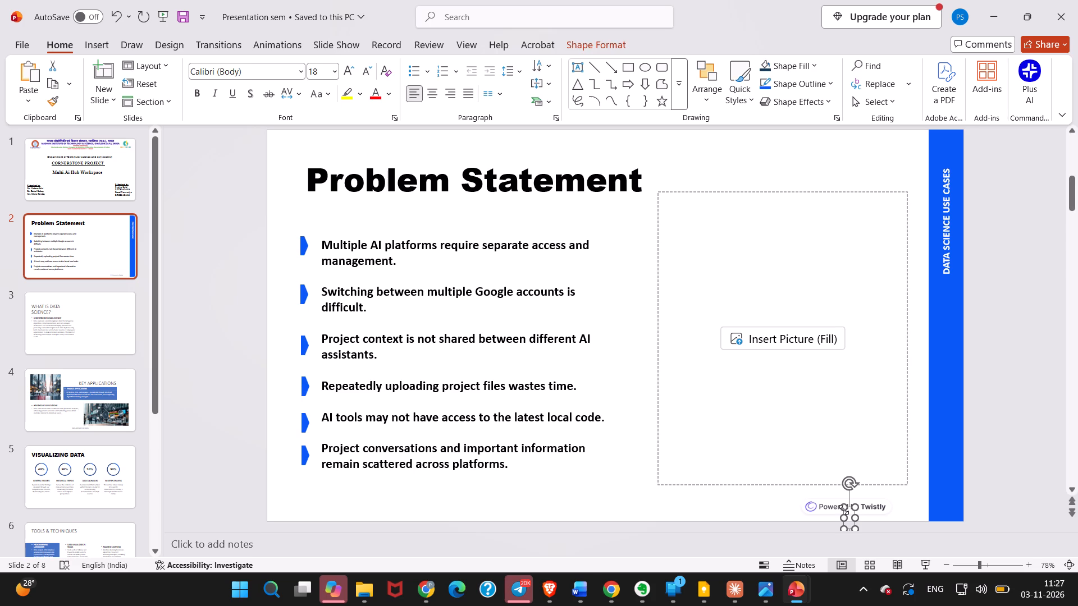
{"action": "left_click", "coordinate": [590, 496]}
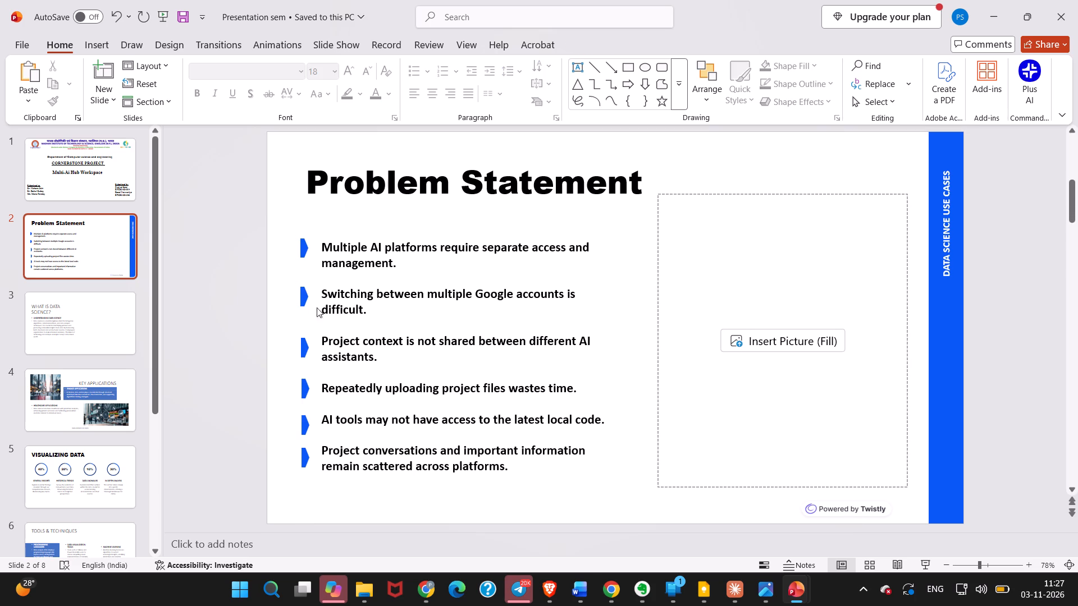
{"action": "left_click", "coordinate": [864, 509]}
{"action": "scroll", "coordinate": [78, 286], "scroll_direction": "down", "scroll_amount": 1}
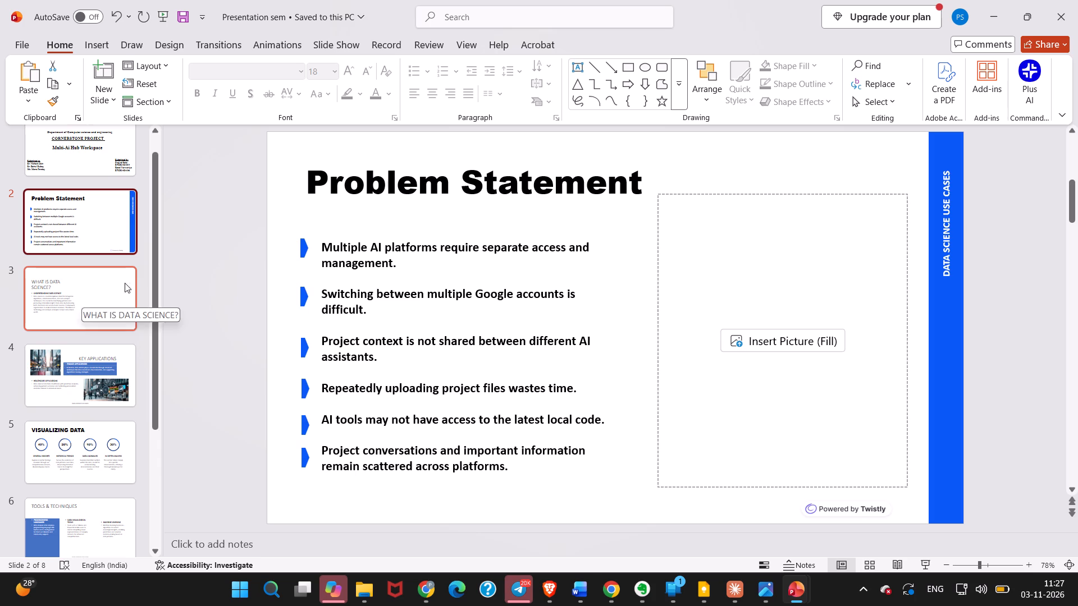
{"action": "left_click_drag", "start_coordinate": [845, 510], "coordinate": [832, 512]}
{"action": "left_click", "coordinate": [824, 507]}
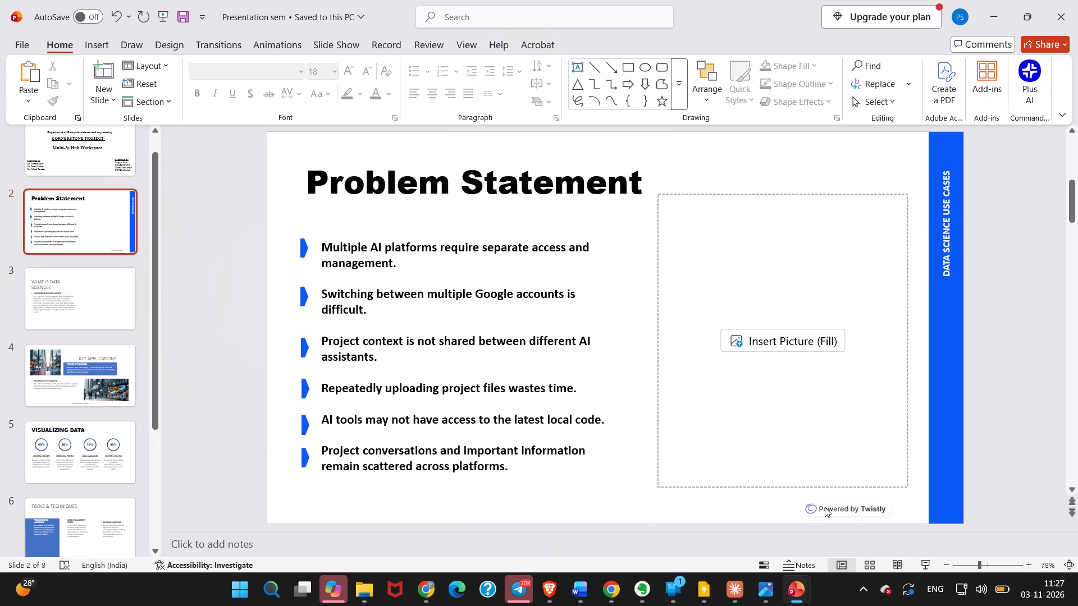
Replace the vertical DATA SCIENCE USE CASES label on the blue side bar with MULTI AI HUB WORKSPACE.
{"action": "left_click", "coordinate": [951, 166]}
{"action": "left_click", "coordinate": [948, 175]}
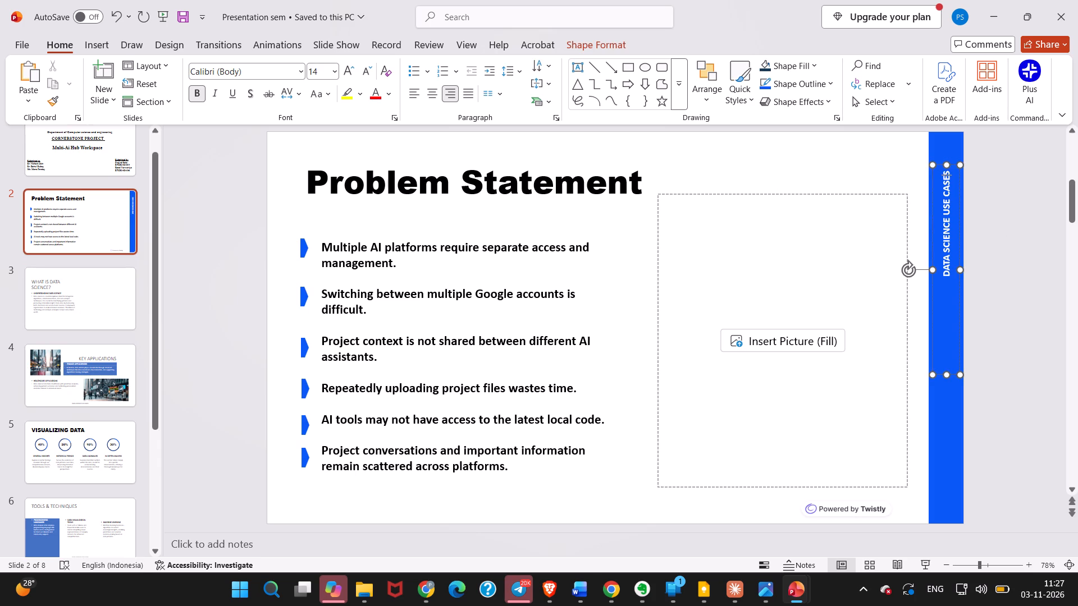
{"action": "key", "text": "Up"}
{"action": "key", "text": "BackSpace"}
{"action": "key", "text": "BackSpace"}
{"action": "key", "text": "BackSpace"}
{"action": "key", "text": "BackSpace"}
{"action": "key", "text": "BackSpace"}
{"action": "key", "text": "BackSpace"}
{"action": "key", "text": "BackSpace"}
{"action": "key", "text": "BackSpace"}
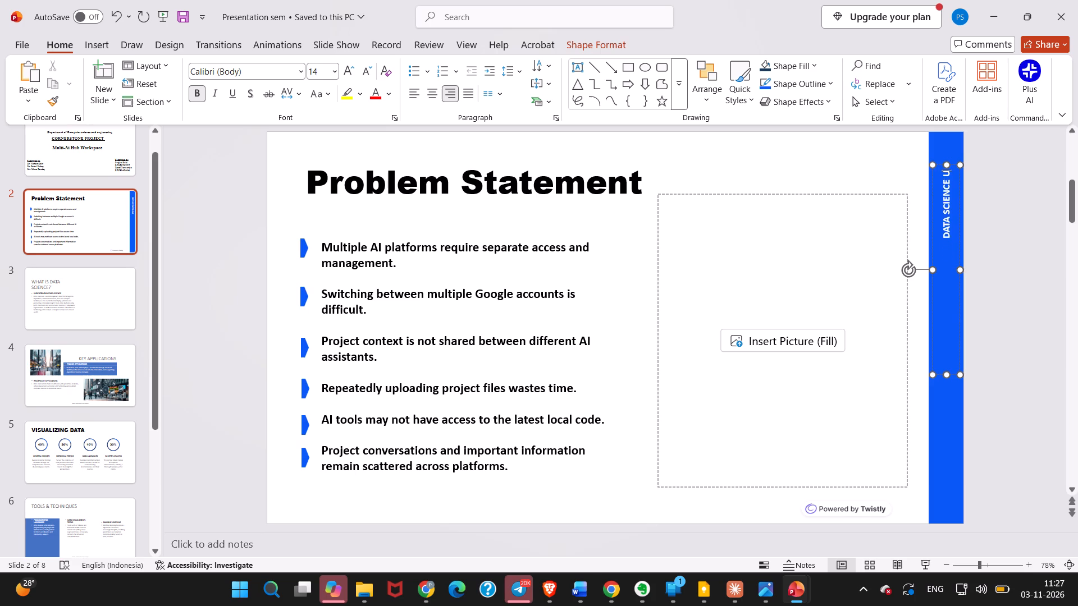
{"action": "key", "text": "BackSpace"}
{"action": "key", "text": "BackSpace"}
{"action": "key", "text": "BackSpace"}
{"action": "key", "text": "BackSpace"}
{"action": "key", "text": "BackSpace"}
{"action": "key", "text": "BackSpace"}
{"action": "key", "text": "BackSpace"}
{"action": "key", "text": "BackSpace"}
{"action": "key", "text": "BackSpace"}
{"action": "key", "text": "BackSpace"}
{"action": "key", "text": "BackSpace"}
{"action": "key", "text": "BackSpace"}
{"action": "key", "text": "BackSpace"}
{"action": "key", "text": "BackSpace"}
{"action": "key", "text": "BackSpace"}
{"action": "type", "text": "MUL"}
{"action": "type", "text": "TI AI HUB WORKSPACE"}
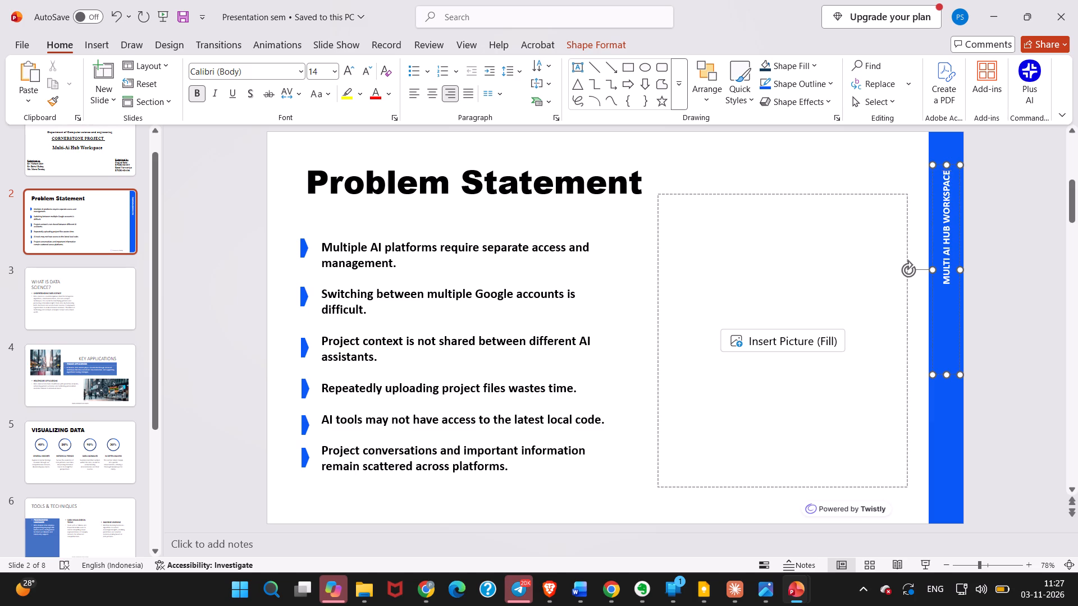
{"action": "left_click", "coordinate": [800, 175]}
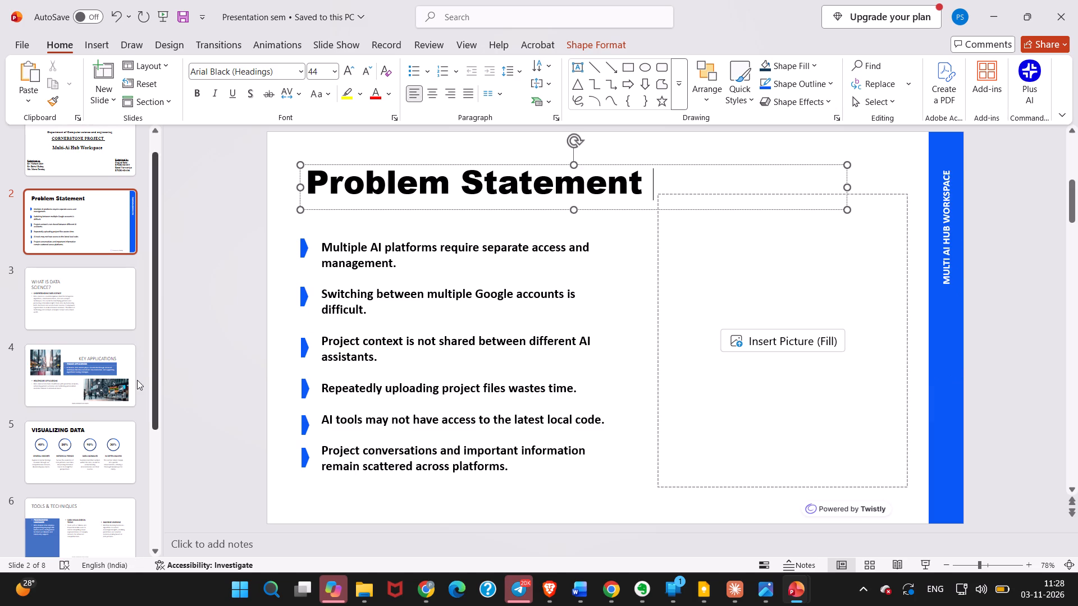
Clear the WHAT IS DATA SCIENCE? title text on slide 3.
{"action": "left_click", "coordinate": [92, 288]}
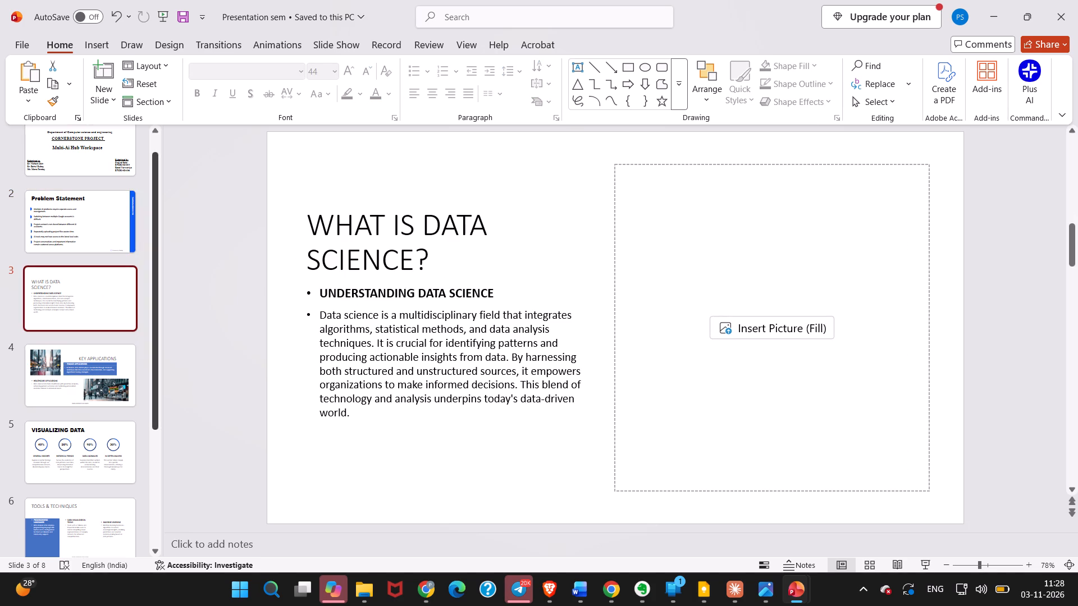
{"action": "left_click", "coordinate": [442, 261]}
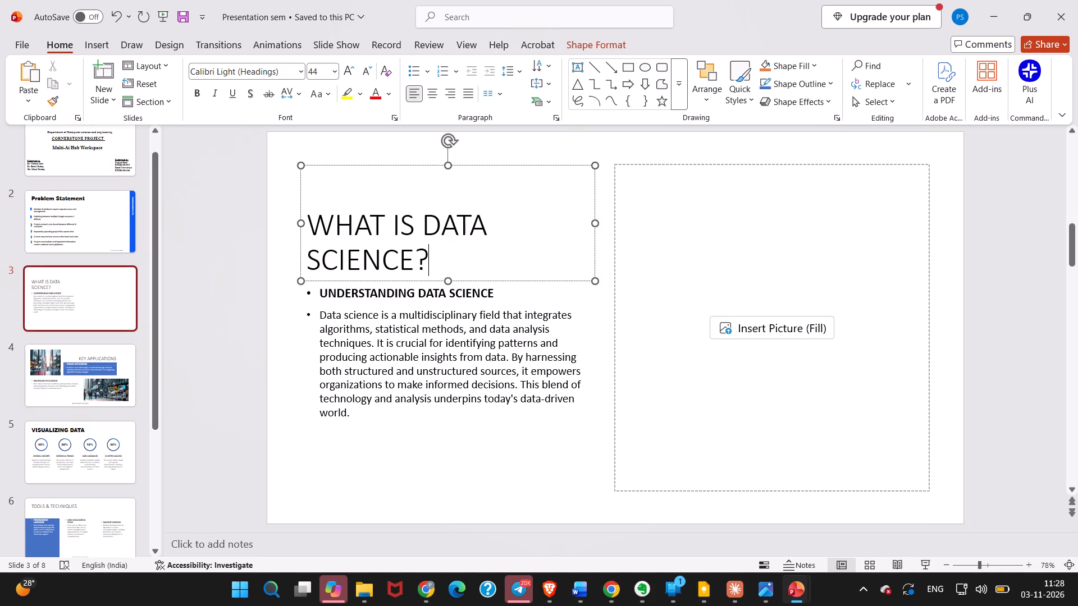
{"action": "right_click", "coordinate": [81, 304]}
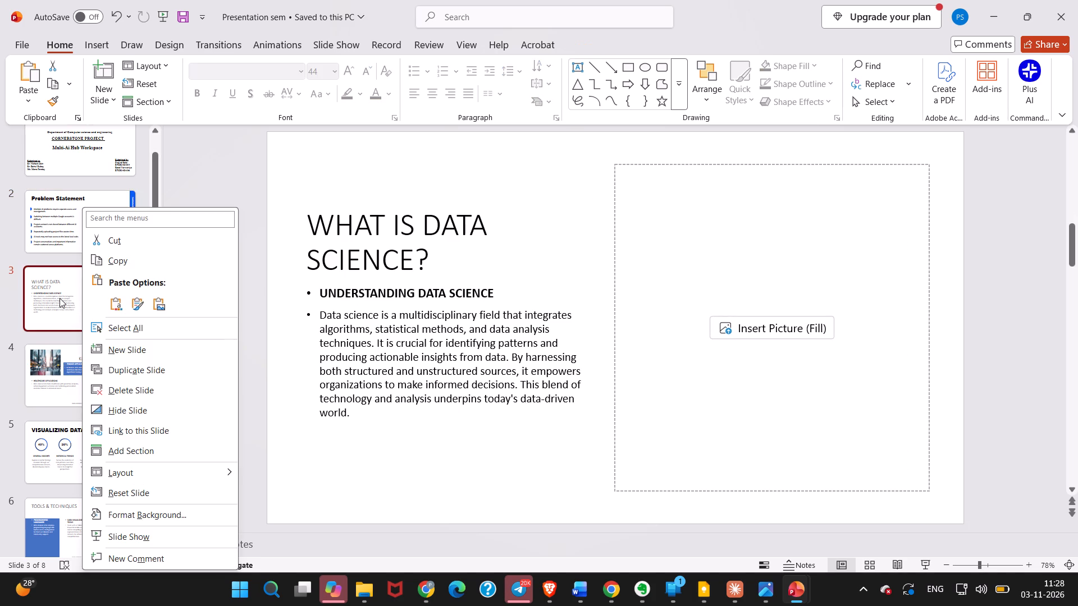
{"action": "left_click", "coordinate": [60, 298]}
{"action": "left_click", "coordinate": [435, 260]}
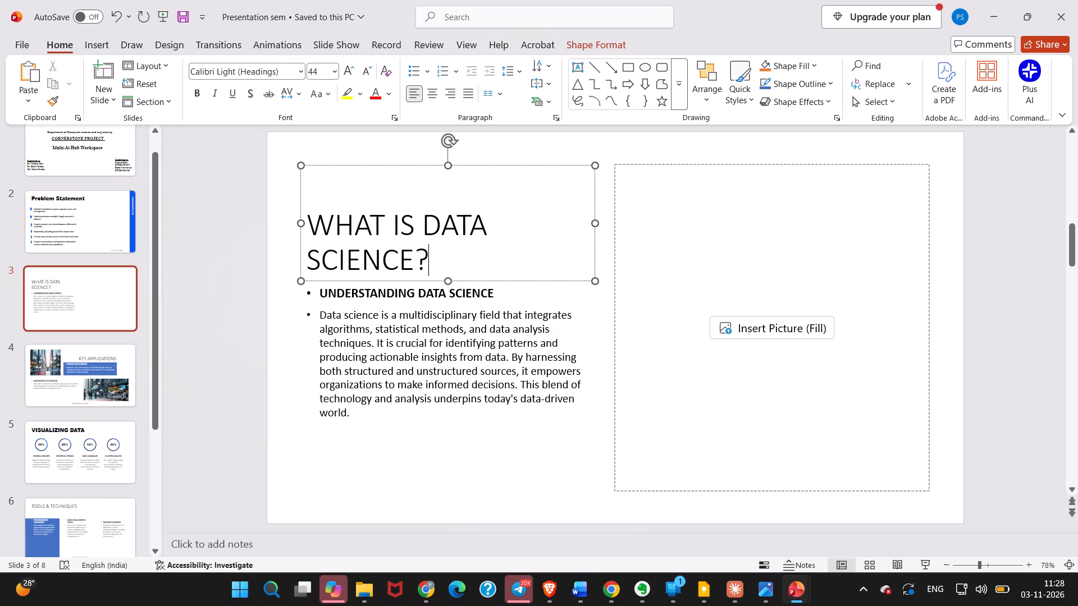
{"action": "key", "text": "BackSpace"}
{"action": "key", "text": "BackSpace"}
{"action": "key", "text": "BackSpace"}
{"action": "key", "text": "BackSpace"}
{"action": "key", "text": "BackSpace"}
{"action": "key", "text": "BackSpace"}
{"action": "key", "text": "BackSpace"}
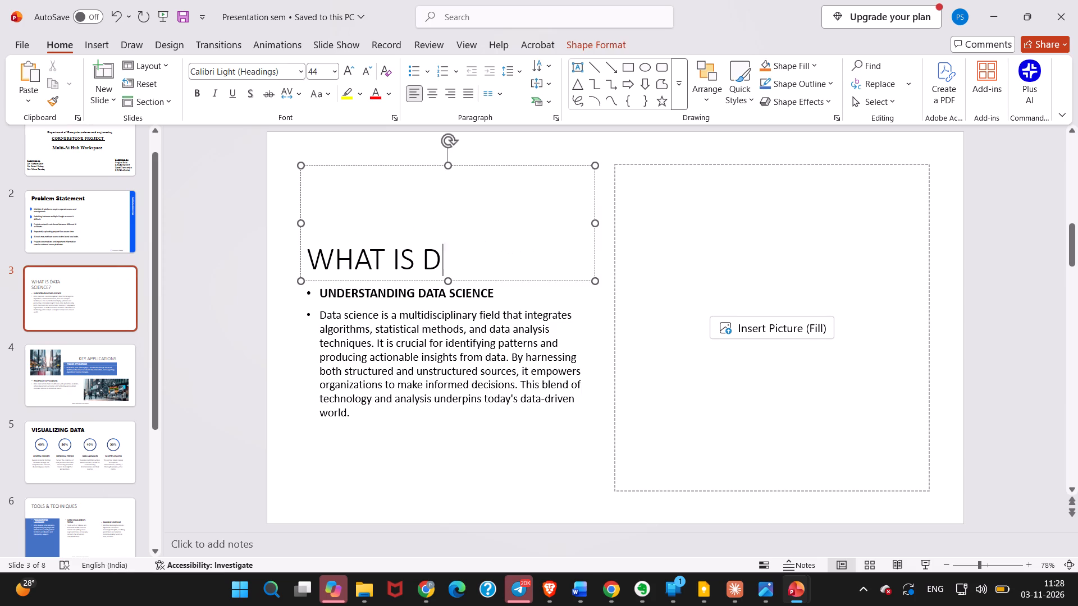
{"action": "key", "text": "BackSpace"}
{"action": "key", "text": "BackSpace"}
{"action": "key", "text": "BackSpace"}
{"action": "key", "text": "BackSpace"}
{"action": "key", "text": "BackSpace"}
{"action": "key", "text": "BackSpace"}
{"action": "key", "text": "BackSpace"}
{"action": "key", "text": "BackSpace"}
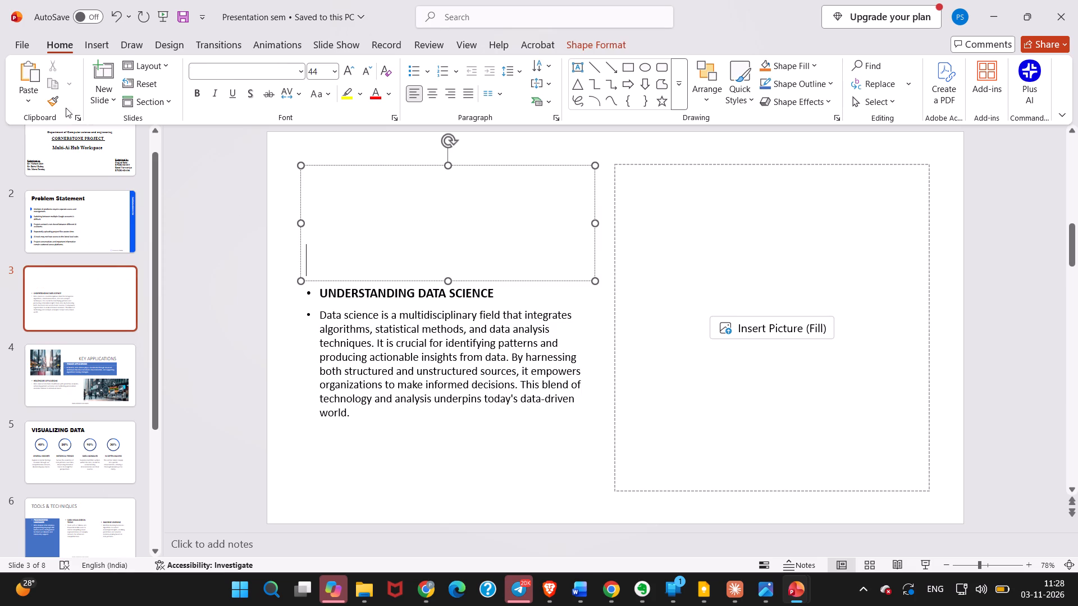
Cut the Problem Statement title text from slide 2 and paste it into the empty title on slide 3.
{"action": "left_click", "coordinate": [83, 235]}
{"action": "right_click", "coordinate": [550, 169]}
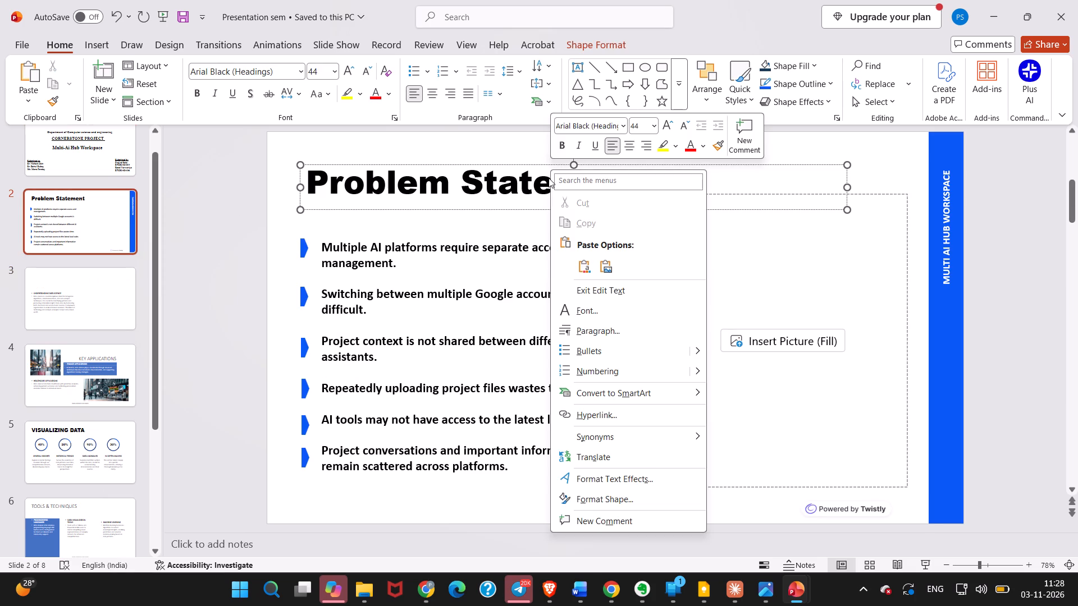
{"action": "right_click", "coordinate": [528, 181]}
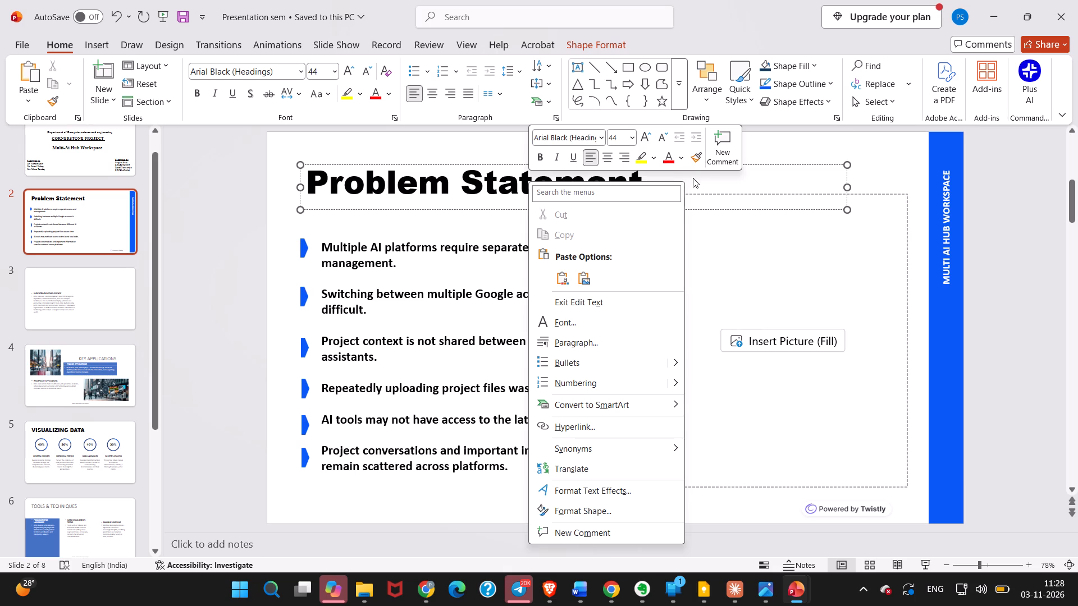
{"action": "left_click", "coordinate": [693, 178]}
{"action": "left_click_drag", "start_coordinate": [693, 178], "coordinate": [379, 183]}
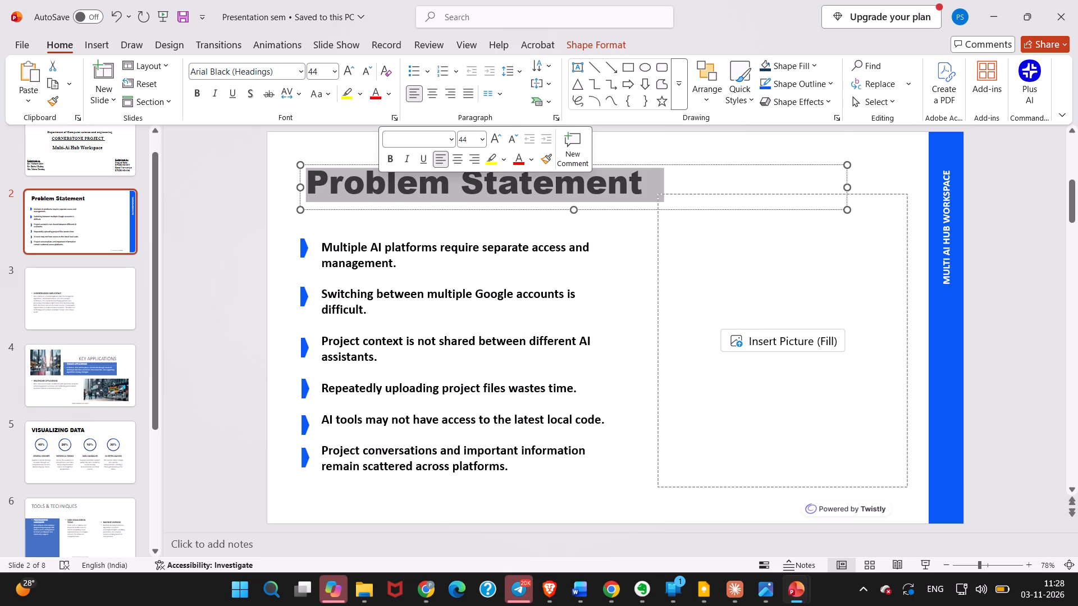
{"action": "right_click", "coordinate": [401, 190]}
{"action": "left_click", "coordinate": [456, 236]}
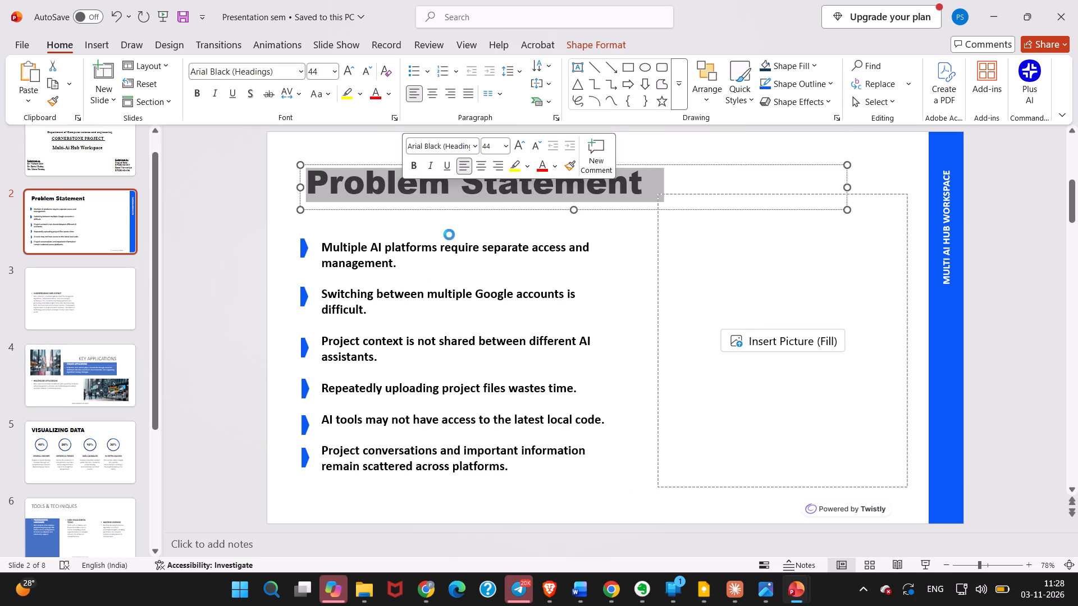
{"action": "left_click", "coordinate": [127, 304]}
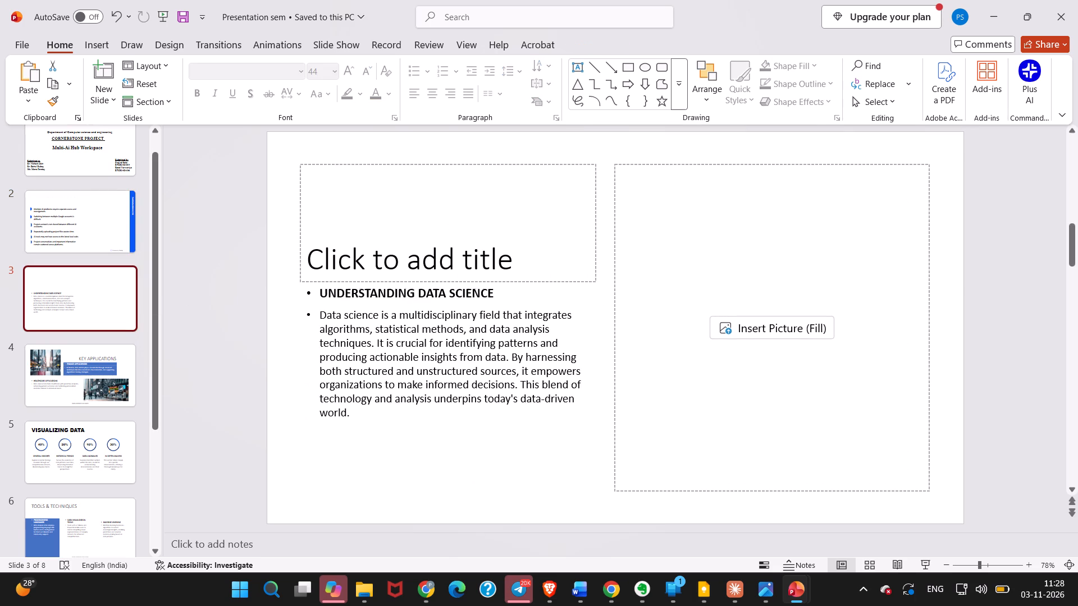
{"action": "left_click", "coordinate": [503, 277], "text": "ctrl"}
{"action": "key", "text": "ctrl+v"}
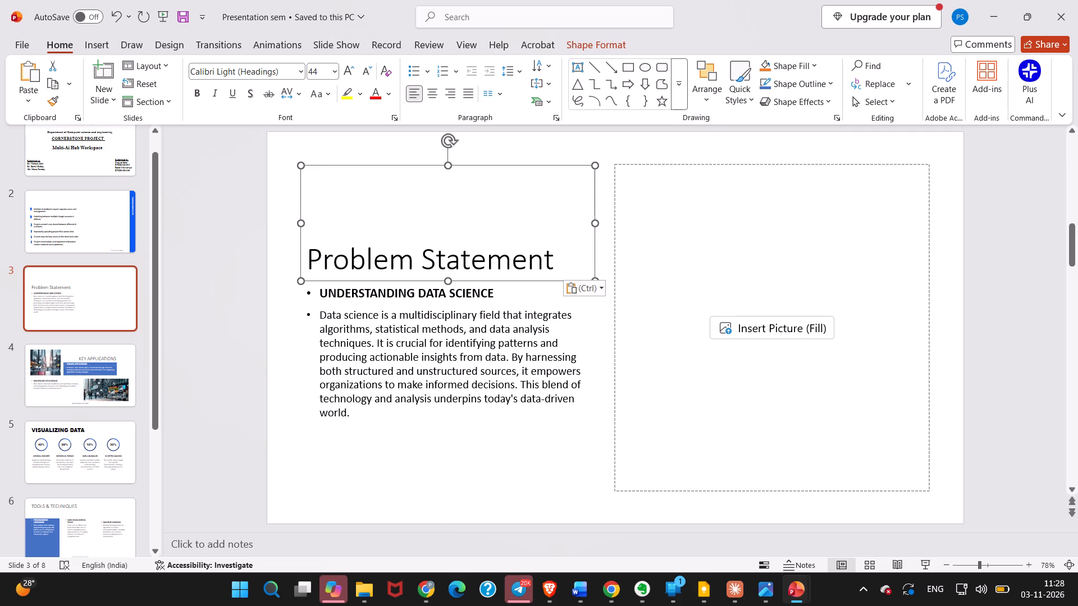
Change the pasted title on slide 3 to Proposed Solution & Objective.
{"action": "left_click", "coordinate": [551, 264]}
{"action": "key", "text": "BackSpace"}
{"action": "key", "text": "BackSpace"}
{"action": "key", "text": "BackSpace"}
{"action": "key", "text": "BackSpace"}
{"action": "key", "text": "BackSpace"}
{"action": "key", "text": "BackSpace"}
{"action": "key", "text": "BackSpace"}
{"action": "key", "text": "BackSpace"}
{"action": "key", "text": "BackSpace"}
{"action": "key", "text": "BackSpace"}
{"action": "key", "text": "BackSpace"}
{"action": "key", "text": "BackSpace"}
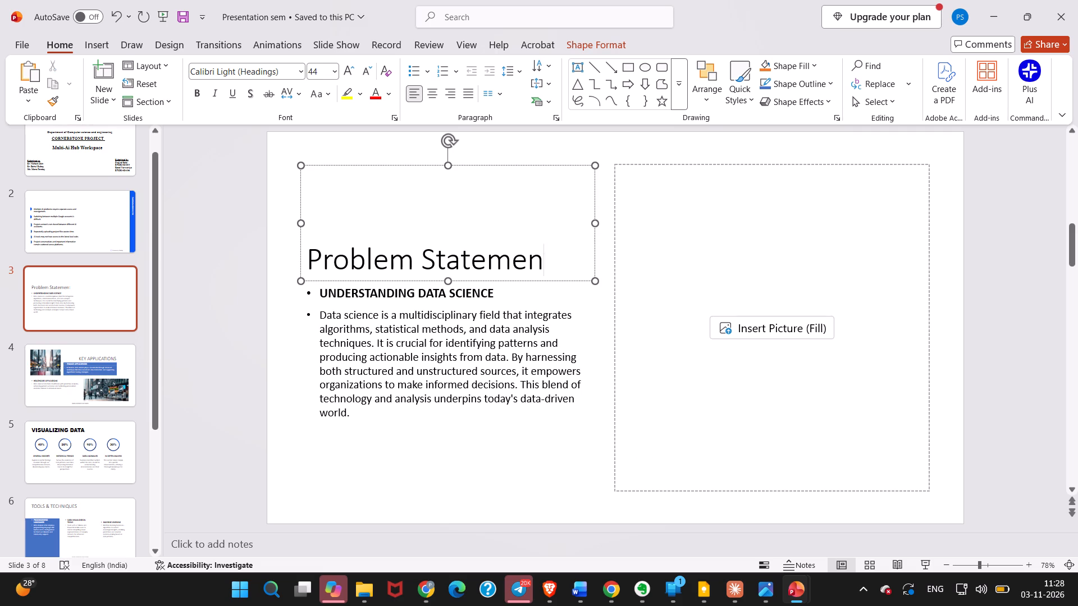
{"action": "key", "text": "BackSpace"}
{"action": "key", "text": "BackSpace"}
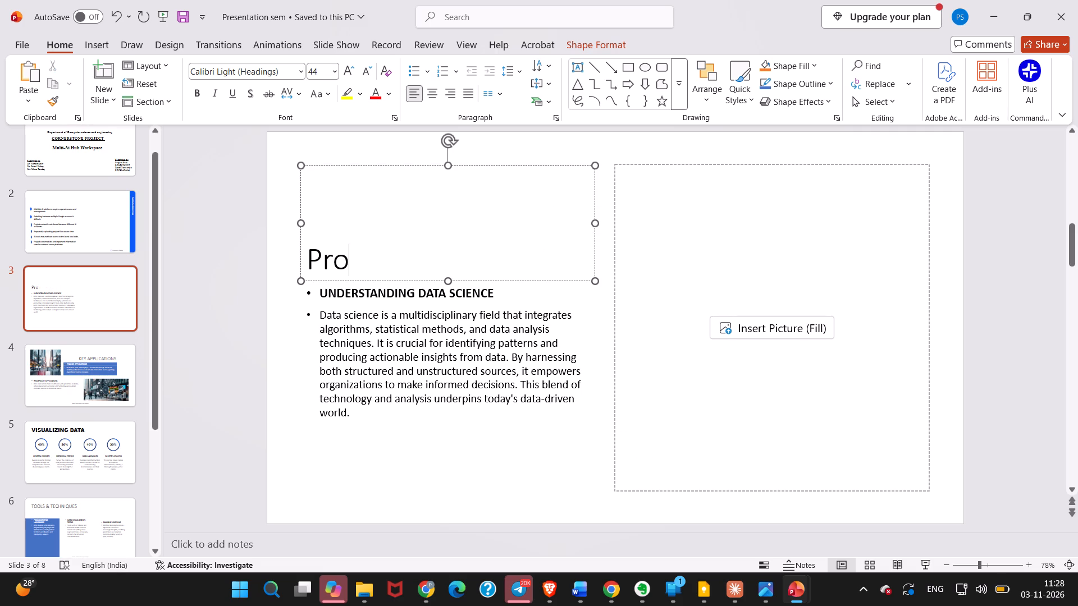
{"action": "type", "text": "posed"}
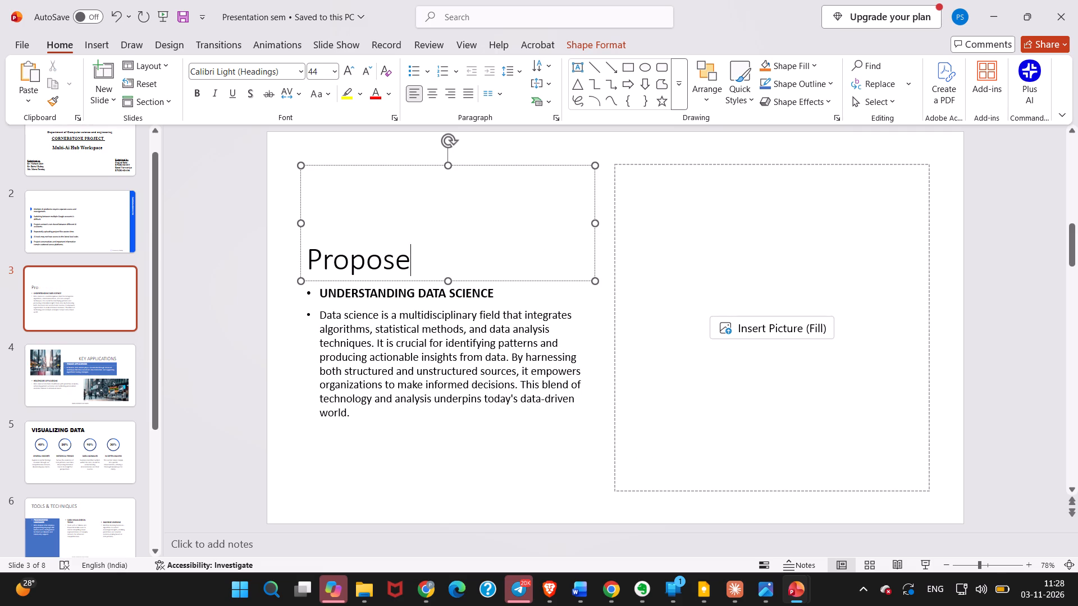
{"action": "key", "text": "space"}
{"action": "type", "text": "Solution"}
{"action": "key", "text": "space"}
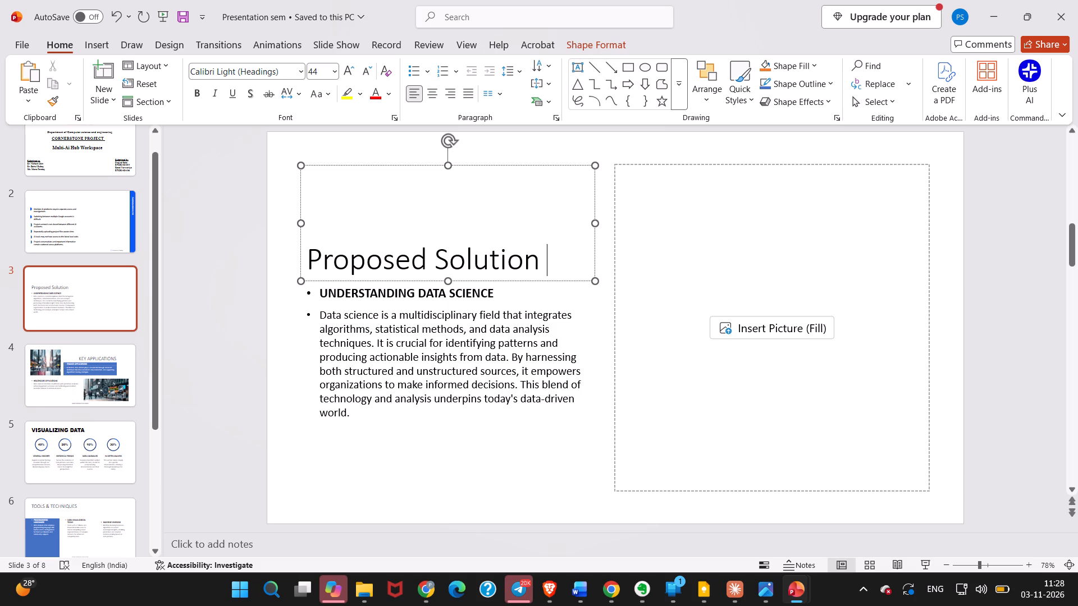
{"action": "type", "text": "& Objective"}
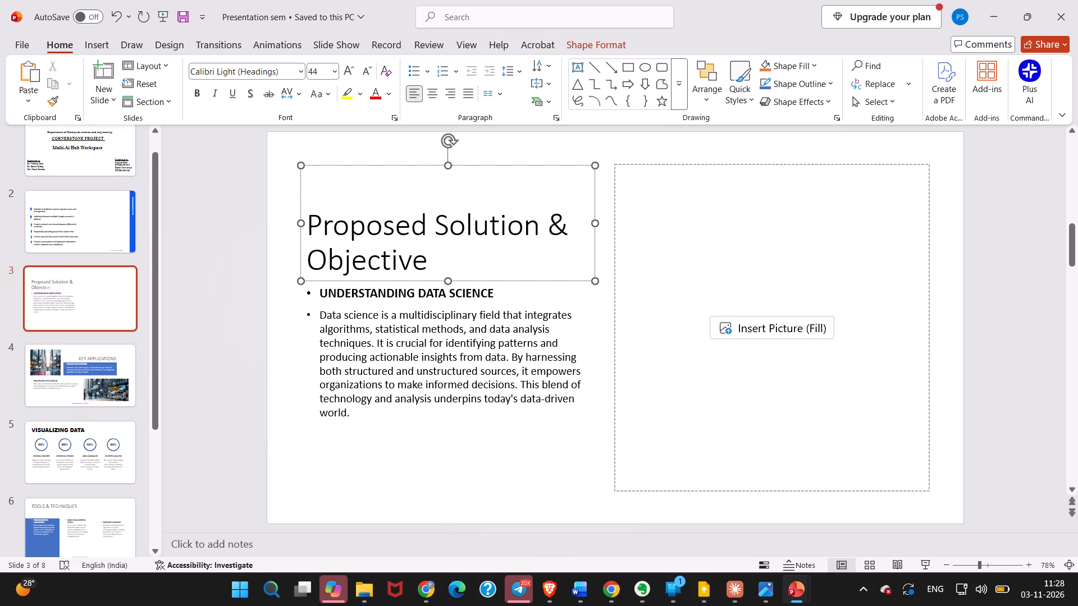
Delete the empty picture placeholder from slide 3.
{"action": "left_click_drag", "start_coordinate": [663, 282], "coordinate": [655, 285]}
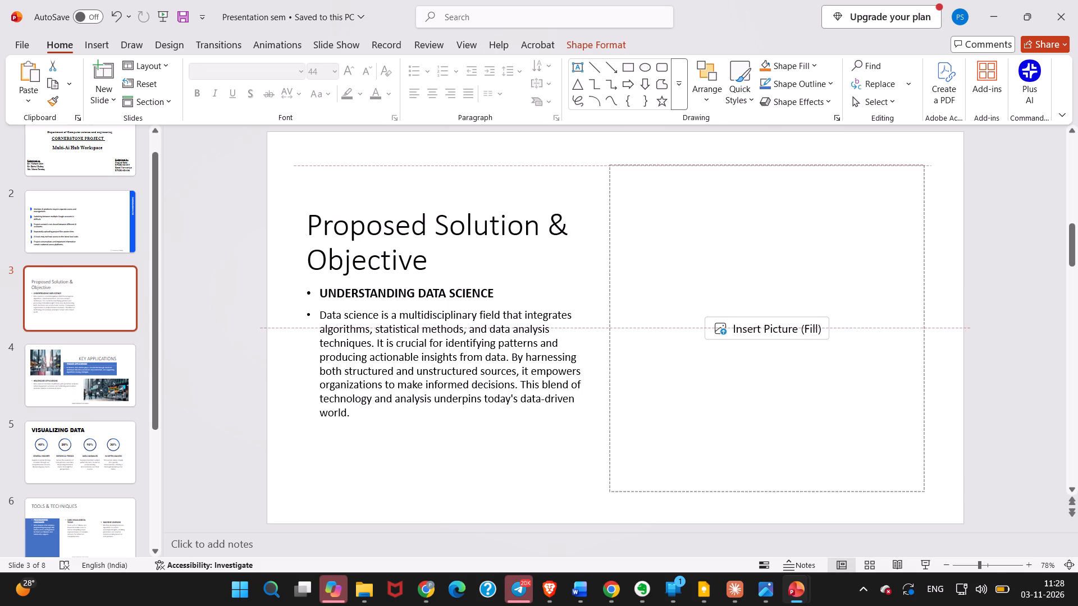
{"action": "left_click_drag", "start_coordinate": [655, 285], "coordinate": [651, 287]}
{"action": "key", "text": "BackSpace"}
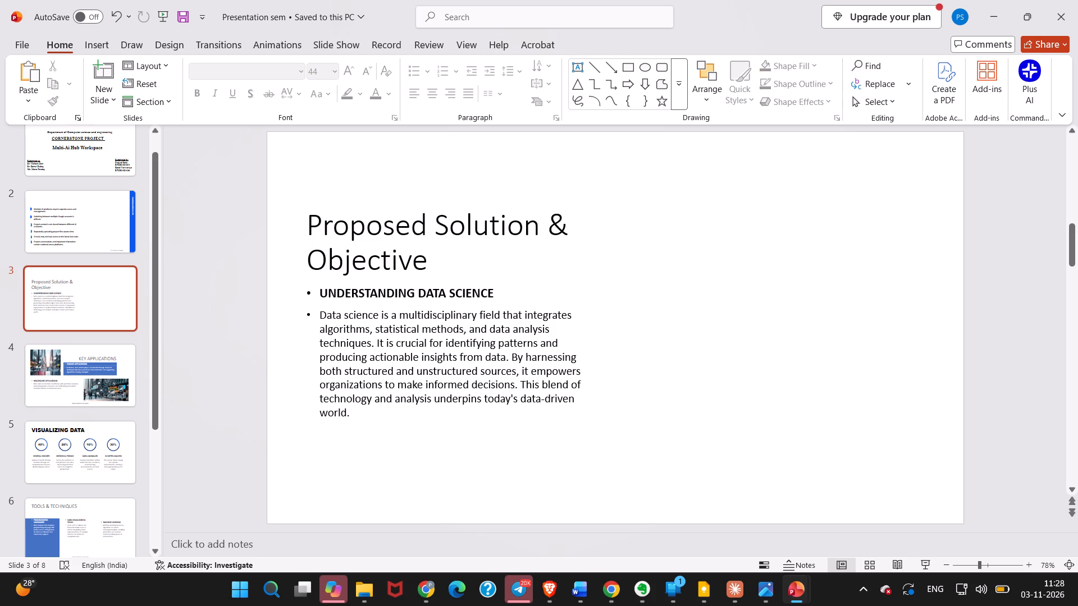
Widen the Proposed Solution & Objective title box so the text fits on one line, and move it to the slide's top centre.
{"action": "left_click", "coordinate": [444, 264]}
{"action": "left_click_drag", "start_coordinate": [593, 226], "coordinate": [796, 233]}
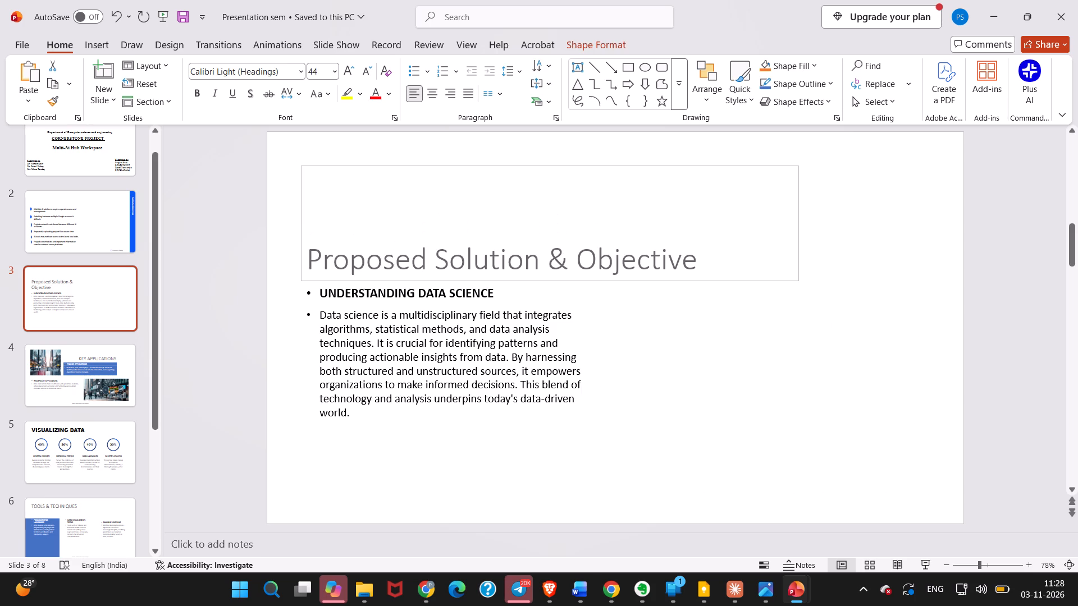
{"action": "left_click_drag", "start_coordinate": [796, 233], "coordinate": [794, 233]}
{"action": "left_click_drag", "start_coordinate": [610, 279], "coordinate": [702, 216]}
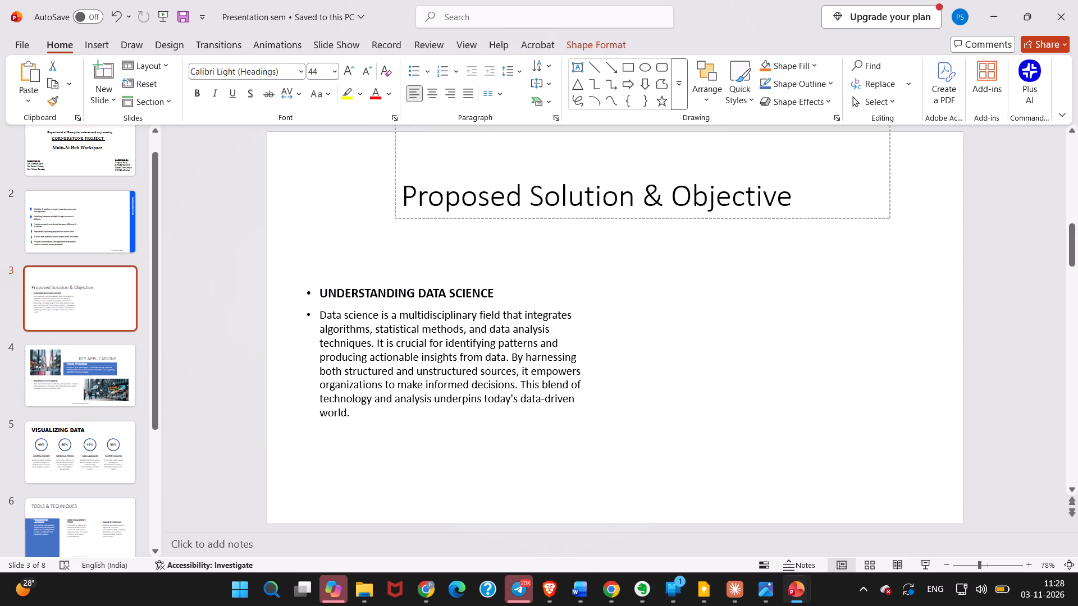
{"action": "left_click_drag", "start_coordinate": [702, 216], "coordinate": [700, 198]}
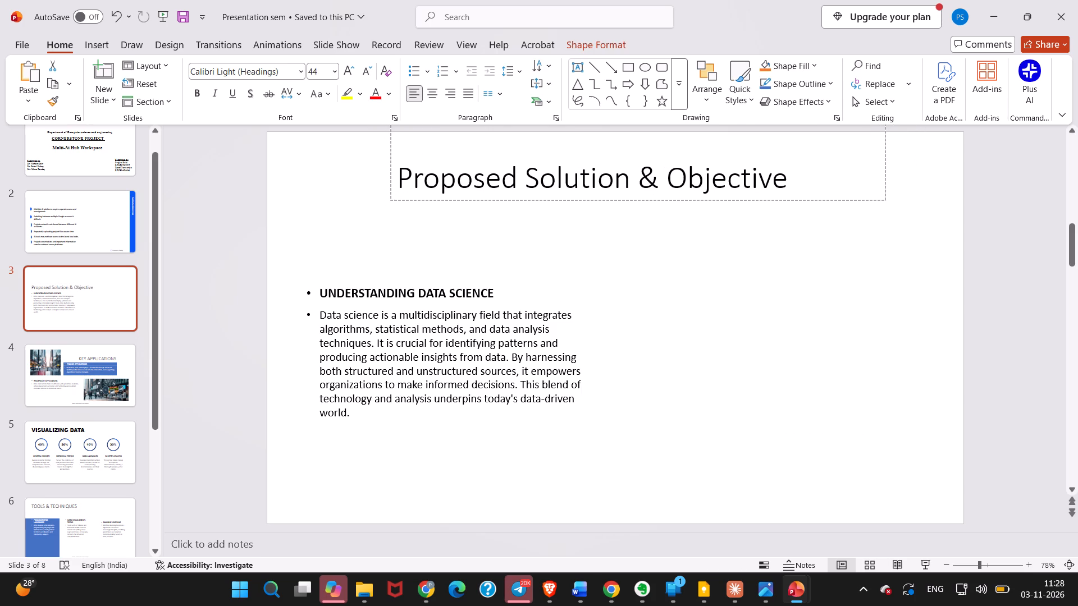
{"action": "left_click_drag", "start_coordinate": [700, 198], "coordinate": [700, 195]}
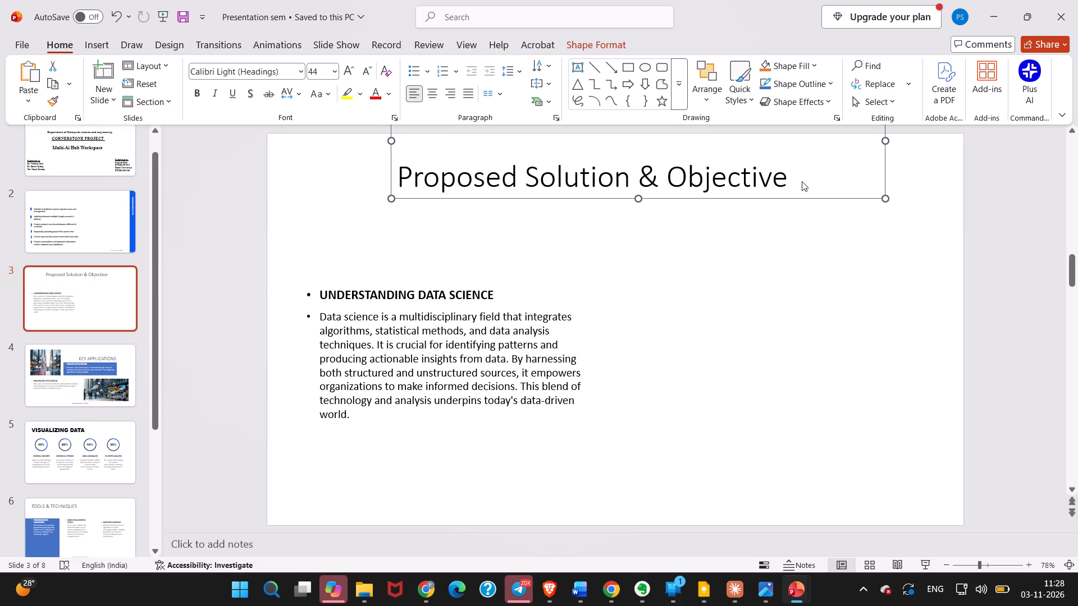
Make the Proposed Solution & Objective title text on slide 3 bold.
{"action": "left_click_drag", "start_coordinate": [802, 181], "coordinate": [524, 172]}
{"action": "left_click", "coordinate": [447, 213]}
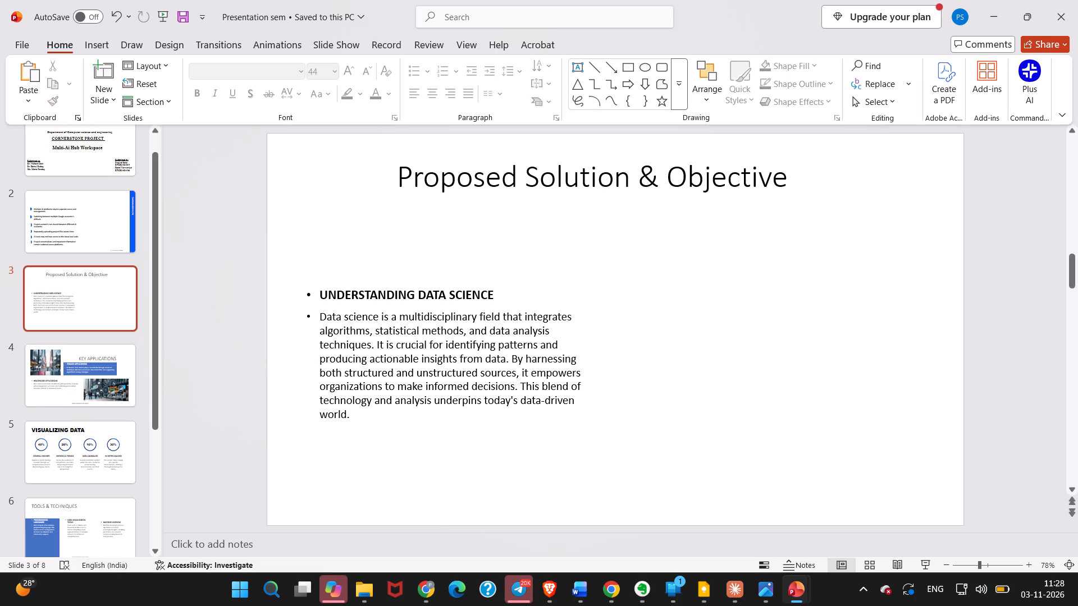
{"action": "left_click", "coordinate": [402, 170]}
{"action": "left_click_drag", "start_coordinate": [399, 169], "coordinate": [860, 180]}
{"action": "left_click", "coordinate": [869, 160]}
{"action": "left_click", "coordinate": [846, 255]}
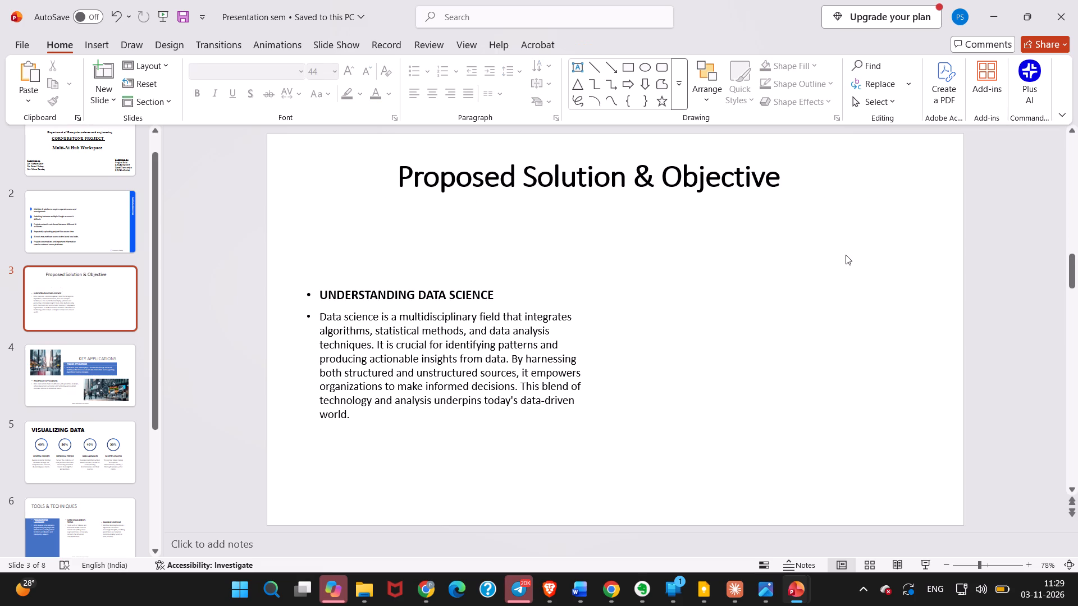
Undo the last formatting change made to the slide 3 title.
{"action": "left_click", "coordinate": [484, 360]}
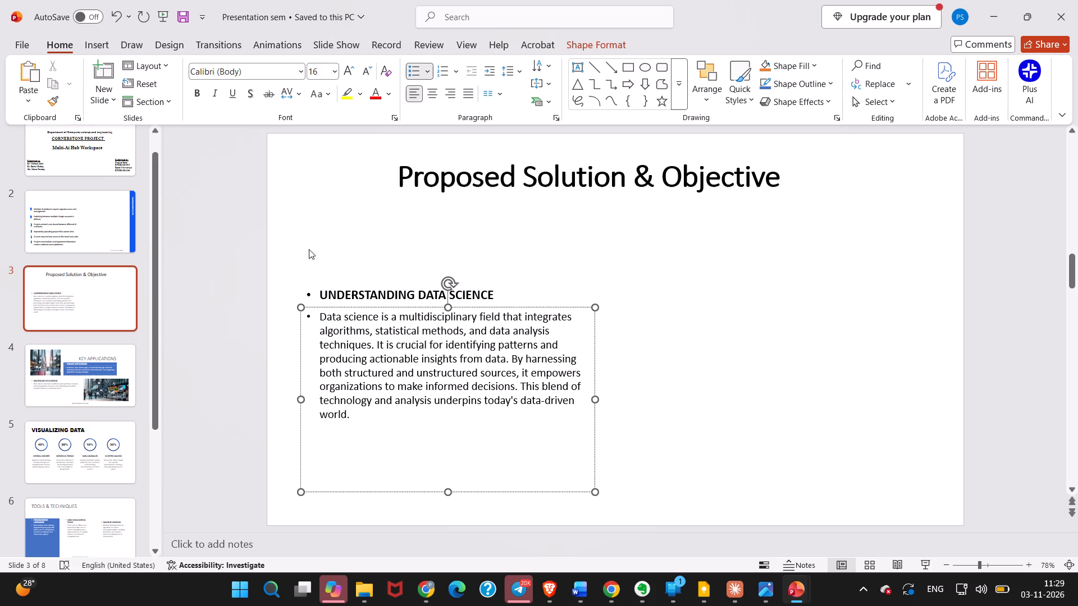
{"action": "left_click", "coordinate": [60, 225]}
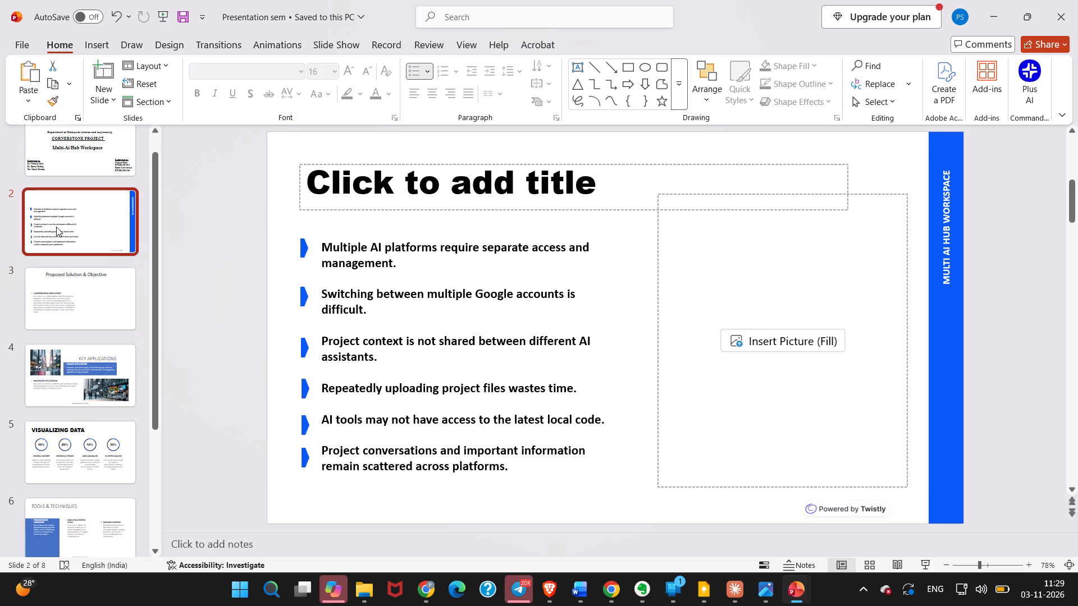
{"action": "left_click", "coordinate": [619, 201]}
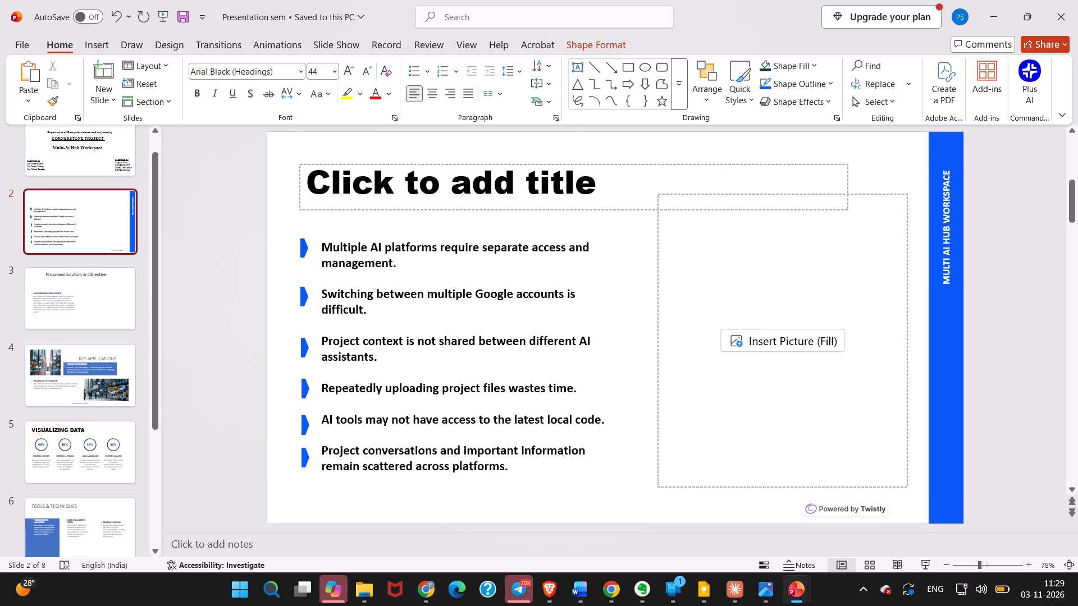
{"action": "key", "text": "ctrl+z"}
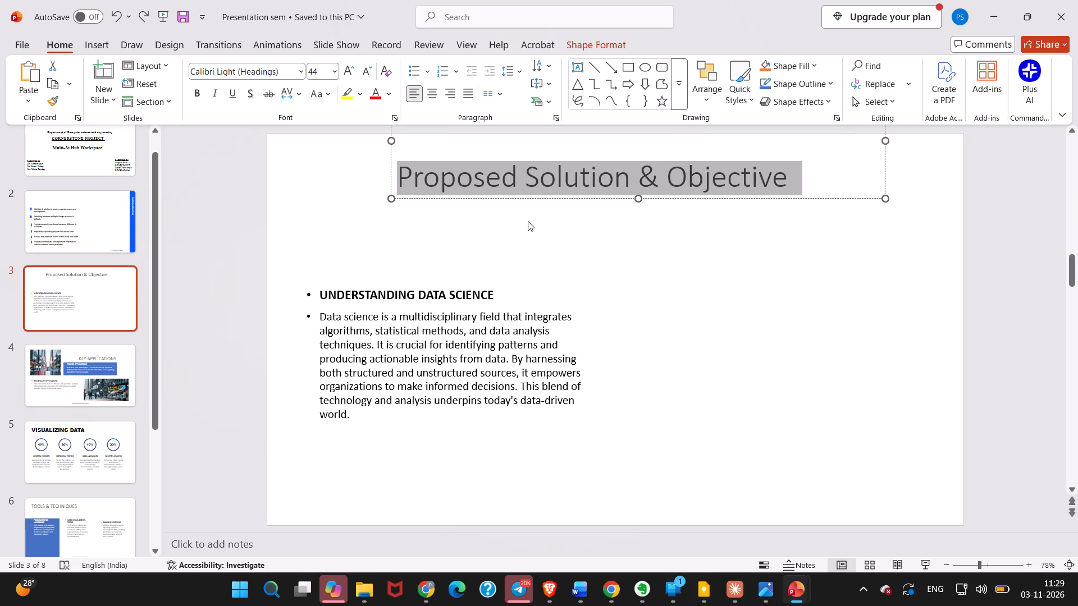
Enter Problem Statement as the title in the empty title placeholder of slide 2.
{"action": "left_click", "coordinate": [108, 232]}
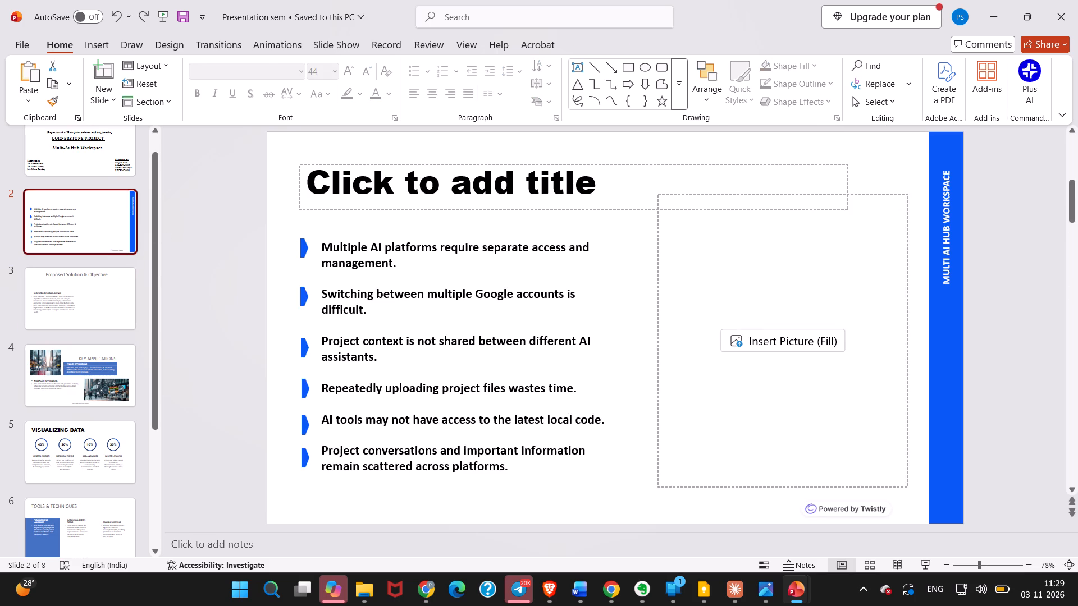
{"action": "left_click", "coordinate": [596, 182]}
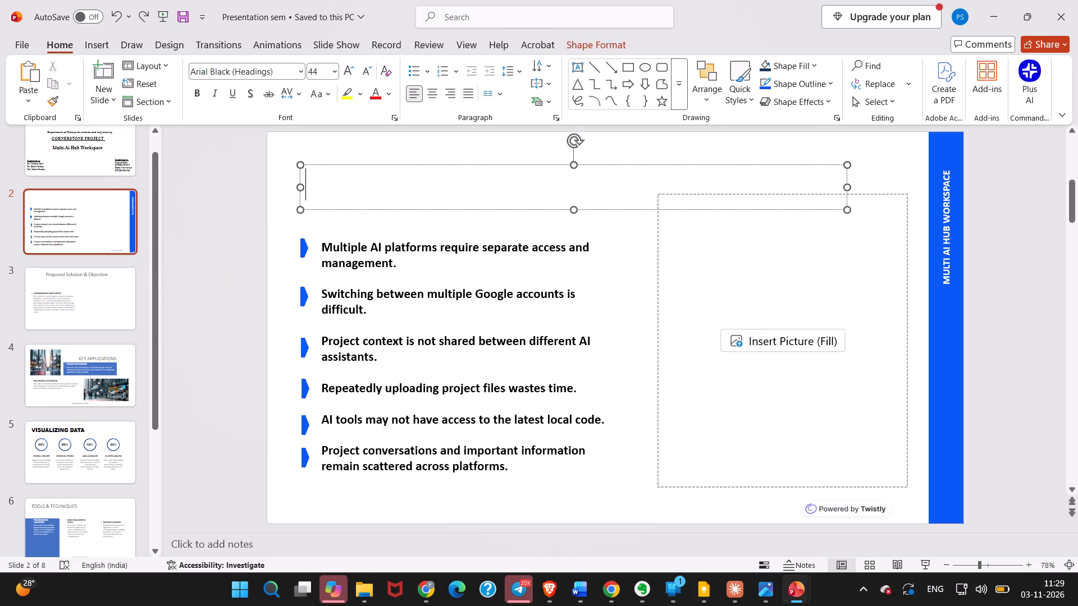
{"action": "type", "text": "Pro"}
{"action": "type", "text": "blem Satet"}
{"action": "key", "text": "BackSpace"}
{"action": "key", "text": "BackSpace"}
{"action": "key", "text": "BackSpace"}
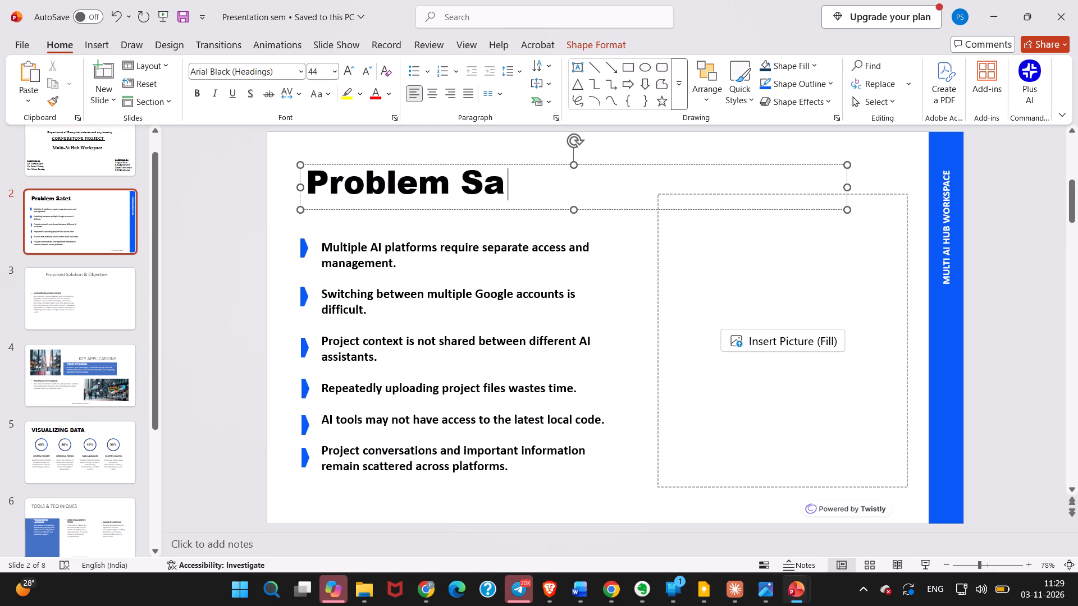
{"action": "key", "text": "BackSpace"}
{"action": "type", "text": "tate"}
{"action": "type", "text": "ment"}
{"action": "left_click", "coordinate": [668, 378]}
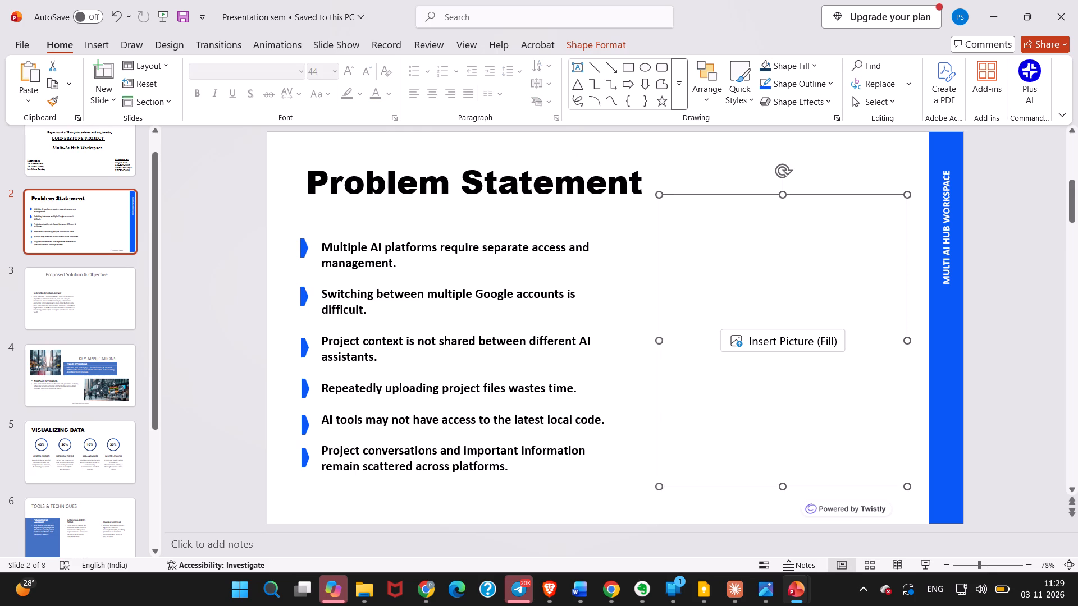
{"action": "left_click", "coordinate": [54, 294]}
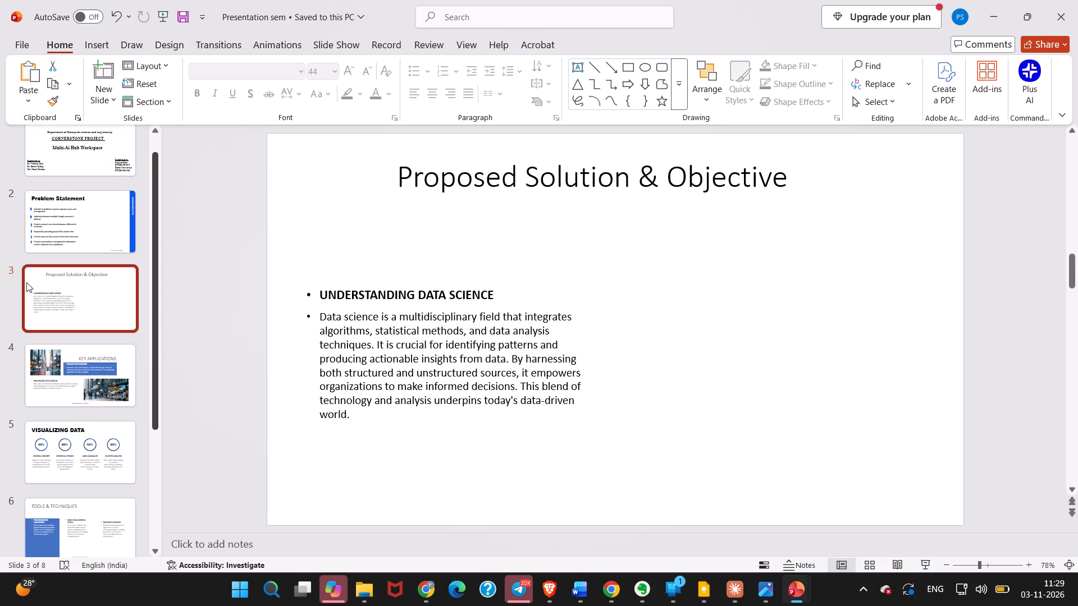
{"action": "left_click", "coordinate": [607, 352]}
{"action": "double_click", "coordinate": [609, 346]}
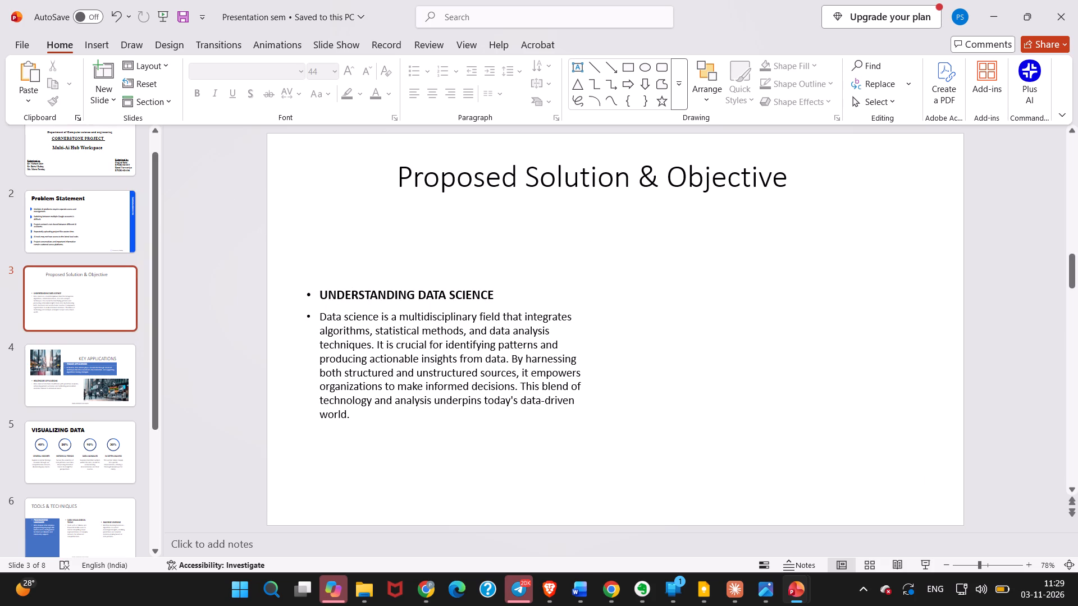
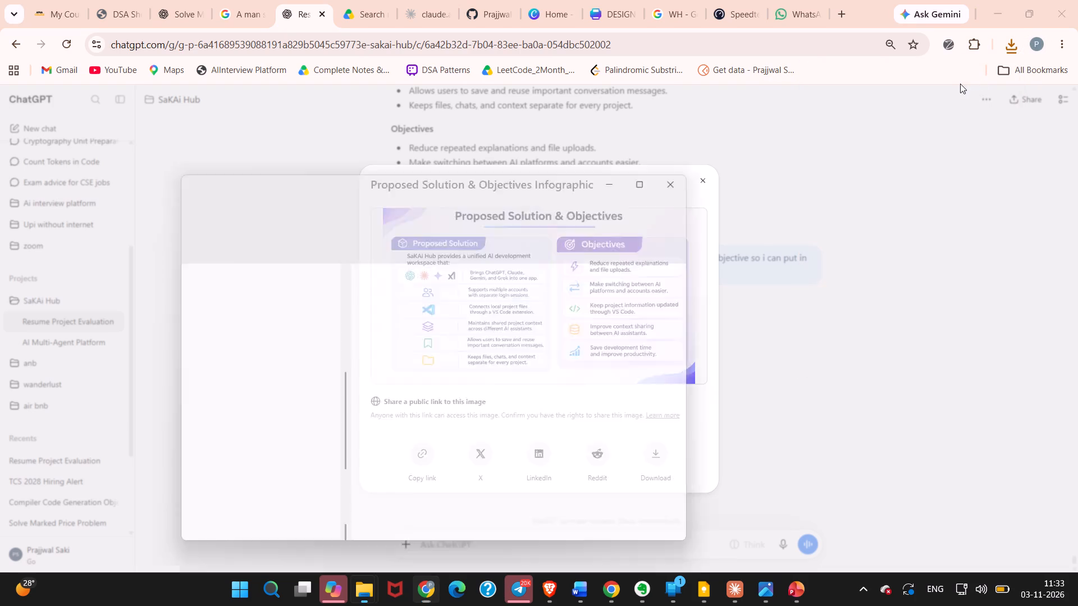
{"action": "right_click", "coordinate": [502, 304]}
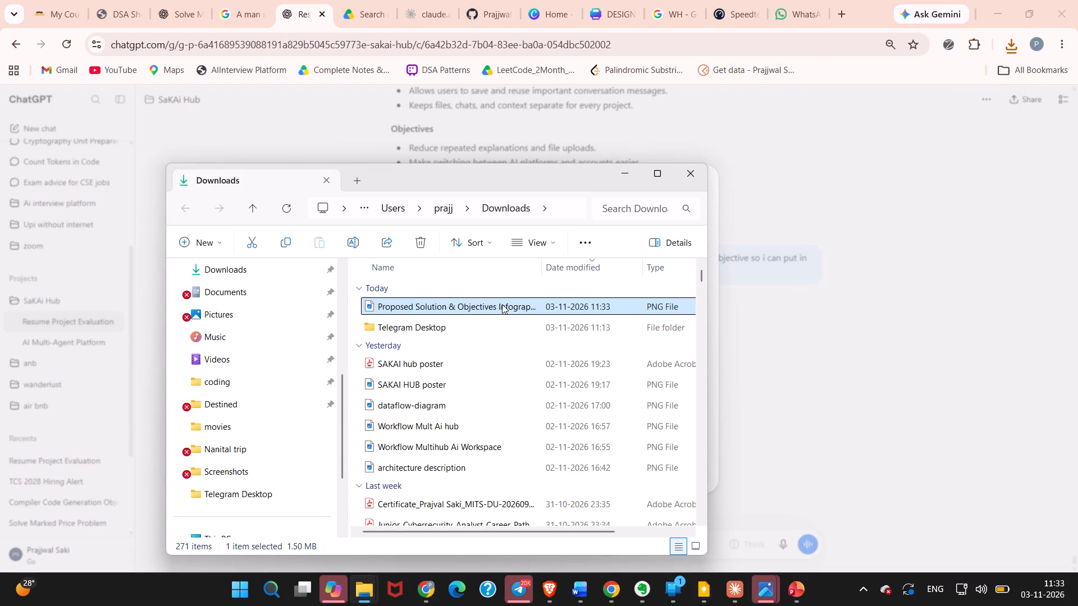
{"action": "left_click", "coordinate": [570, 25]}
Switch to the Presentation sem file in PowerPoint and paste the copied infographic onto slide 3, Proposed Solution & Objective.
{"action": "left_click", "coordinate": [791, 592]}
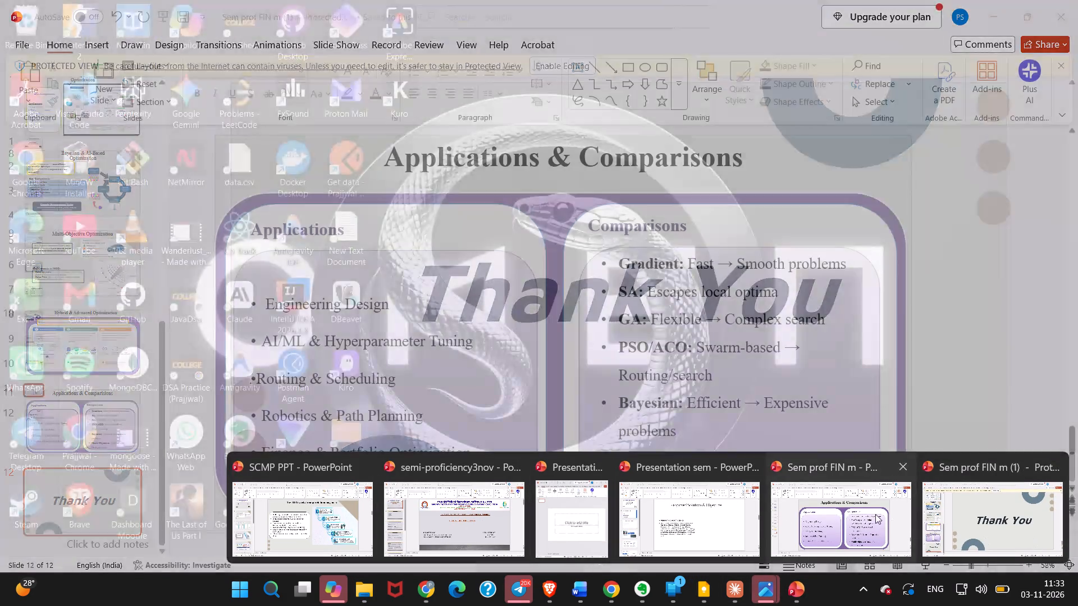
{"action": "left_click", "coordinate": [697, 534]}
{"action": "left_click", "coordinate": [472, 350]}
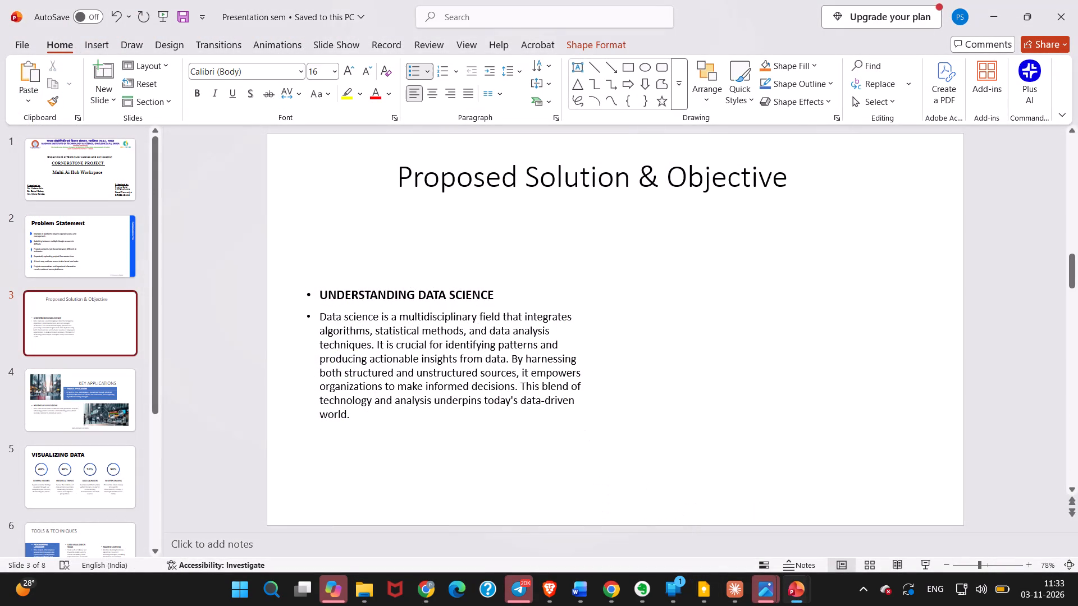
{"action": "key", "text": "BackSpace"}
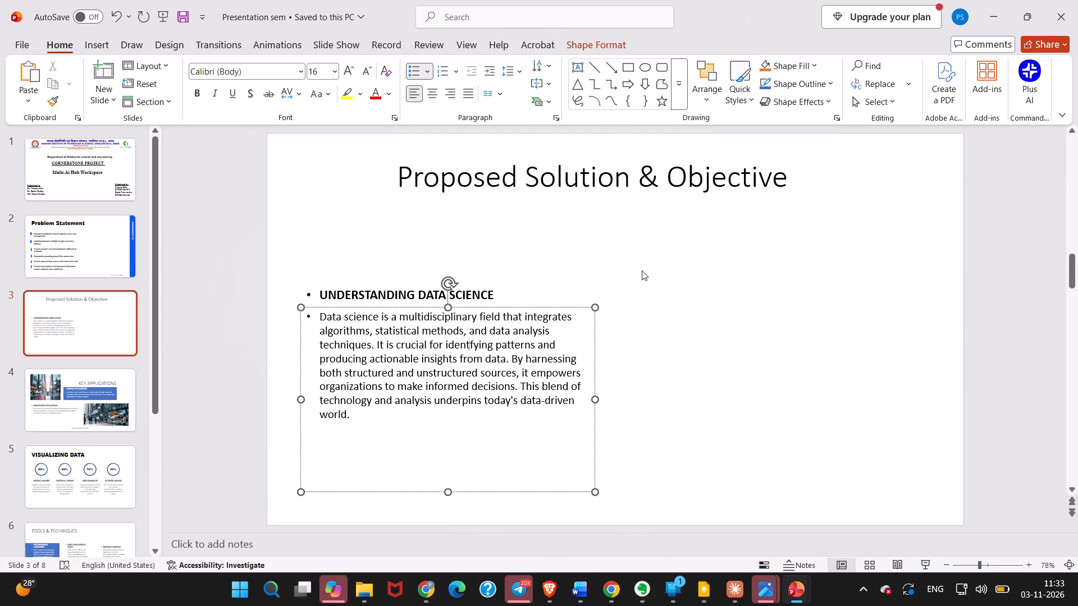
{"action": "key", "text": "ctrl+v"}
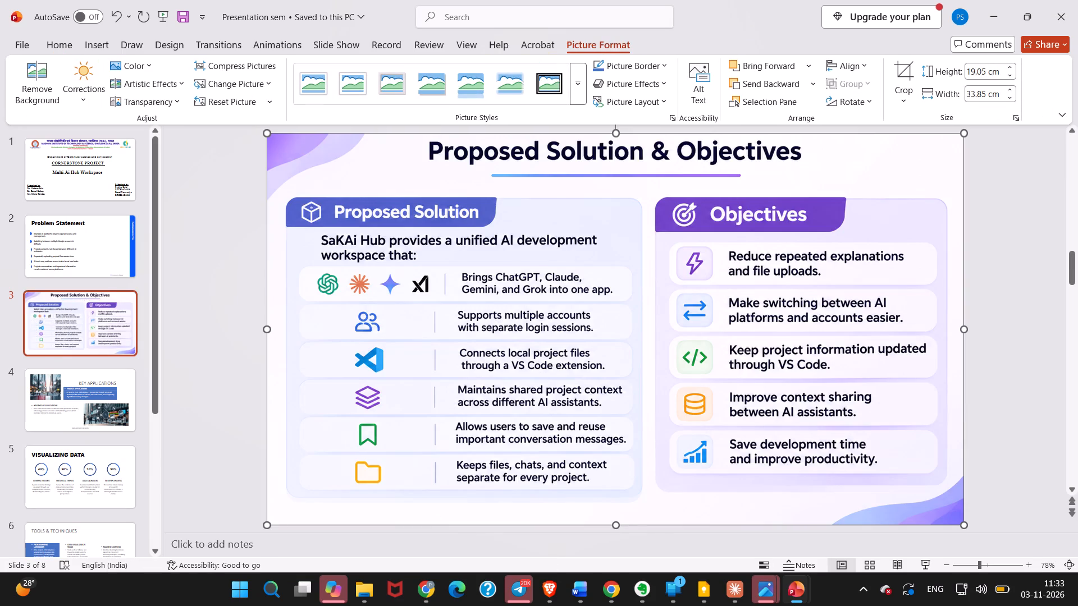
{"action": "left_click", "coordinate": [213, 310]}
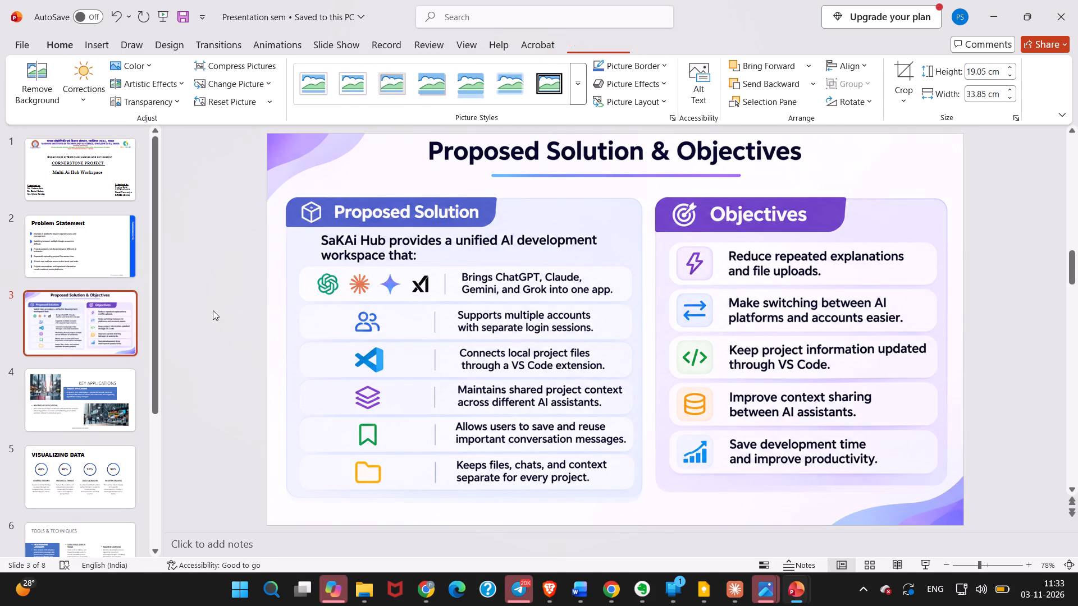
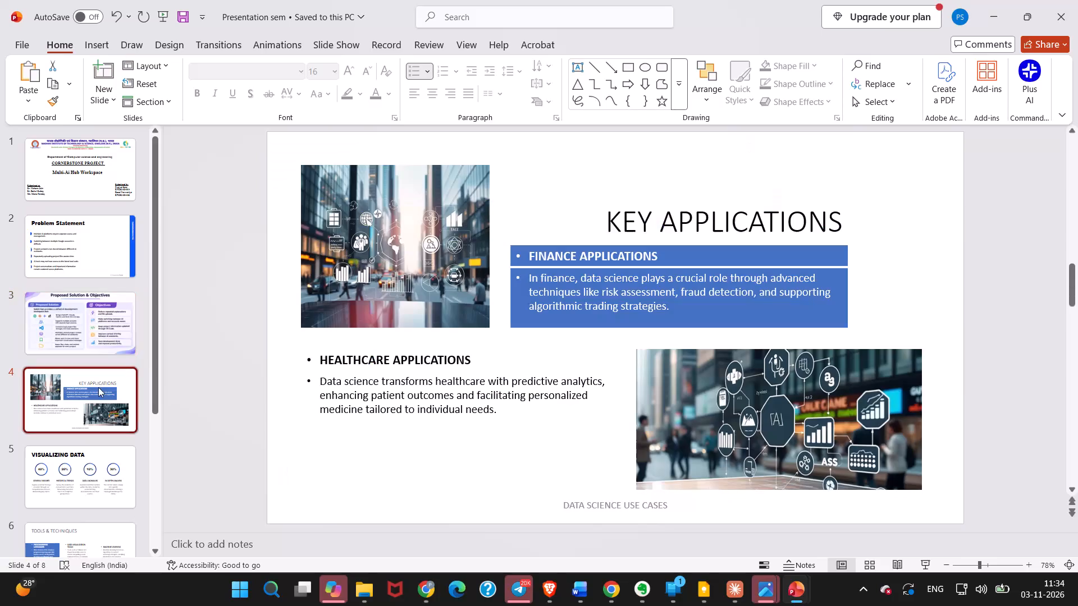
Return to slide 3 to check the pasted Proposed Solution & Objectives infographic and look over the slides that follow.
{"action": "left_click", "coordinate": [111, 343]}
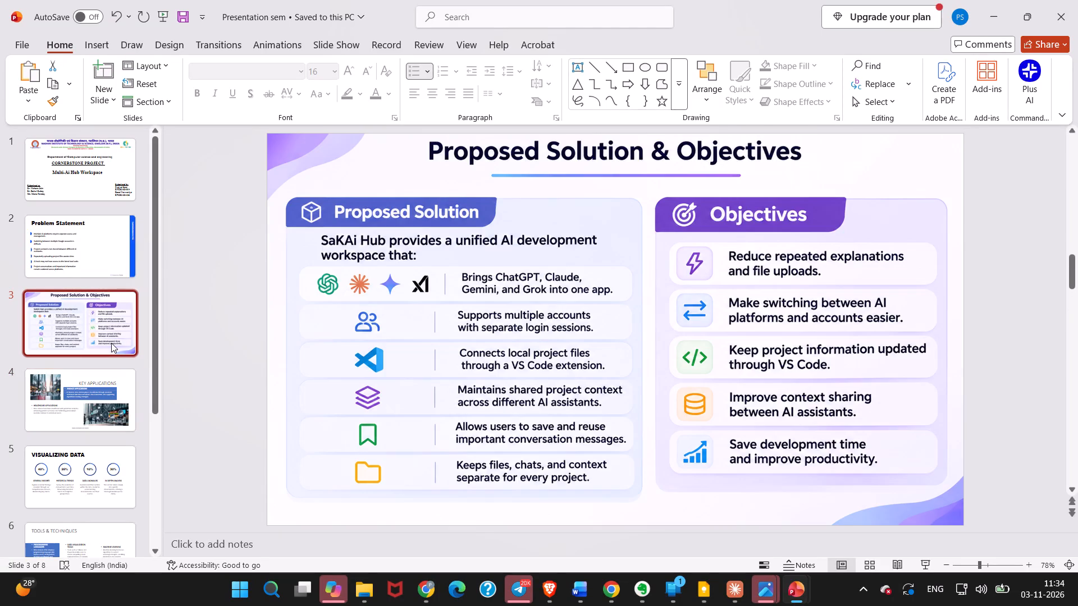
{"action": "scroll", "coordinate": [111, 343], "scroll_direction": "down", "scroll_amount": 1}
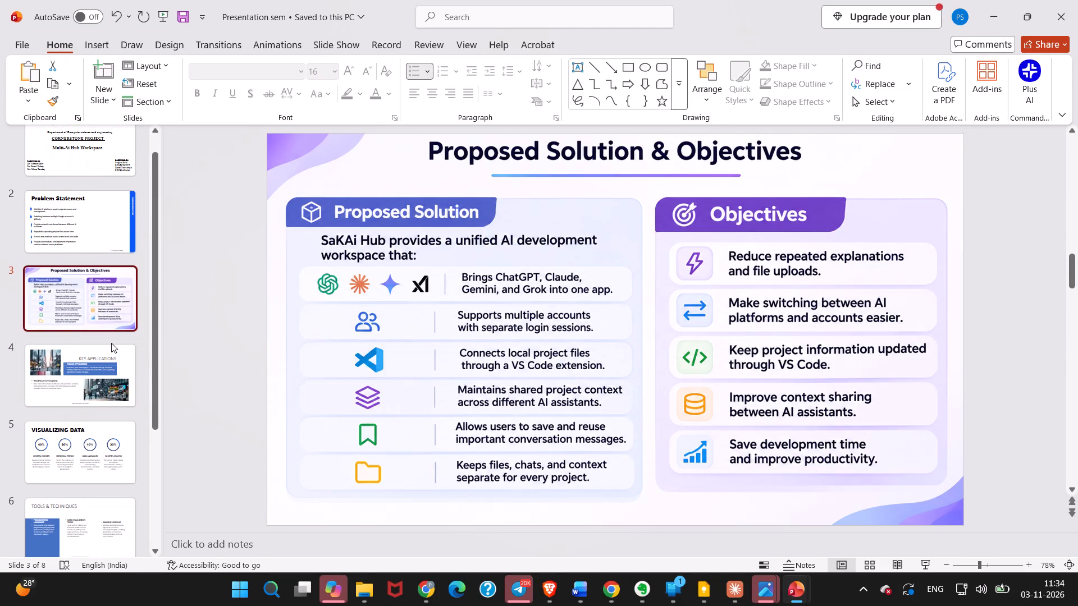
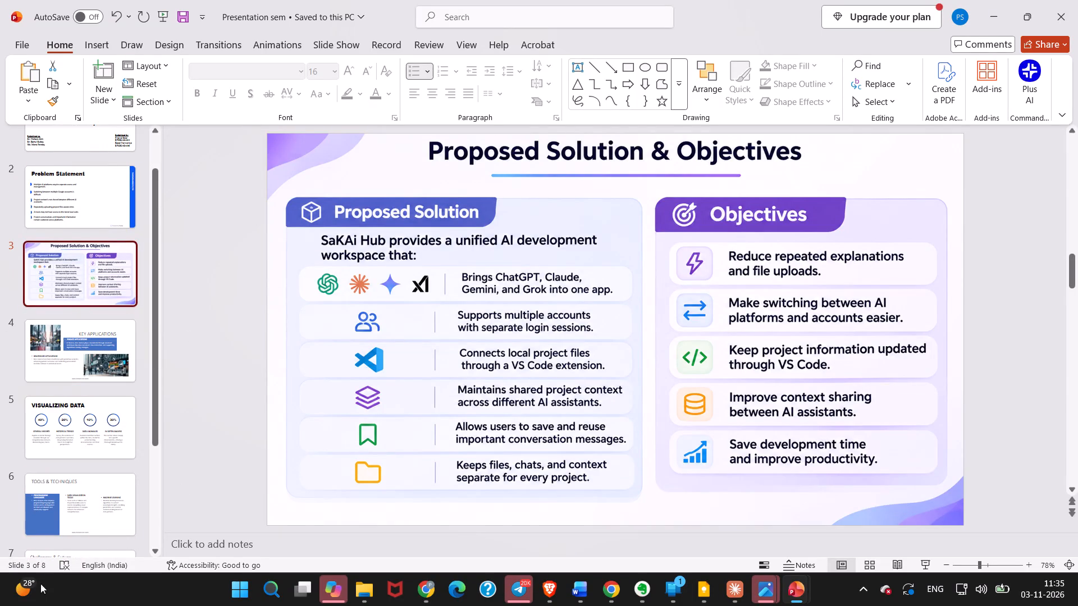
Look over the title, Problem Statement and Proposed Solution slides, ending on slide 4, Key Applications.
{"action": "scroll", "coordinate": [66, 470], "scroll_direction": "up", "scroll_amount": 5}
{"action": "scroll", "coordinate": [28, 177], "scroll_direction": "up", "scroll_amount": 1}
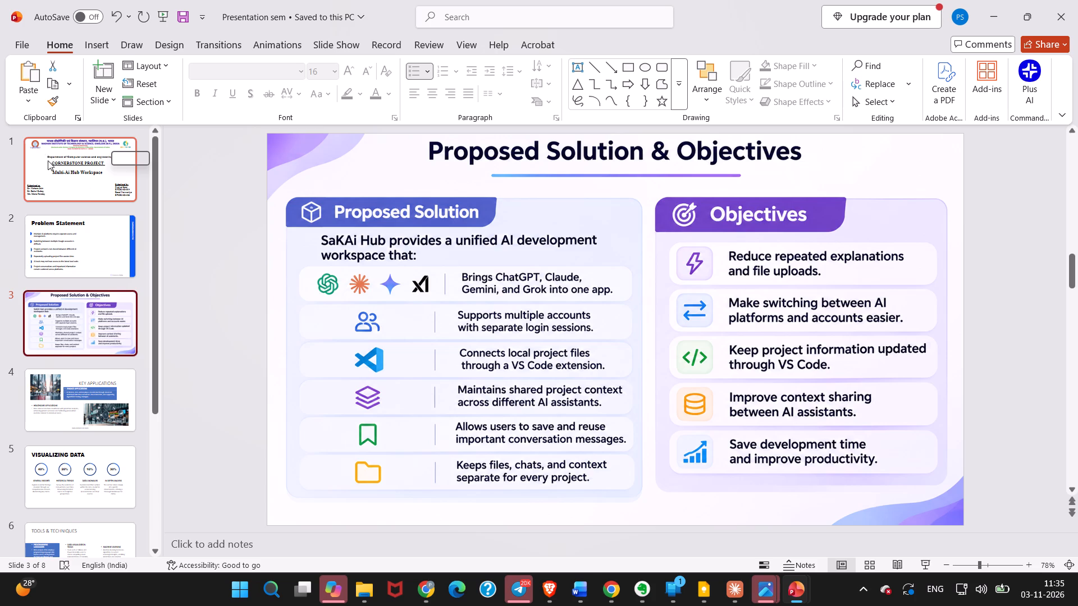
{"action": "scroll", "coordinate": [80, 194], "scroll_direction": "down", "scroll_amount": 1}
{"action": "scroll", "coordinate": [88, 284], "scroll_direction": "down", "scroll_amount": 1}
{"action": "left_click", "coordinate": [97, 366]}
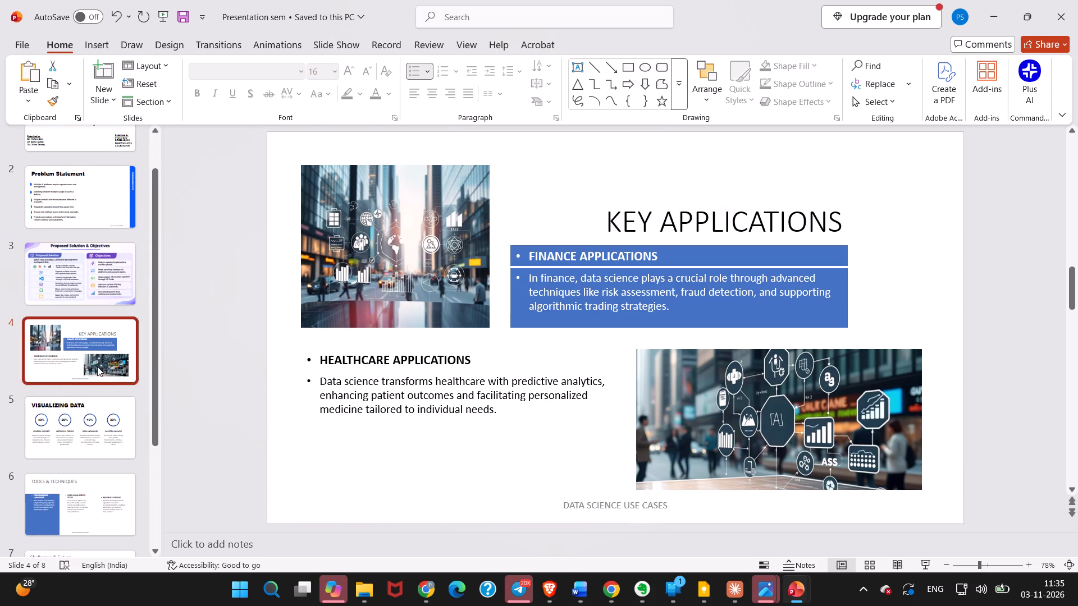
{"action": "left_click", "coordinate": [75, 263]}
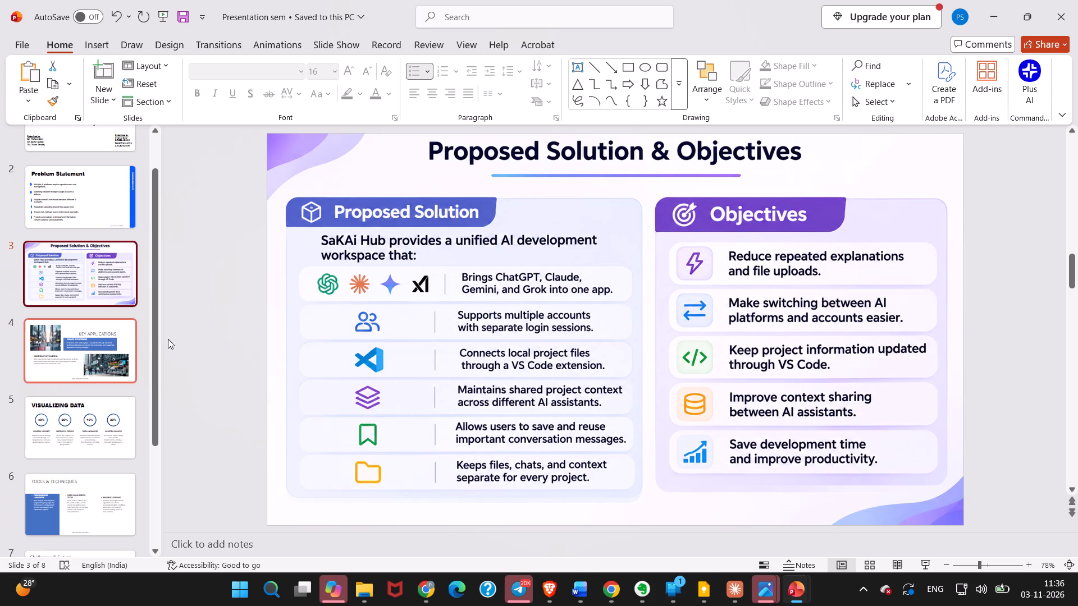
{"action": "scroll", "coordinate": [52, 323], "scroll_direction": "up", "scroll_amount": 3}
{"action": "left_click", "coordinate": [42, 385]}
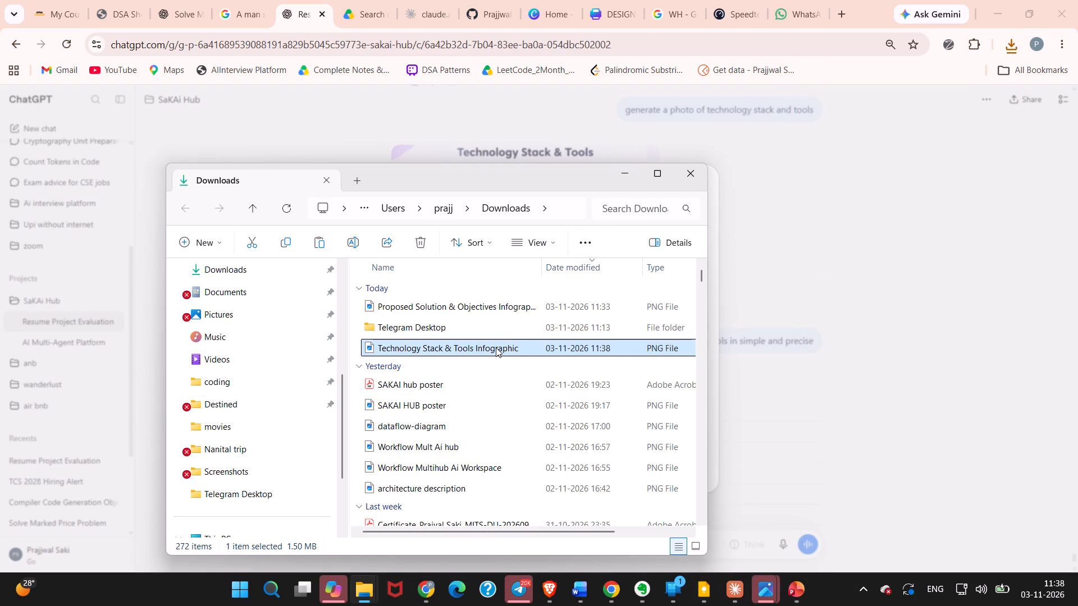
{"action": "left_click", "coordinate": [566, 19]}
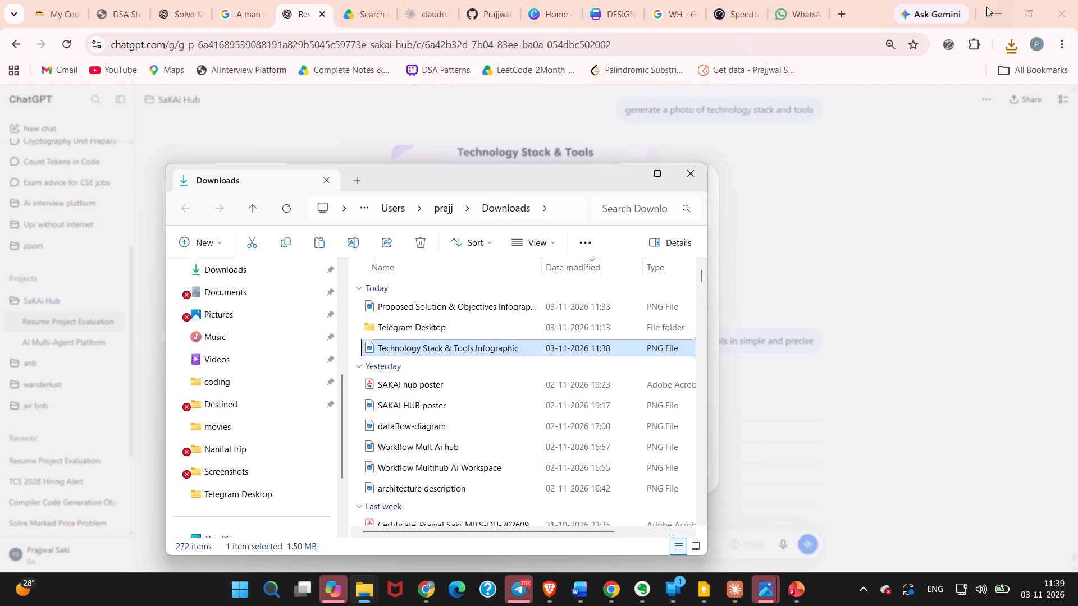
Switch to the PowerPoint presentation and apply the DEFAULT layout to slide 4, Key Applications.
{"action": "left_click", "coordinate": [998, 12]}
{"action": "left_click", "coordinate": [636, 169]}
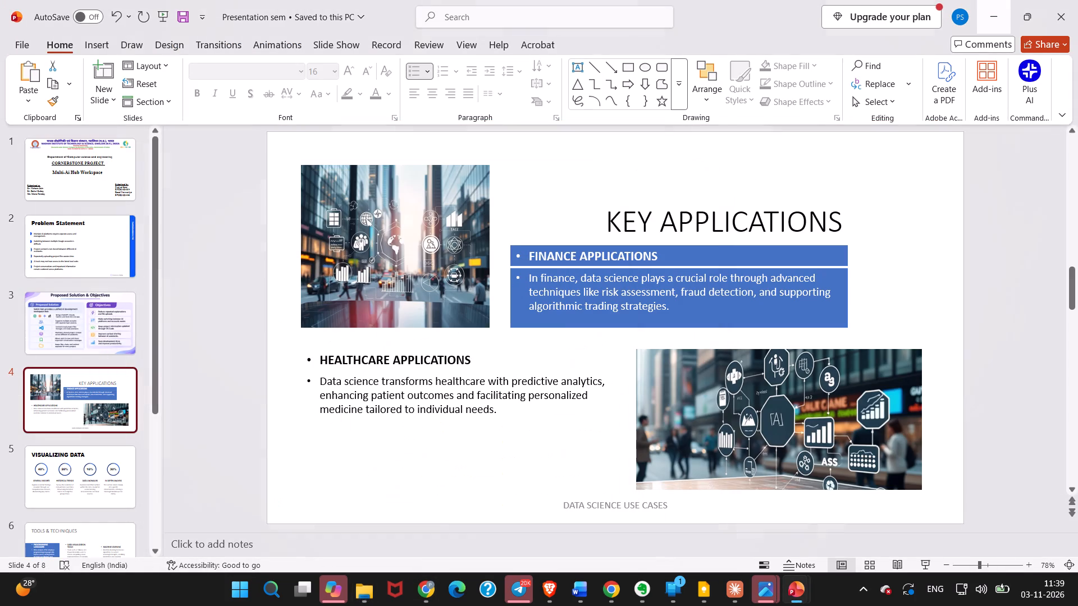
{"action": "left_click", "coordinate": [652, 389]}
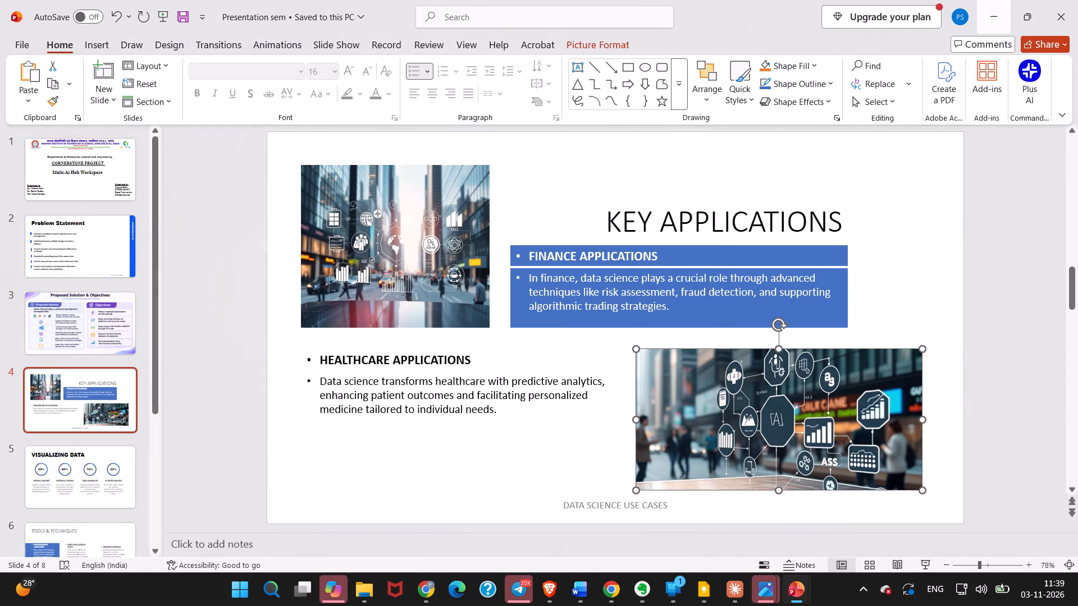
{"action": "right_click", "coordinate": [92, 416]}
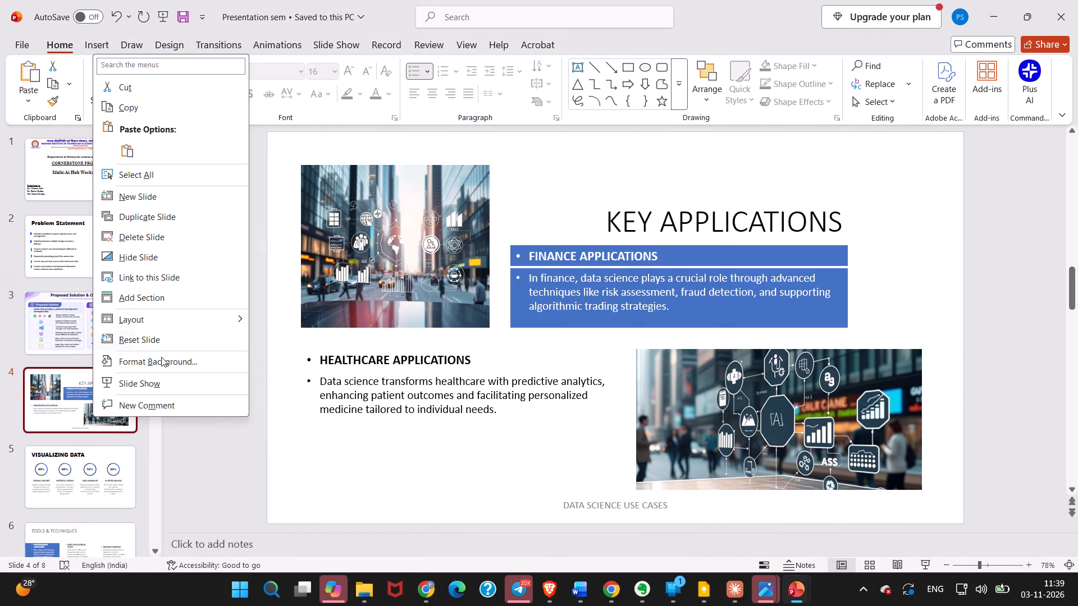
{"action": "left_click", "coordinate": [176, 322]}
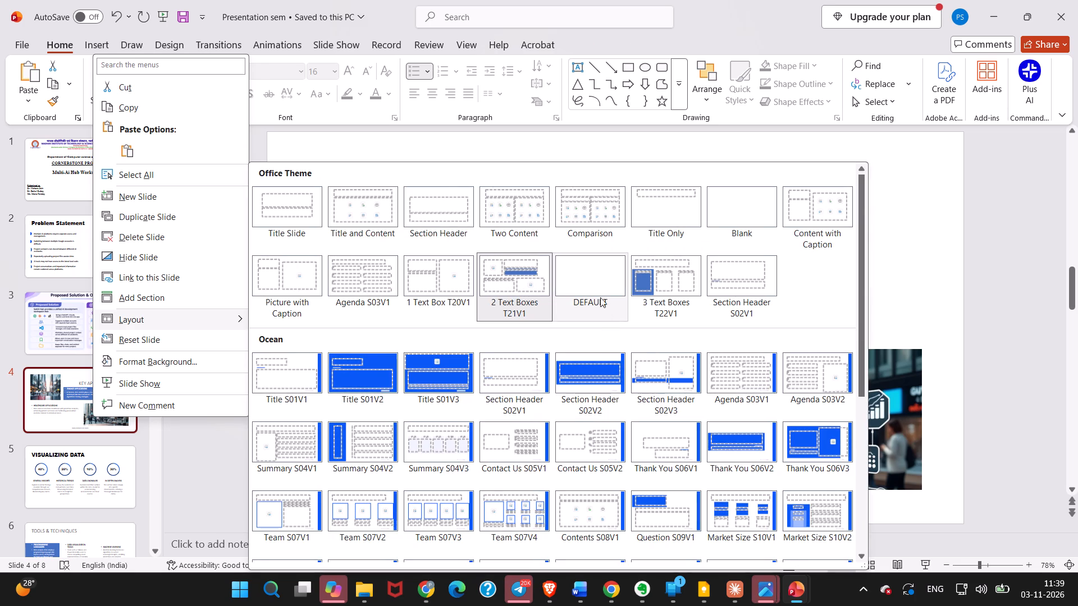
{"action": "left_click", "coordinate": [598, 292]}
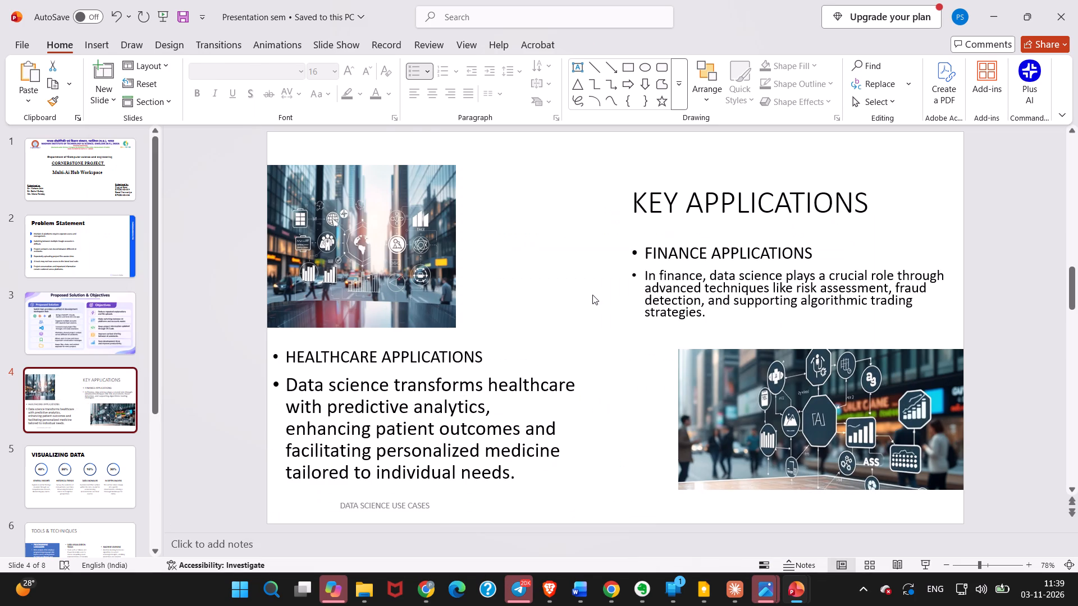
Delete the city picture above the Healthcare Applications heading and the healthcare description text box from slide 4.
{"action": "left_click", "coordinate": [367, 286]}
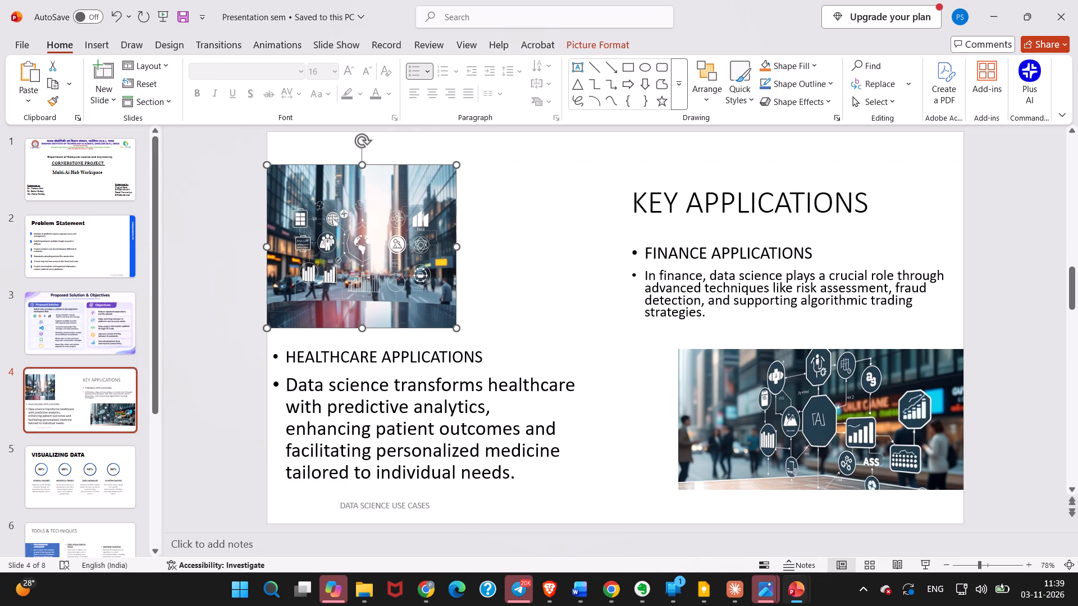
{"action": "key", "text": "BackSpace"}
{"action": "left_click", "coordinate": [554, 417]}
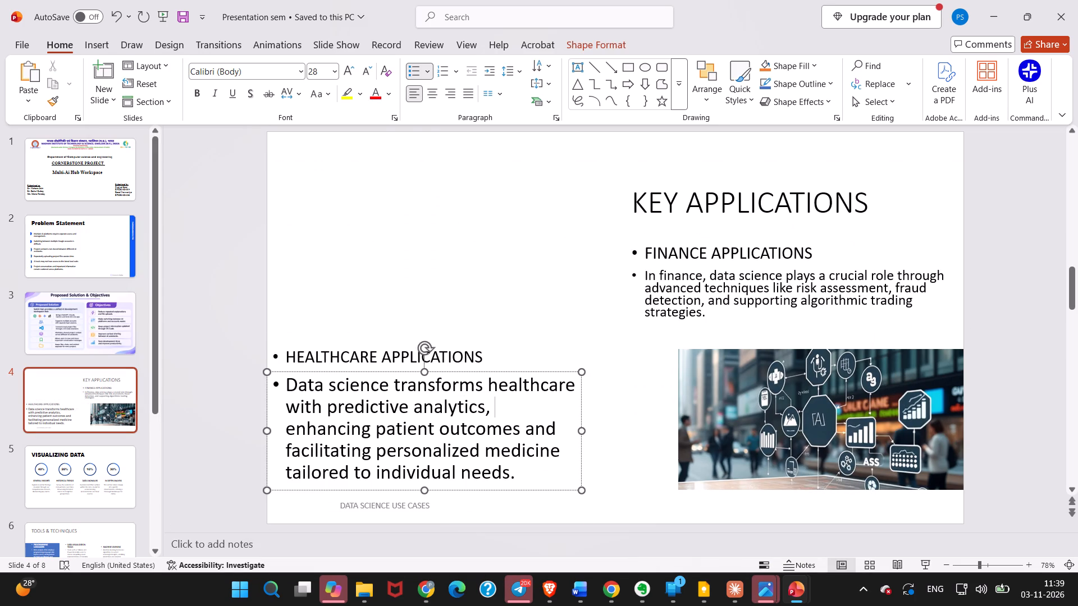
{"action": "key", "text": "BackSpace"}
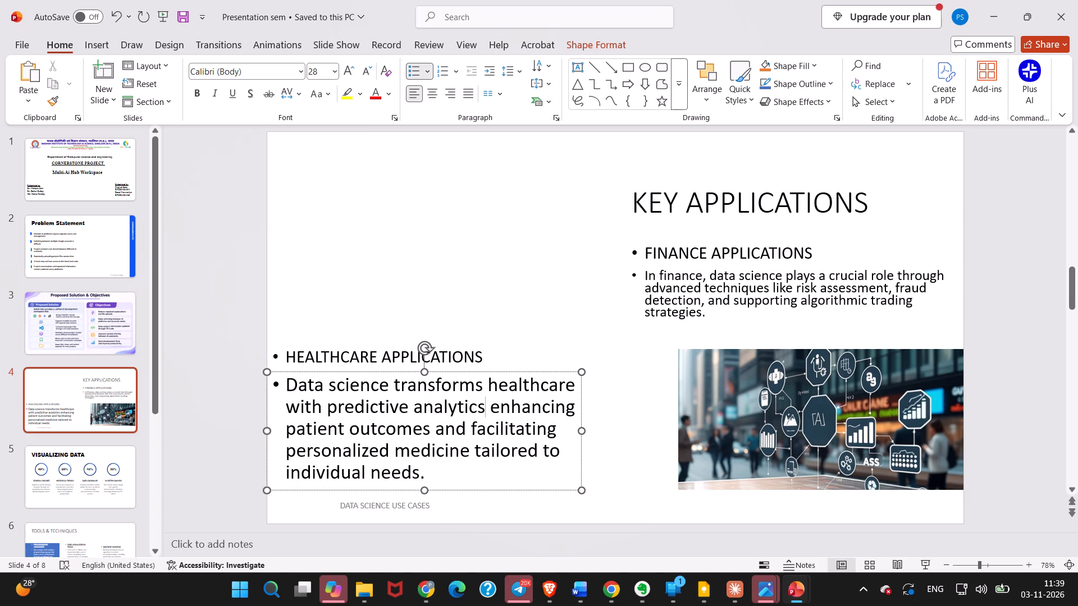
{"action": "left_click_drag", "start_coordinate": [584, 460], "coordinate": [590, 457]}
{"action": "key", "text": "BackSpace"}
Paste the copied Technology Stack & Tools infographic onto slide 4.
{"action": "scroll", "coordinate": [583, 456], "scroll_direction": "up", "scroll_amount": 1}
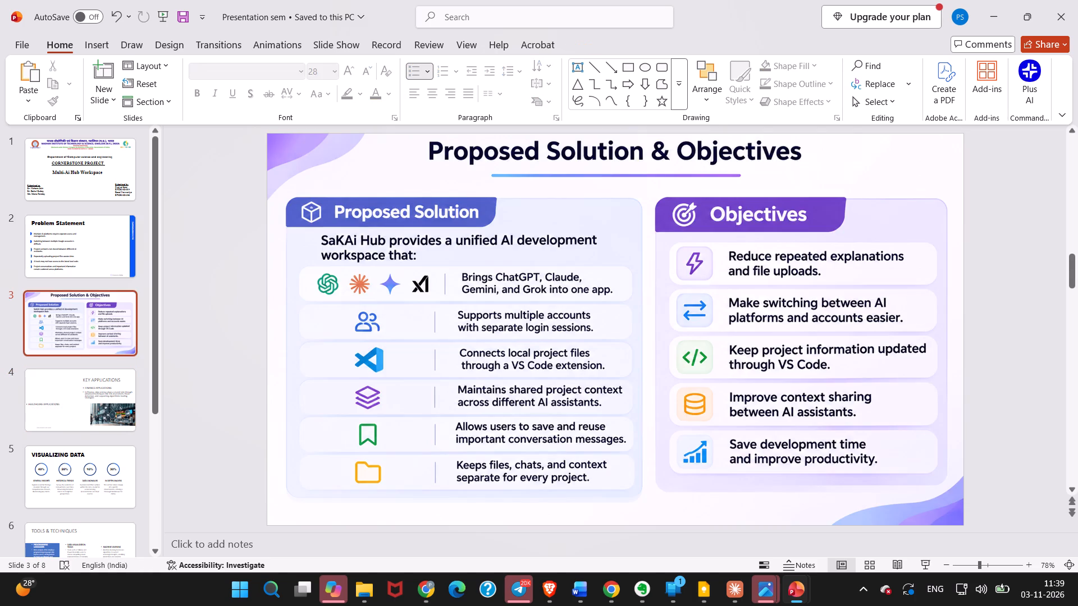
{"action": "scroll", "coordinate": [134, 448], "scroll_direction": "down", "scroll_amount": 1}
{"action": "left_click", "coordinate": [102, 387]}
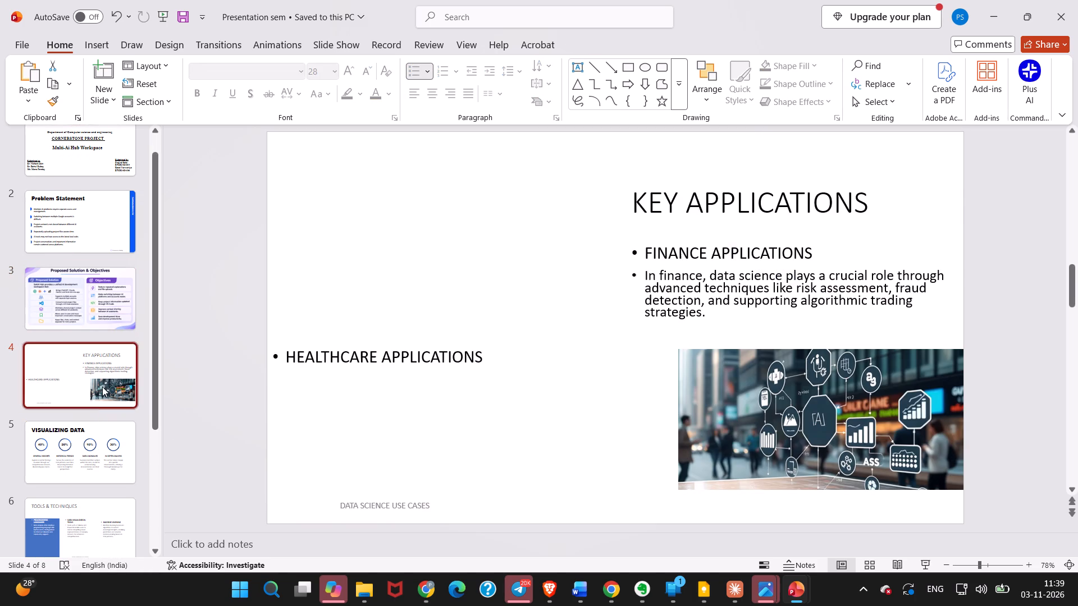
{"action": "key", "text": "ctrl+v"}
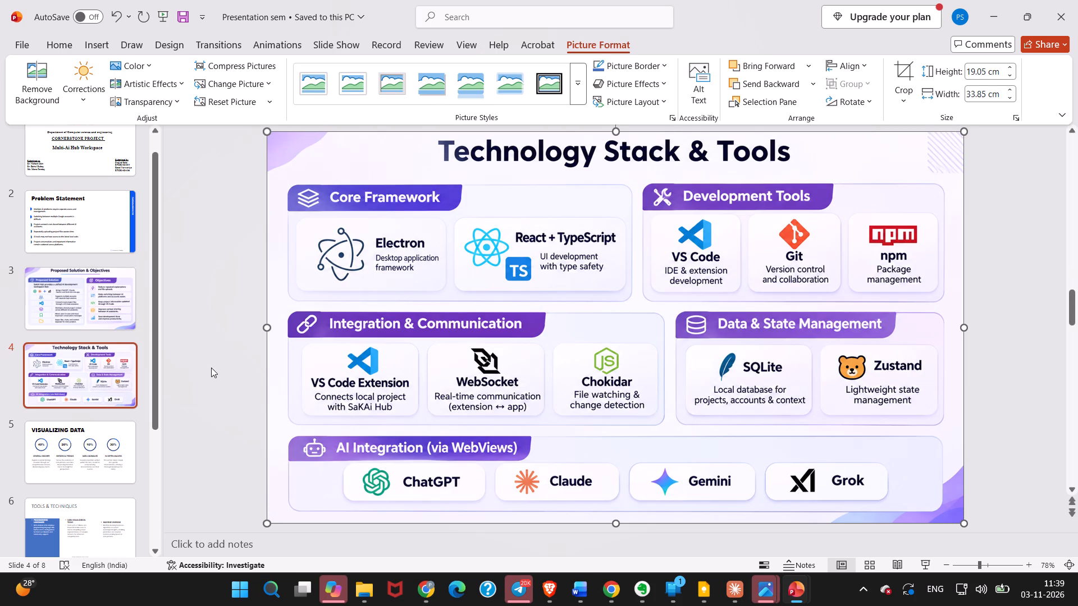
{"action": "left_click", "coordinate": [211, 368]}
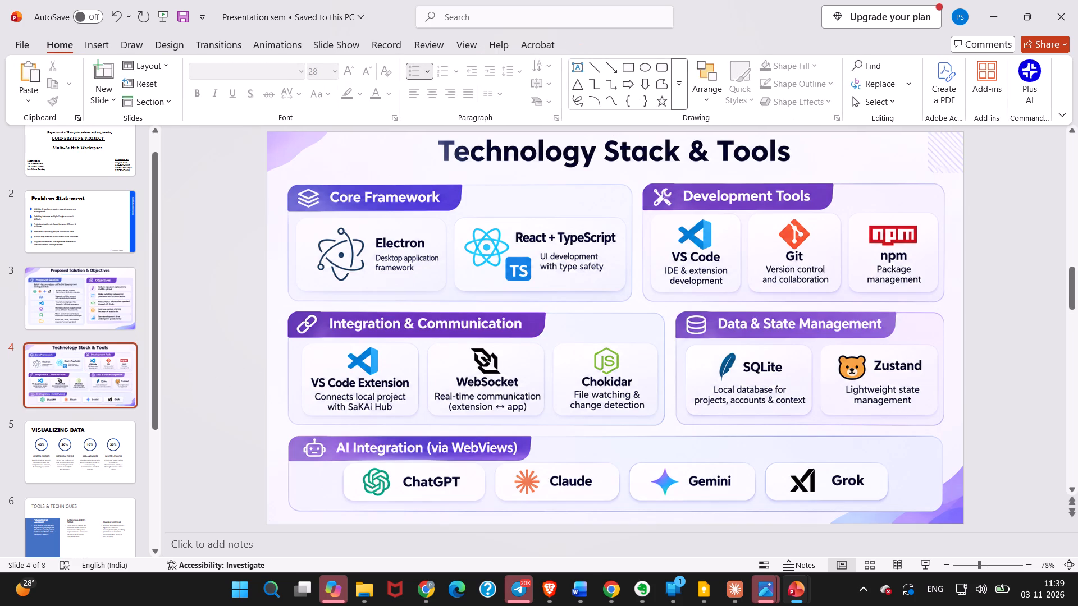
Look through slides 1 to 5 to check the content so far and the next template slide, Visualizing Data.
{"action": "scroll", "coordinate": [579, 269], "scroll_direction": "up", "scroll_amount": 5}
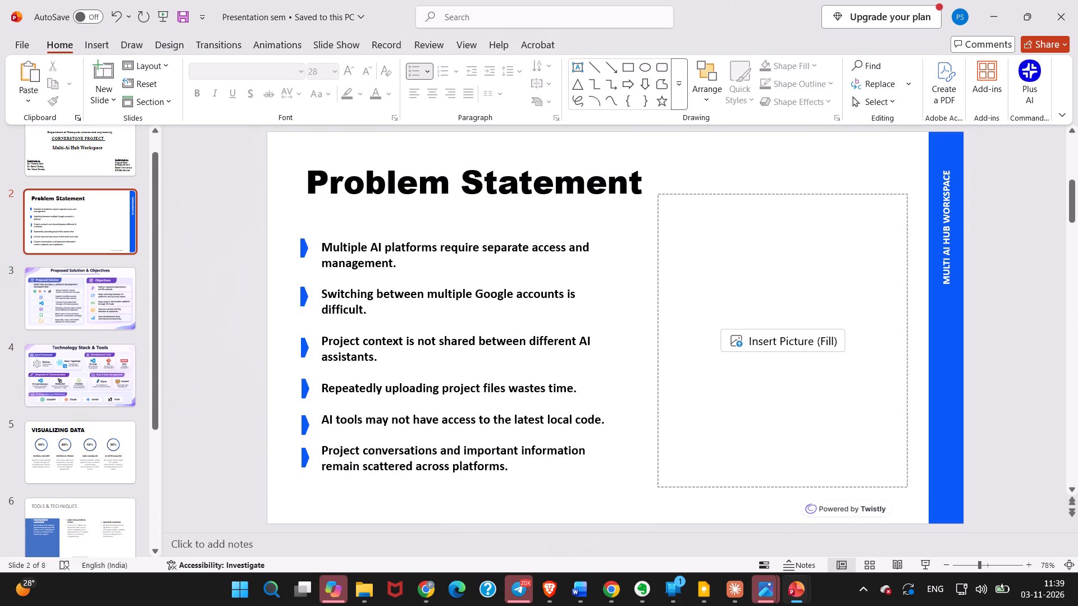
{"action": "left_click", "coordinate": [570, 242]}
{"action": "left_click", "coordinate": [592, 222]}
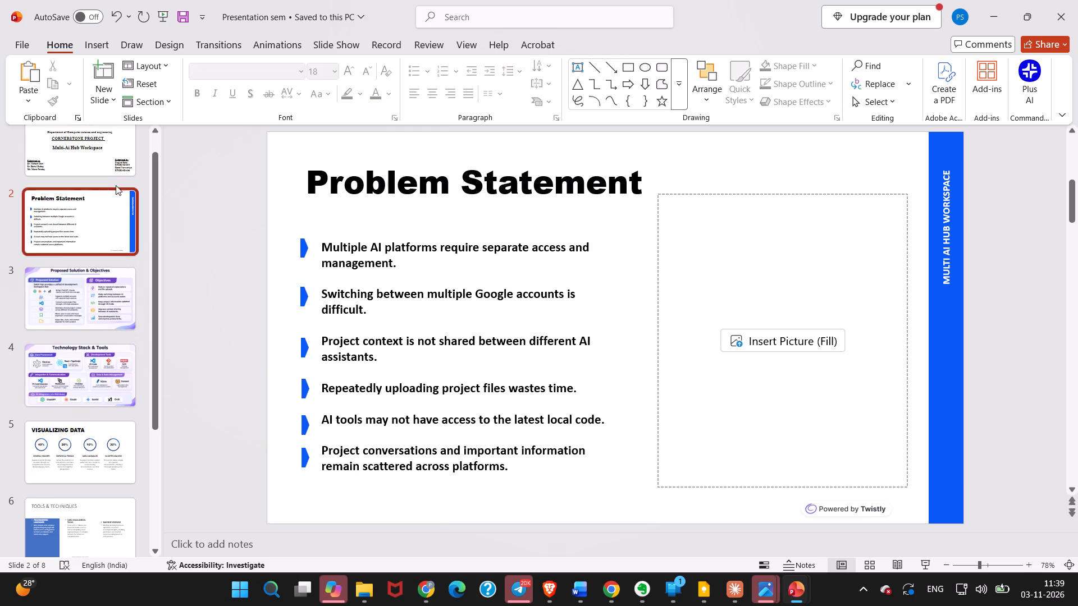
{"action": "left_click", "coordinate": [92, 136]}
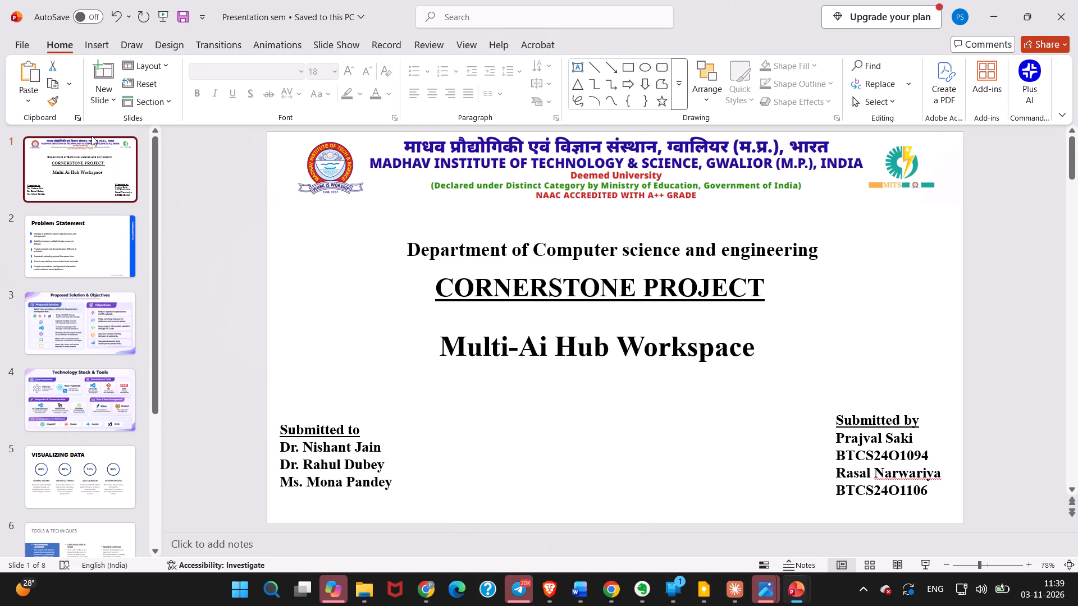
{"action": "left_click", "coordinate": [52, 232]}
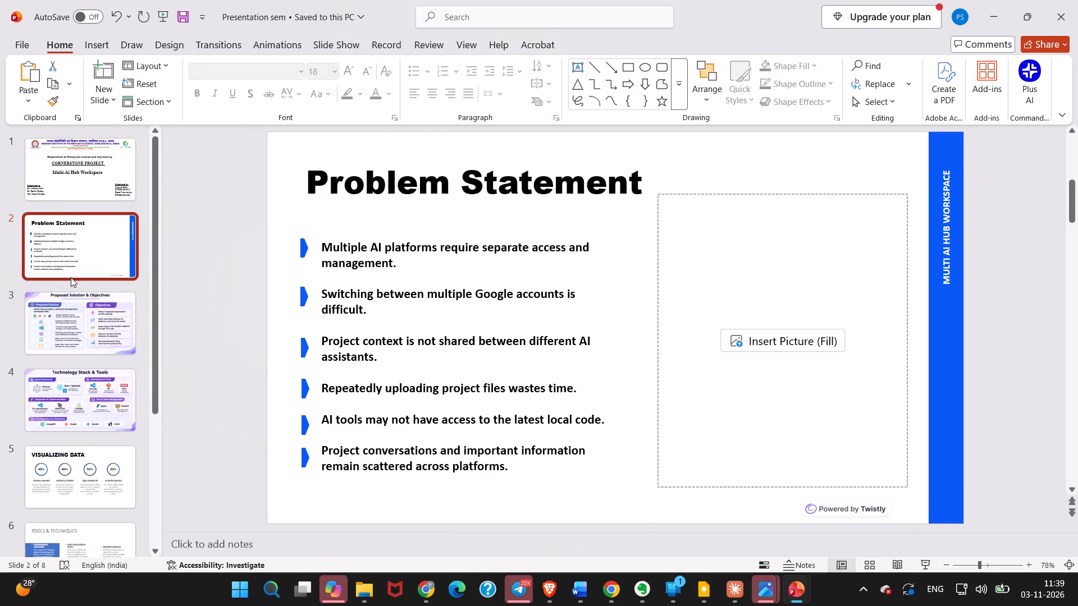
{"action": "left_click", "coordinate": [89, 297]}
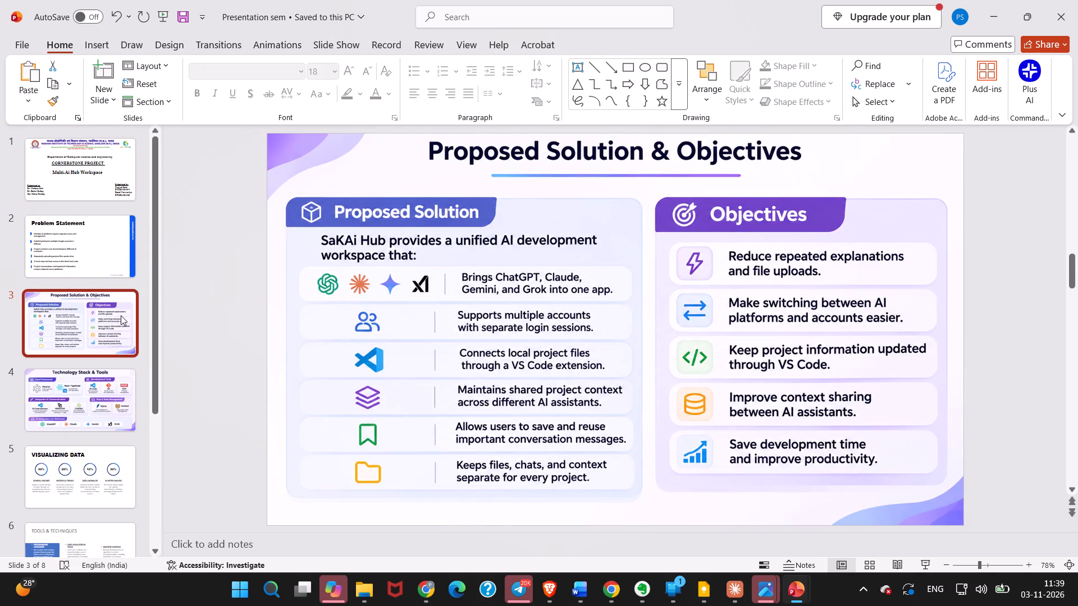
{"action": "left_click", "coordinate": [97, 416]}
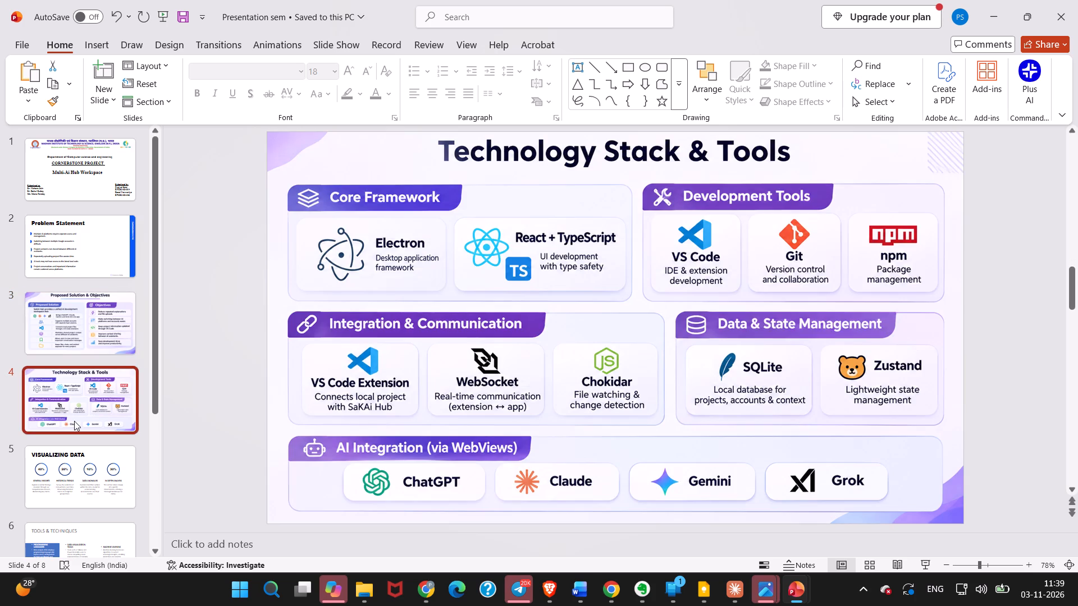
{"action": "scroll", "coordinate": [48, 405], "scroll_direction": "down", "scroll_amount": 2}
{"action": "left_click", "coordinate": [51, 405]}
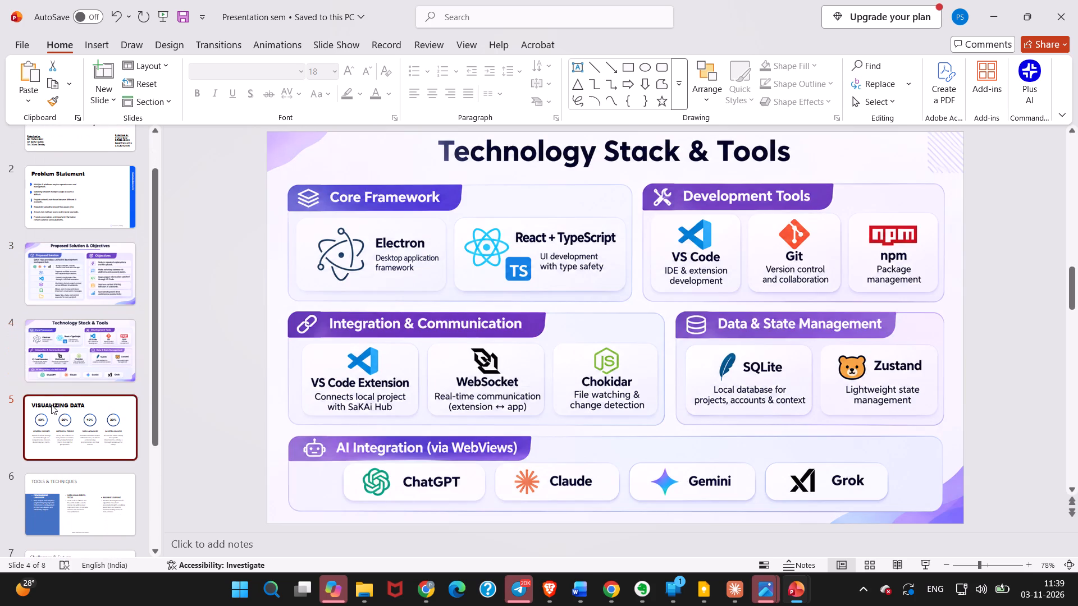
{"action": "scroll", "coordinate": [53, 348], "scroll_direction": "down", "scroll_amount": 1}
{"action": "scroll", "coordinate": [51, 345], "scroll_direction": "up", "scroll_amount": 4}
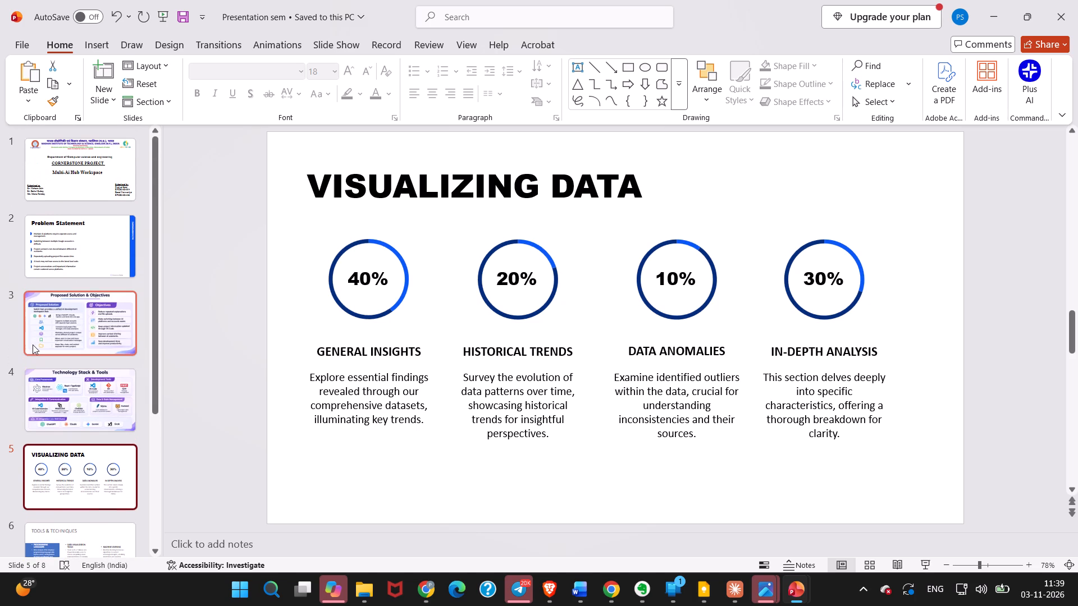
{"action": "left_click", "coordinate": [89, 394]}
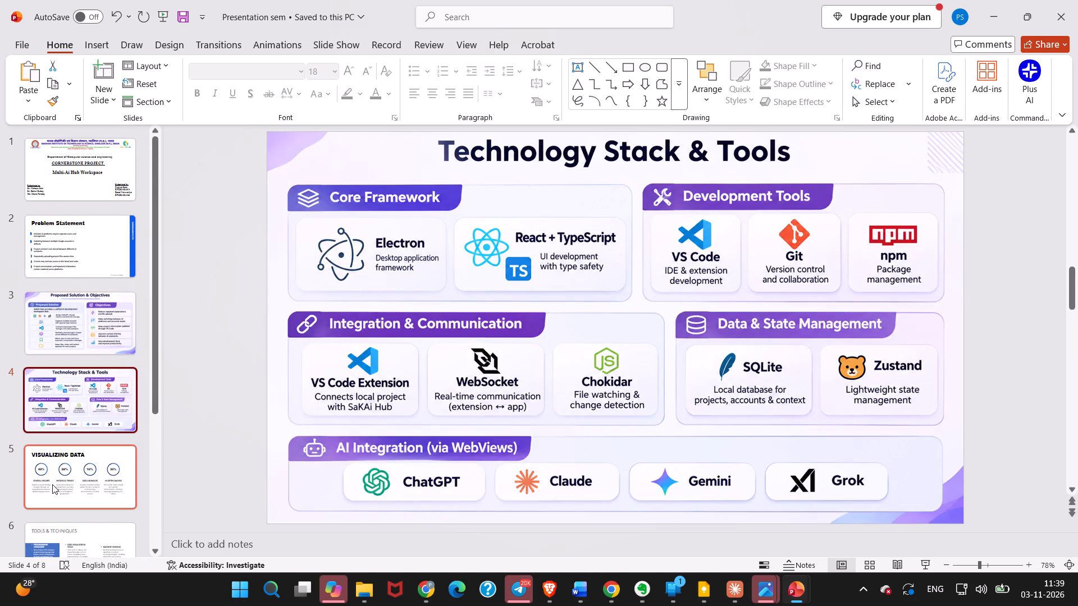
{"action": "left_click", "coordinate": [53, 489]}
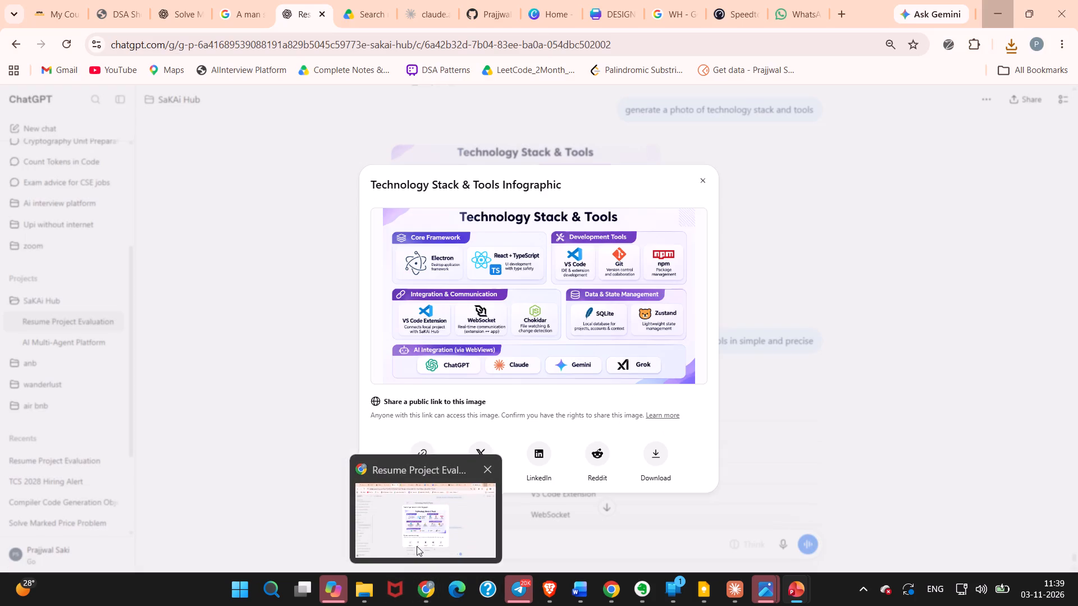
Return to ChatGPT in Chrome, close the image sharing dialog, and review the slide-by-slide outline for the topic following Technology Stack.
{"action": "left_click", "coordinate": [417, 546]}
{"action": "left_click", "coordinate": [696, 173]}
{"action": "left_click", "coordinate": [703, 178]}
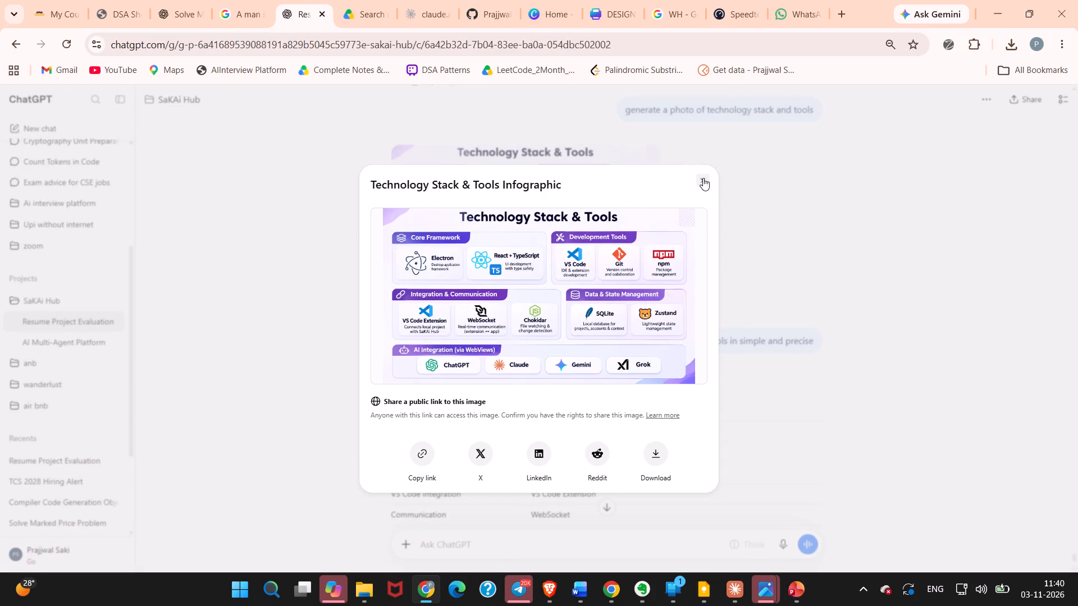
{"action": "scroll", "coordinate": [672, 227], "scroll_direction": "up", "scroll_amount": 19}
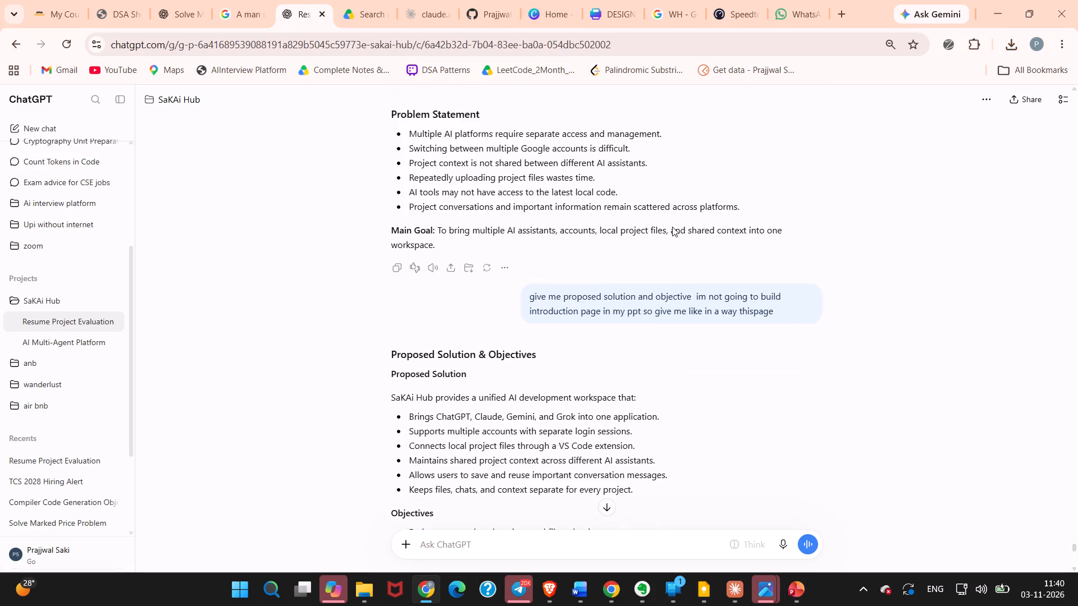
{"action": "scroll", "coordinate": [672, 227], "scroll_direction": "up", "scroll_amount": 20}
{"action": "scroll", "coordinate": [672, 227], "scroll_direction": "up", "scroll_amount": 10}
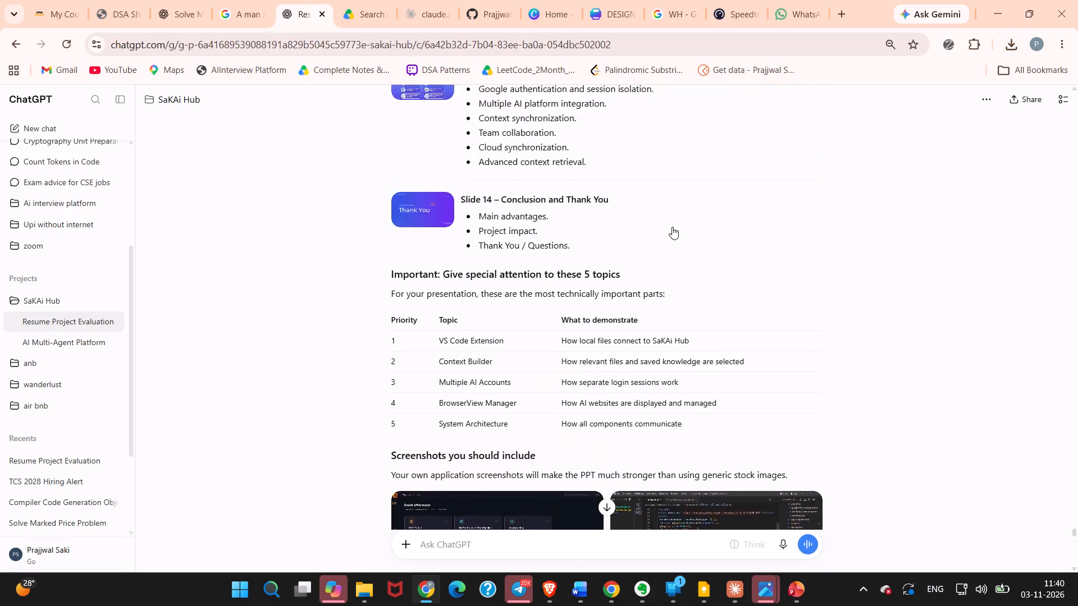
{"action": "scroll", "coordinate": [672, 227], "scroll_direction": "up", "scroll_amount": 13}
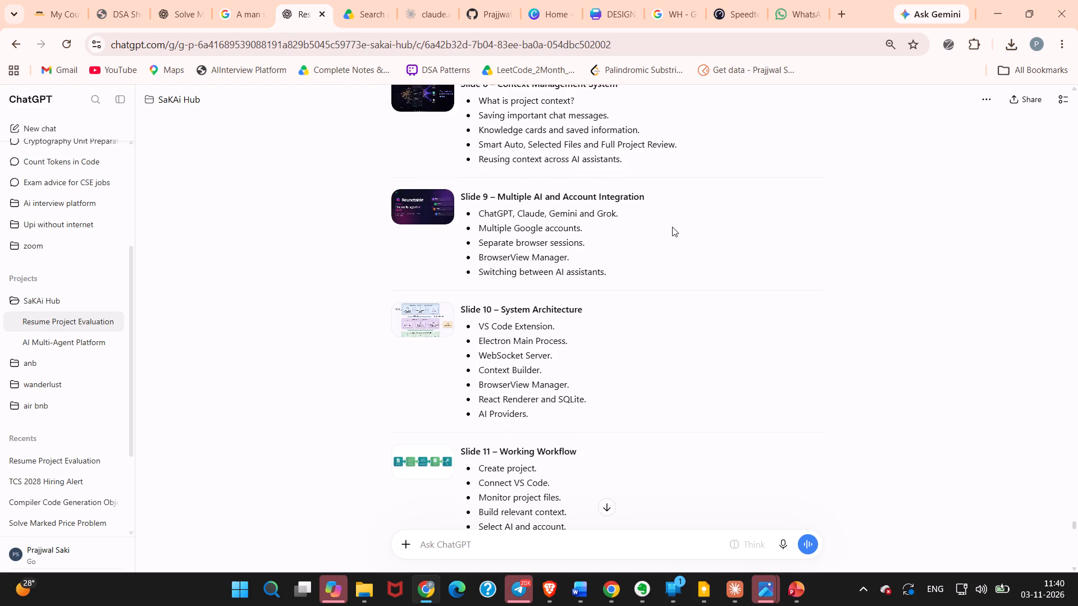
{"action": "scroll", "coordinate": [672, 227], "scroll_direction": "up", "scroll_amount": 6}
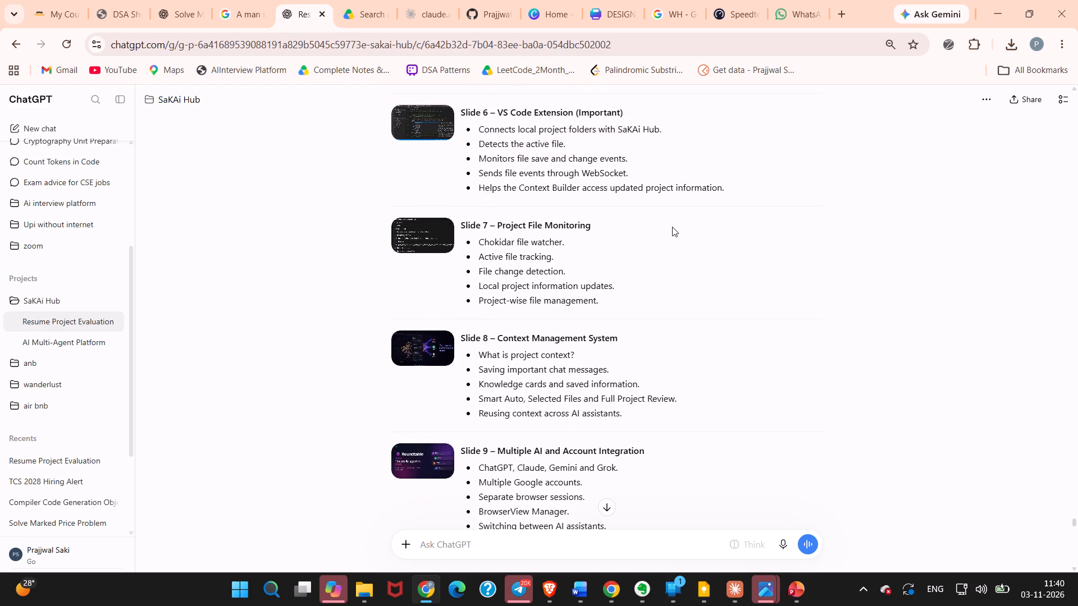
{"action": "scroll", "coordinate": [672, 227], "scroll_direction": "up", "scroll_amount": 2}
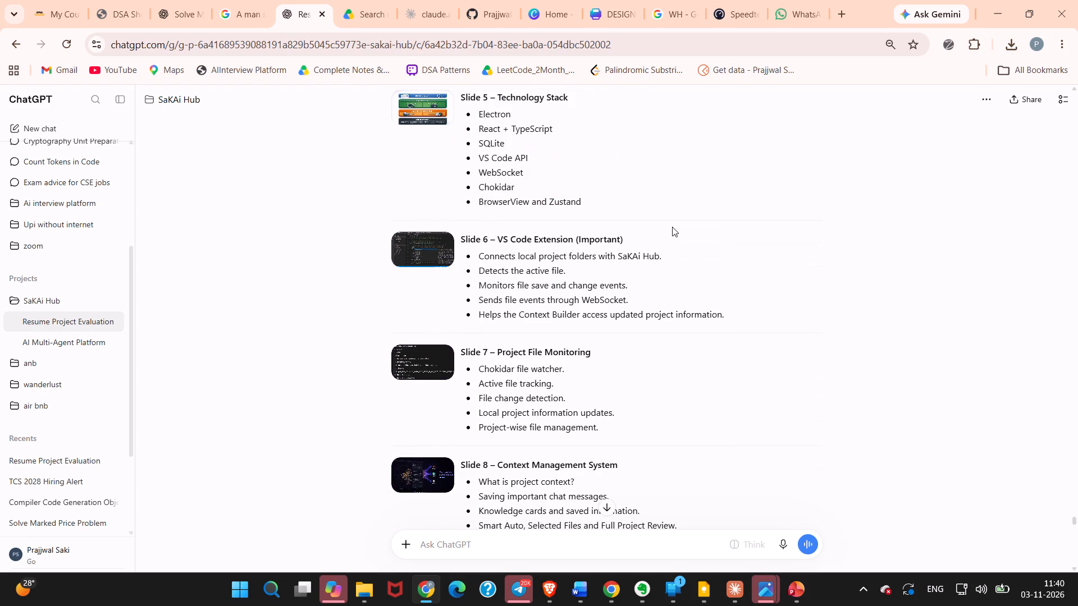
{"action": "scroll", "coordinate": [659, 244], "scroll_direction": "down", "scroll_amount": 1}
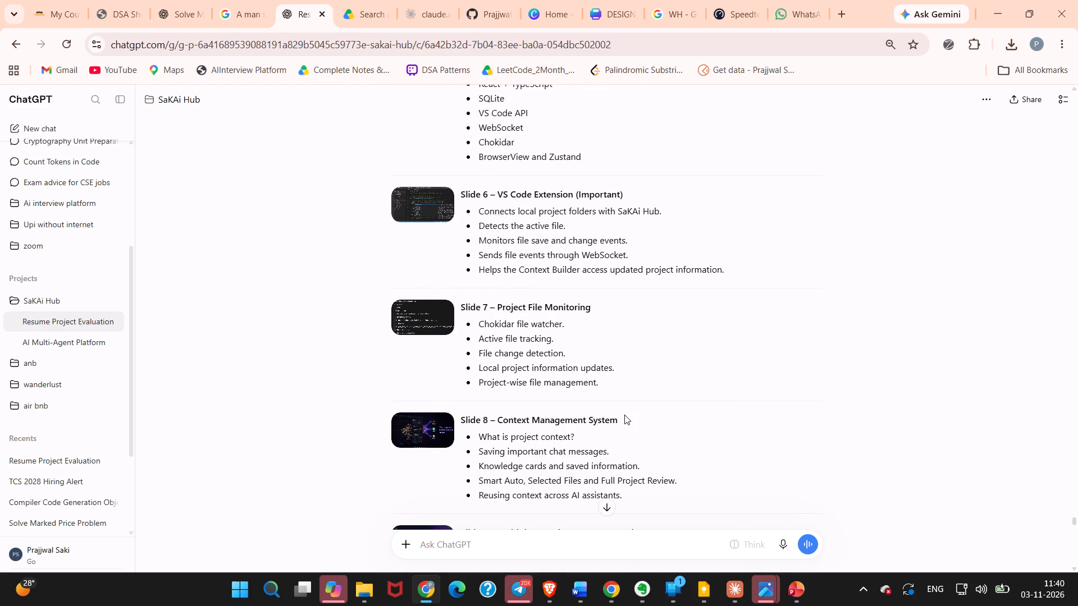
{"action": "scroll", "coordinate": [629, 413], "scroll_direction": "up", "scroll_amount": 2}
{"action": "scroll", "coordinate": [622, 398], "scroll_direction": "down", "scroll_amount": 2}
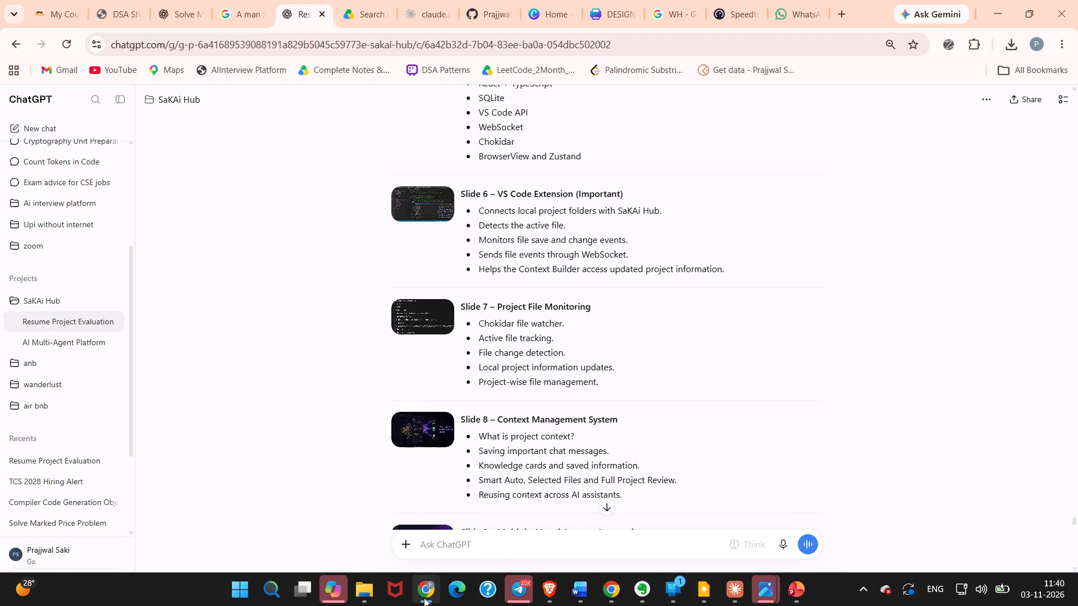
{"action": "left_click", "coordinate": [520, 552]}
{"action": "type", "text": "so i m gonna include"}
{"action": "key", "text": "space"}
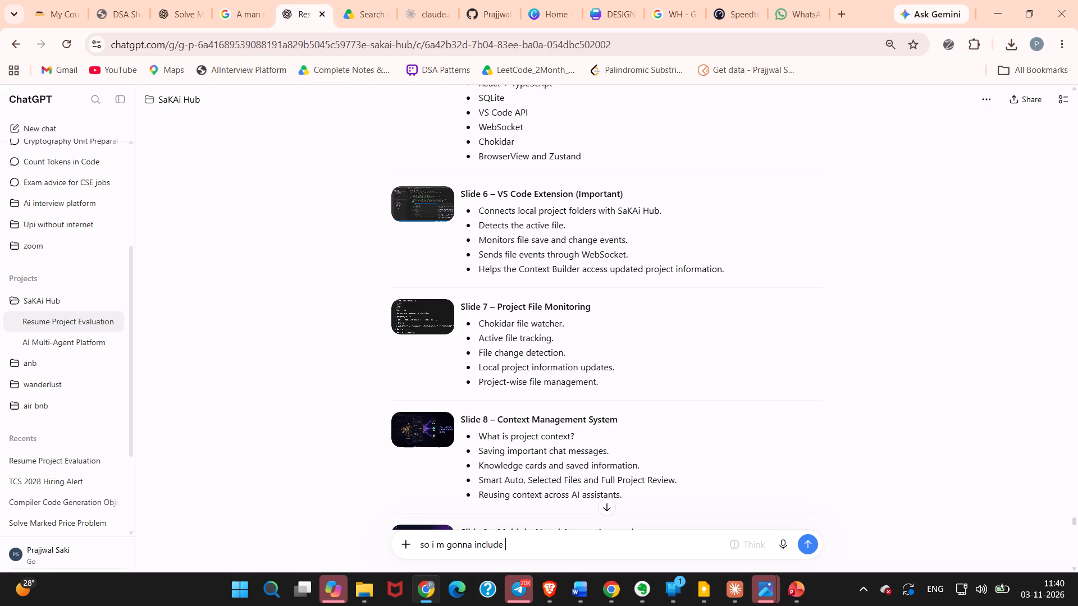
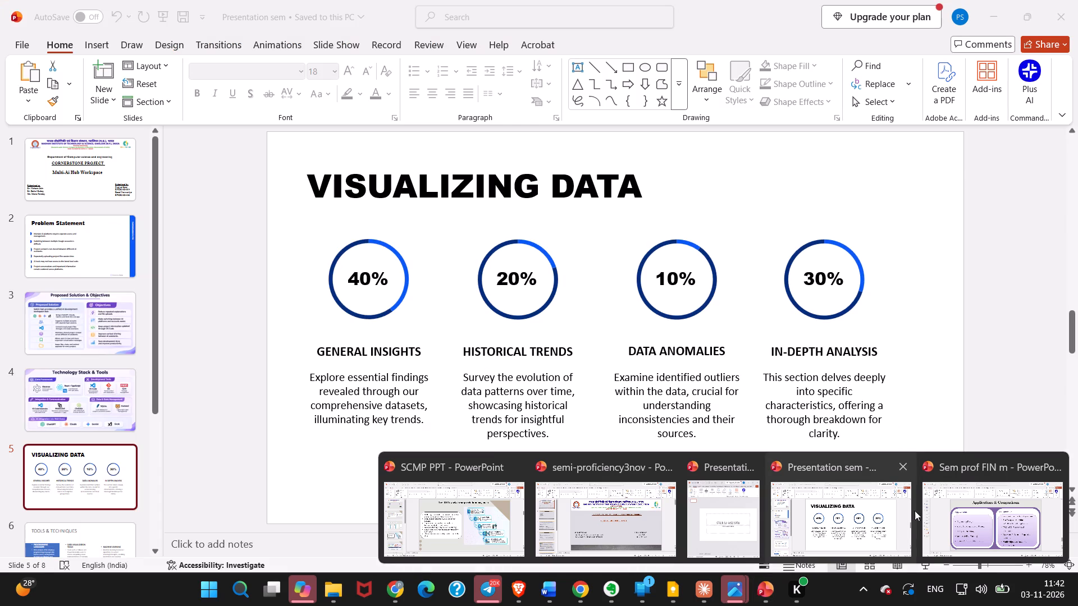
{"action": "left_click", "coordinate": [874, 512]}
{"action": "scroll", "coordinate": [672, 458], "scroll_direction": "up", "scroll_amount": 1}
{"action": "scroll", "coordinate": [672, 458], "scroll_direction": "down", "scroll_amount": 1}
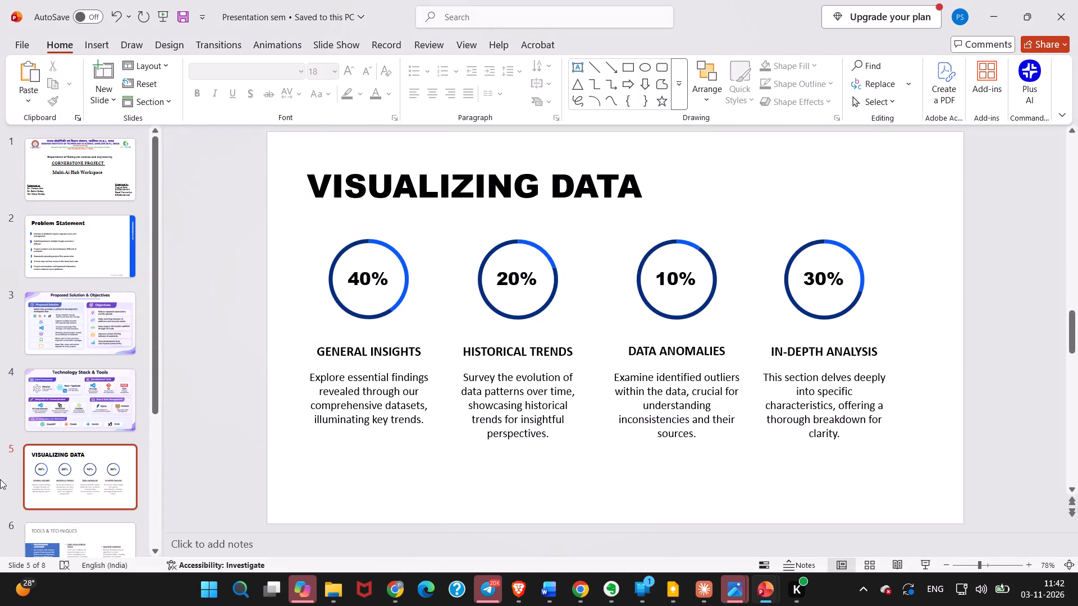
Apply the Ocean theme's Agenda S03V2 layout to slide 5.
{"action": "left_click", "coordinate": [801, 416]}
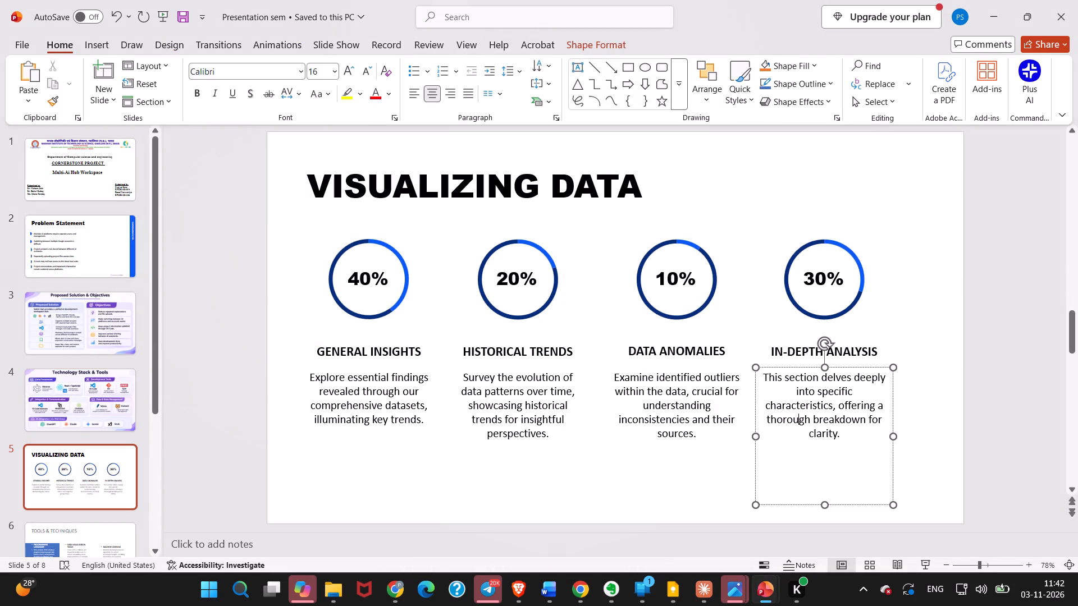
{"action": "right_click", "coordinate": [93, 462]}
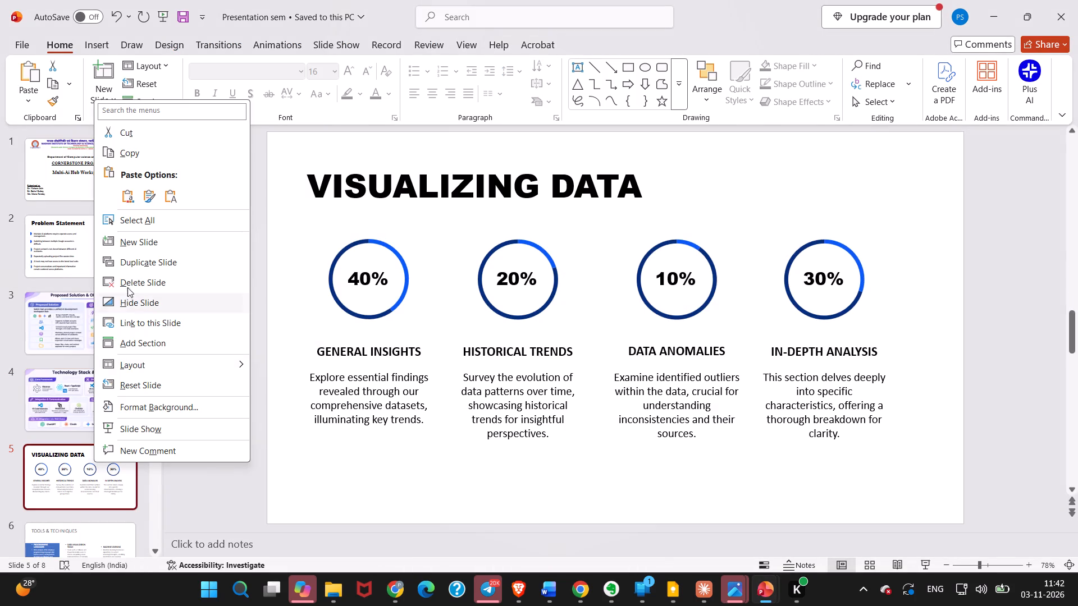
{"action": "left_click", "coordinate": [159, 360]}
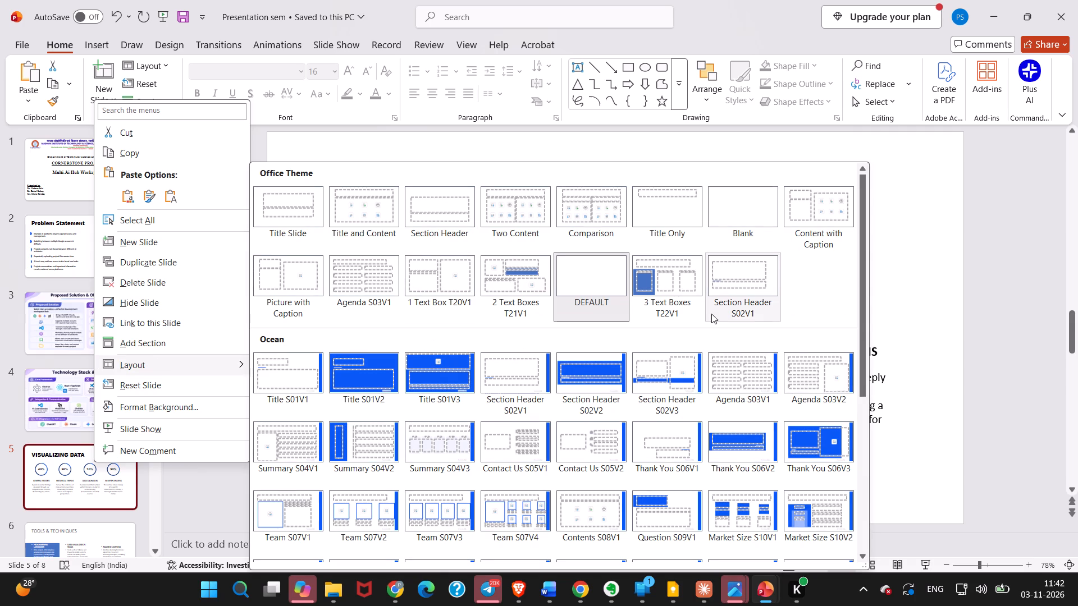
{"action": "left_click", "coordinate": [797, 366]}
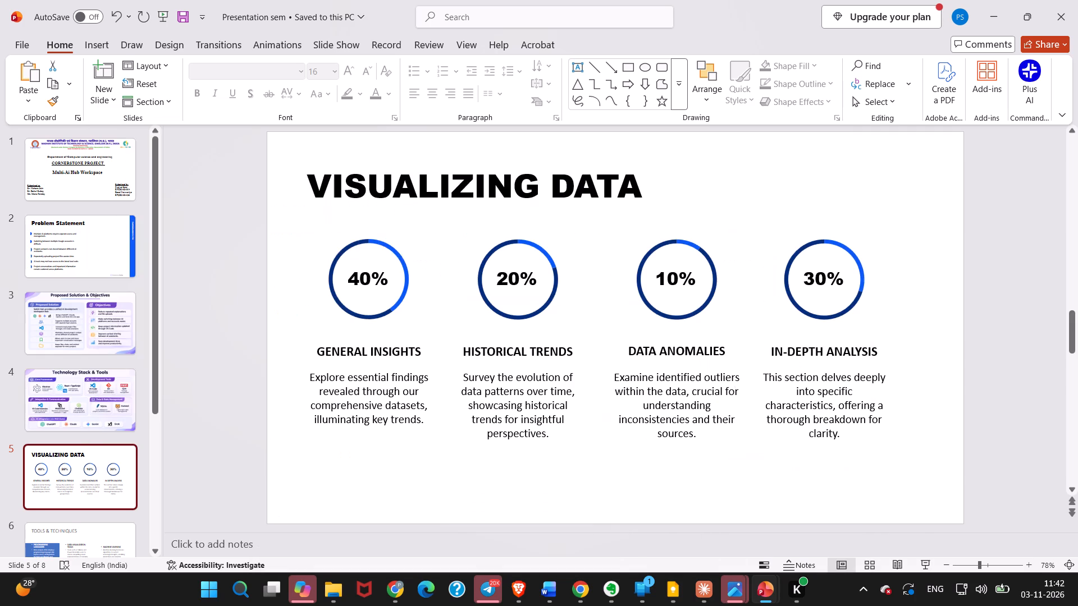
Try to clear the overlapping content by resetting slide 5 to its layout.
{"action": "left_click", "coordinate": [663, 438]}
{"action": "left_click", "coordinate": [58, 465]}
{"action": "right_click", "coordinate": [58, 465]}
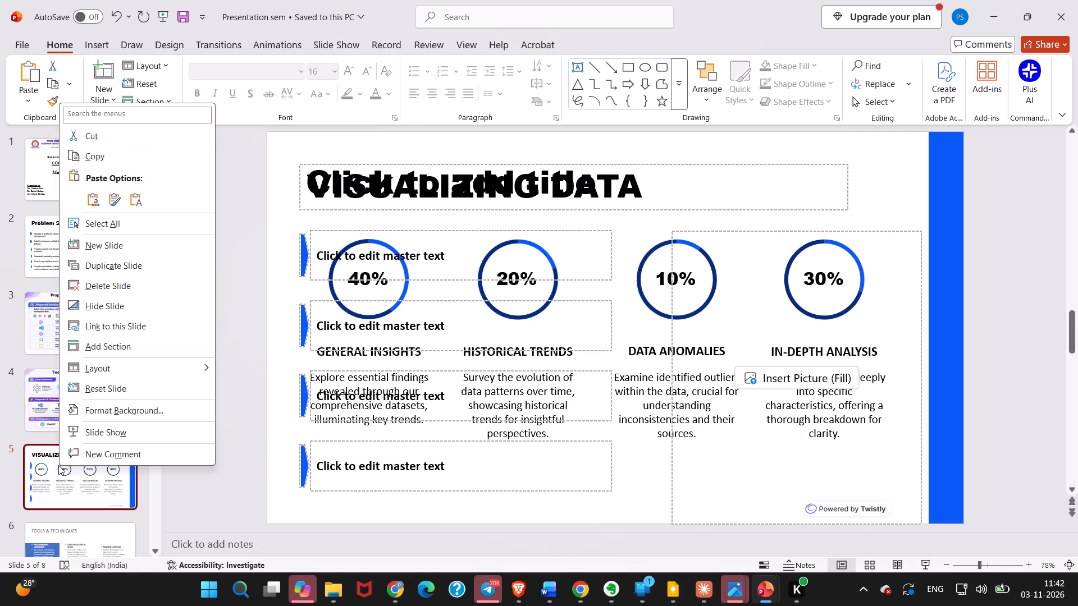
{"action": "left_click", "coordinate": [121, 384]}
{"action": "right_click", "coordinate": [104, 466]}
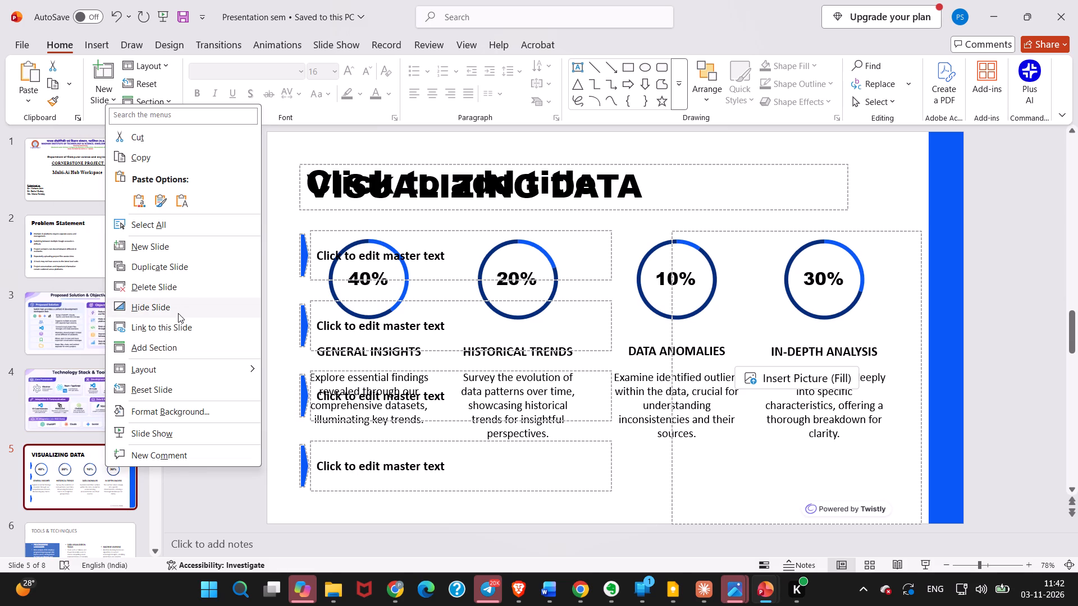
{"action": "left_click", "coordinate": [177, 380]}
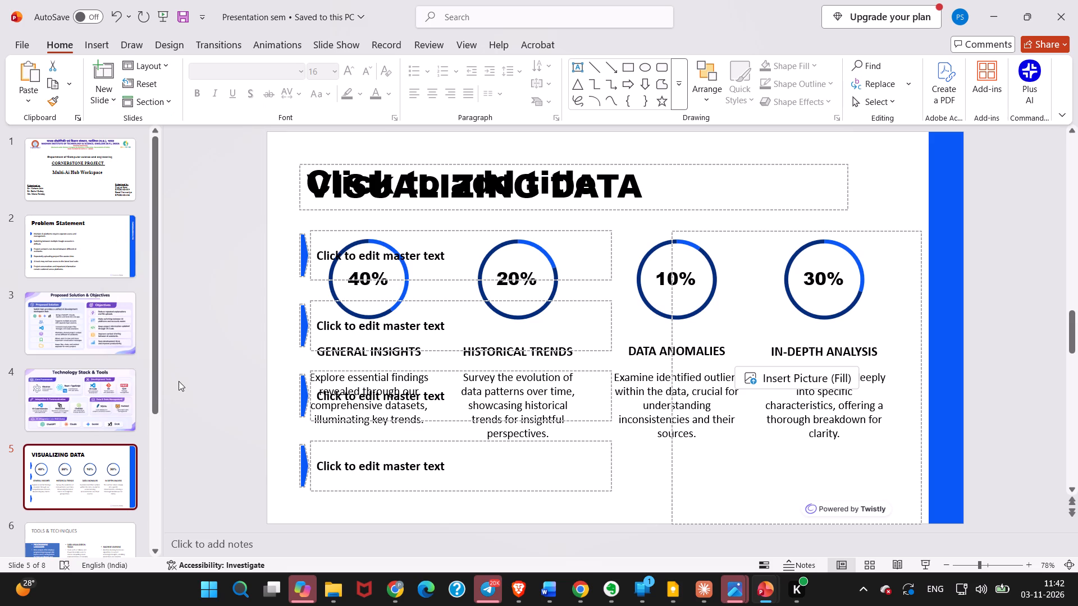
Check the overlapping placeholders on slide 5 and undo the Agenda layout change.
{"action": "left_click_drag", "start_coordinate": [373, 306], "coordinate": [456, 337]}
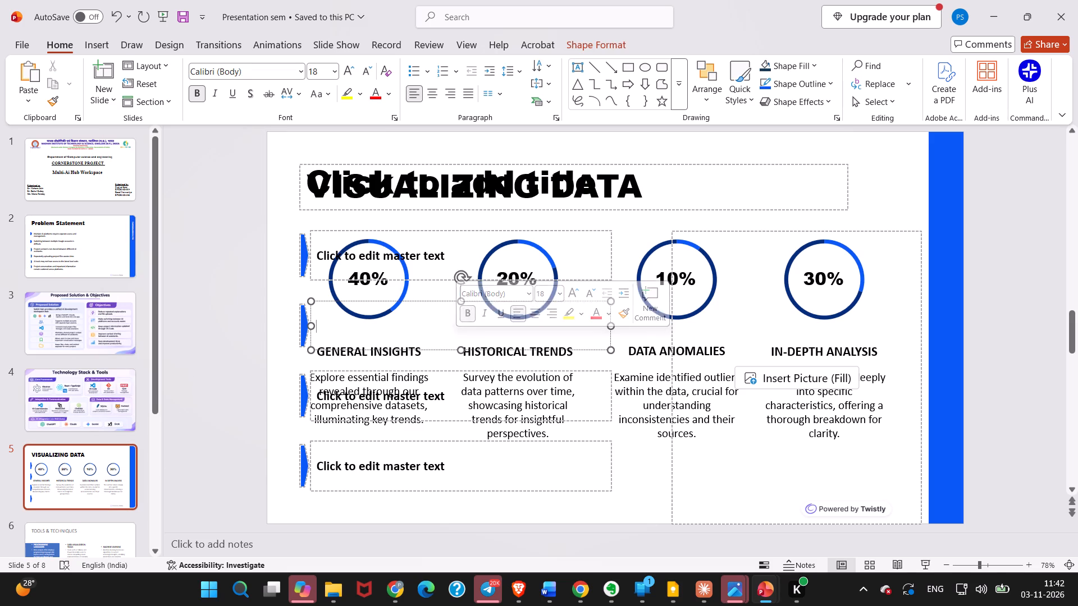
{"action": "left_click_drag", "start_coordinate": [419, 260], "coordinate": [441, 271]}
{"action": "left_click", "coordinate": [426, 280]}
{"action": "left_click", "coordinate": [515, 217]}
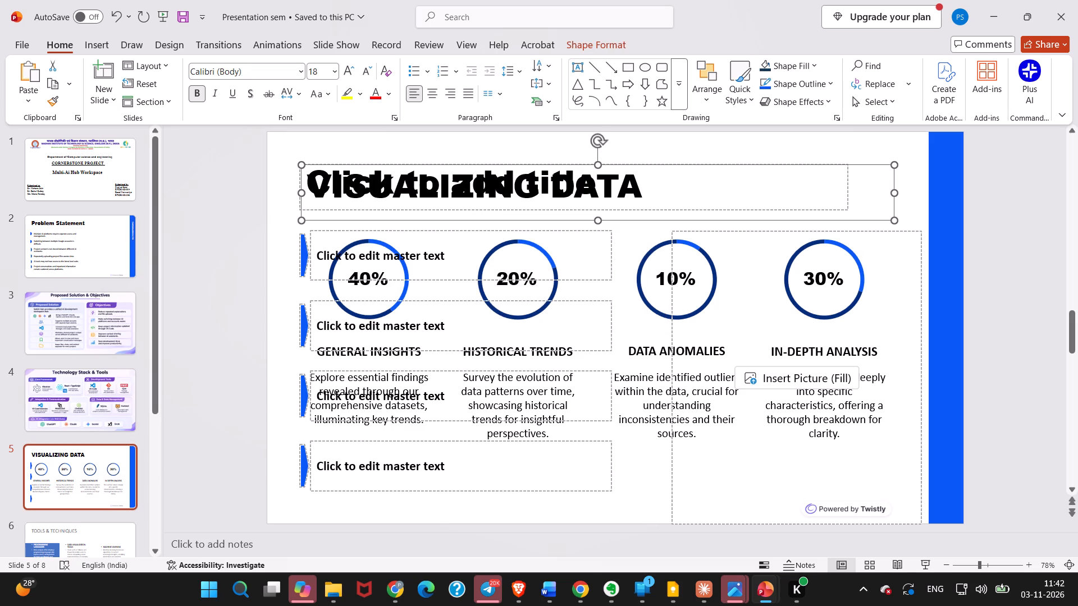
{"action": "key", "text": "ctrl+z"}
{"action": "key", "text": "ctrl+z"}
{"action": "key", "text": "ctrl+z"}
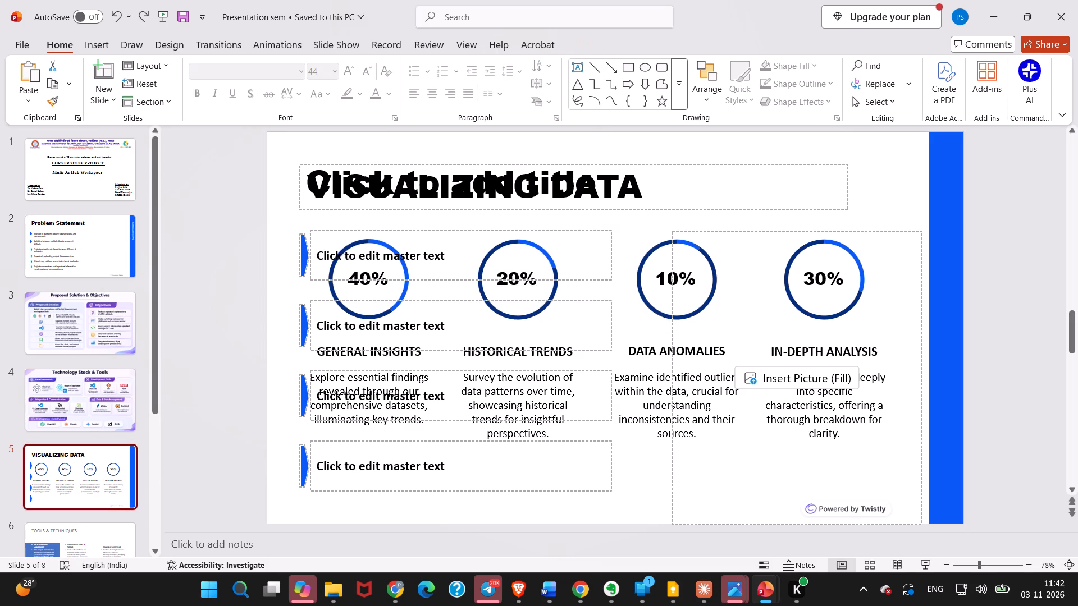
Shift the 40% ring slightly within its chart area on slide 5 and try to delete it.
{"action": "left_click", "coordinate": [516, 201]}
{"action": "left_click", "coordinate": [493, 284]}
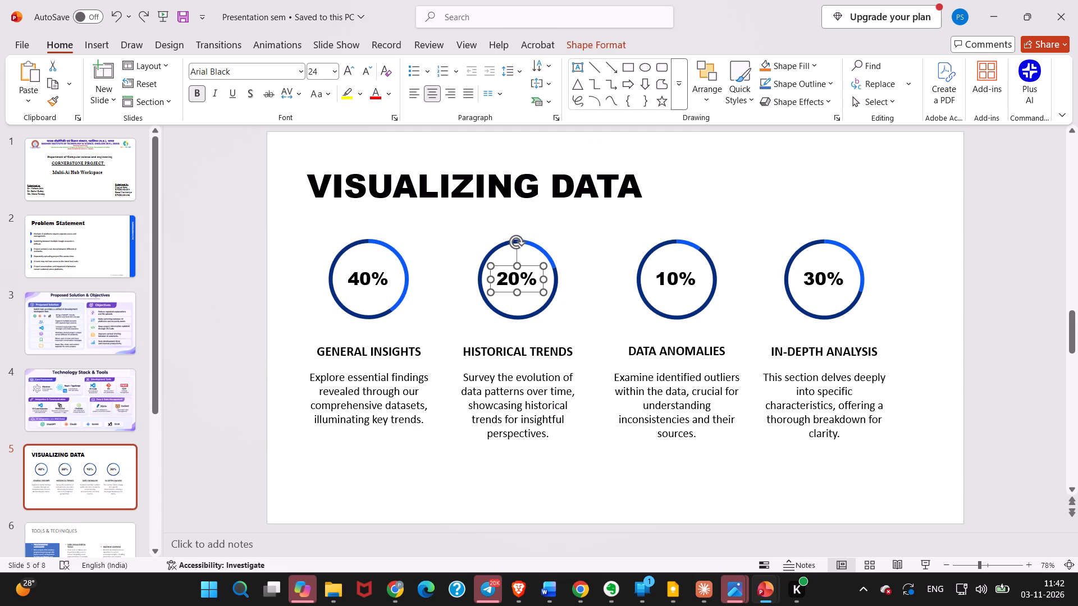
{"action": "left_click_drag", "start_coordinate": [392, 300], "coordinate": [431, 330]}
{"action": "key", "text": "BackSpace"}
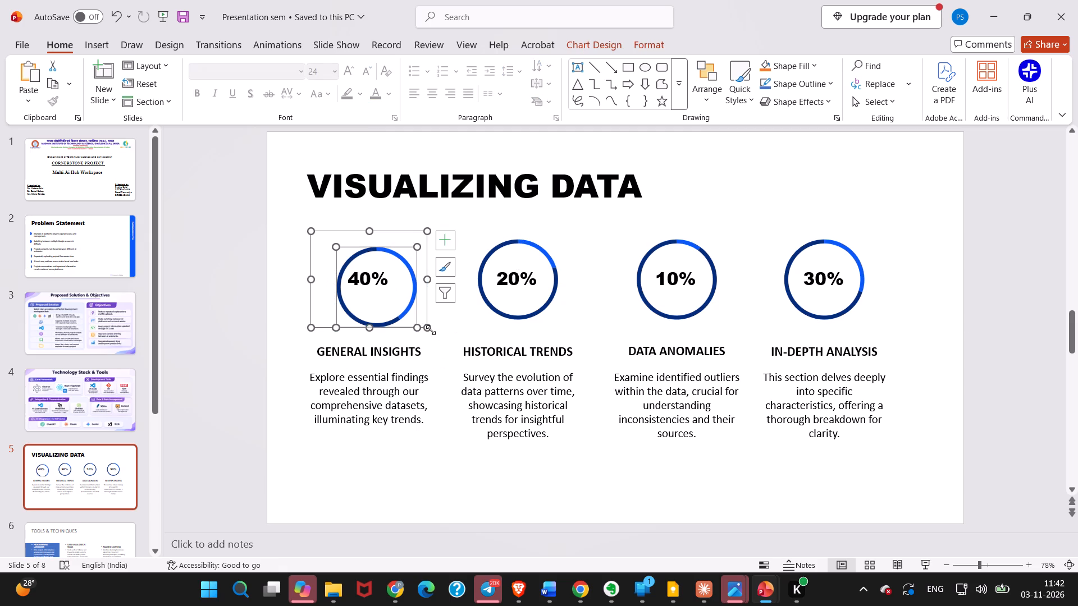
Delete the GENERAL INSIGHTS heading from slide 5.
{"action": "left_click_drag", "start_coordinate": [310, 341], "coordinate": [738, 428]}
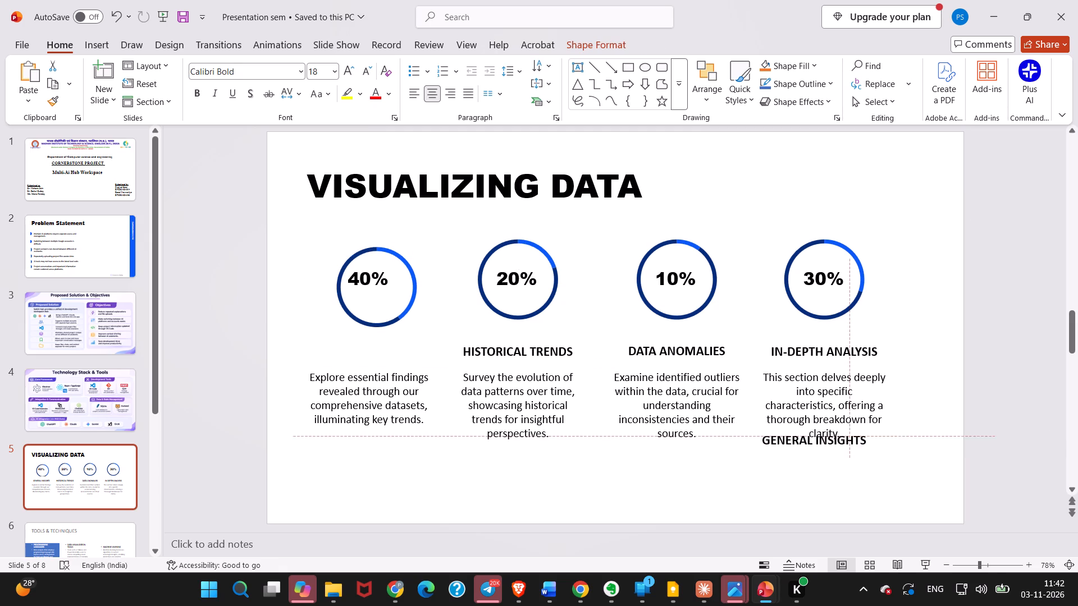
{"action": "left_click_drag", "start_coordinate": [738, 428], "coordinate": [720, 428]}
{"action": "key", "text": "BackSpace"}
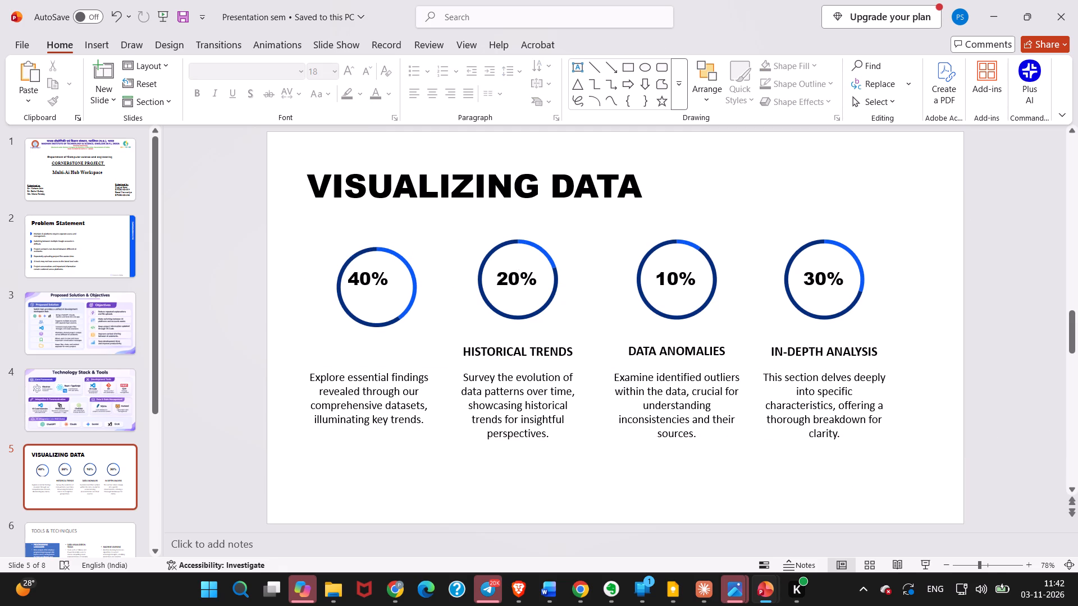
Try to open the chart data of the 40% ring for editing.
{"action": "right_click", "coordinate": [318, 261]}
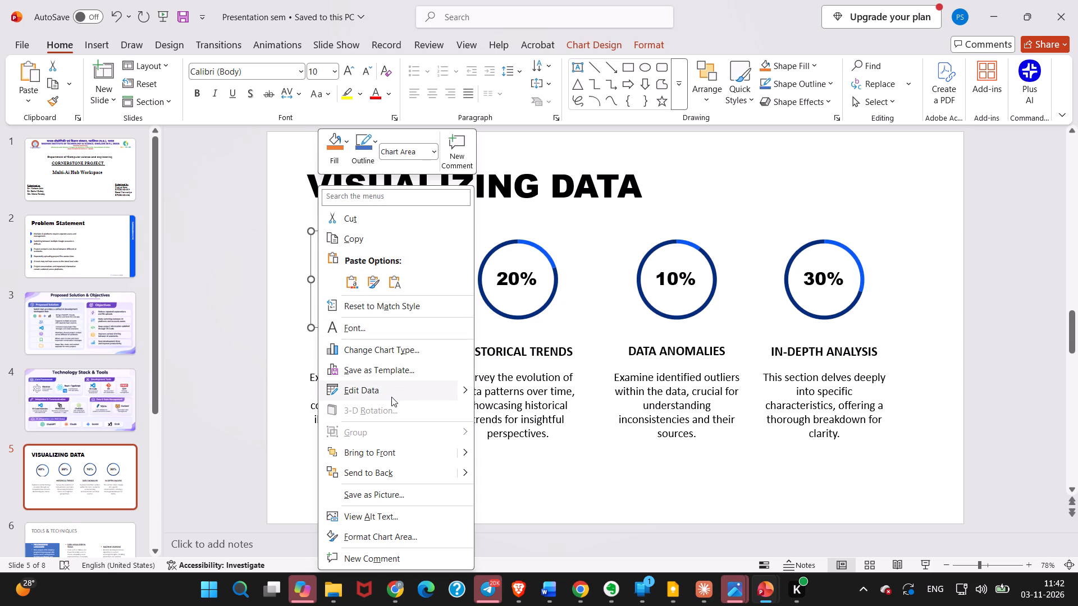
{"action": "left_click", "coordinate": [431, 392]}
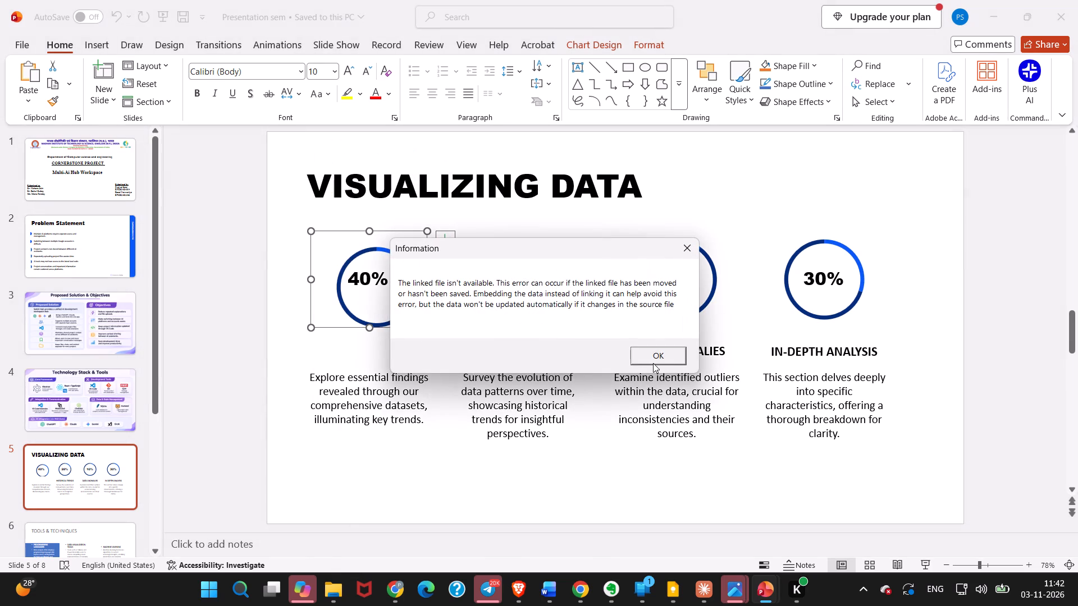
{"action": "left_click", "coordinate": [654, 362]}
Delete the three description text boxes belonging to the 40%, 20% and 10% rings on slide 5.
{"action": "left_click", "coordinate": [407, 392]}
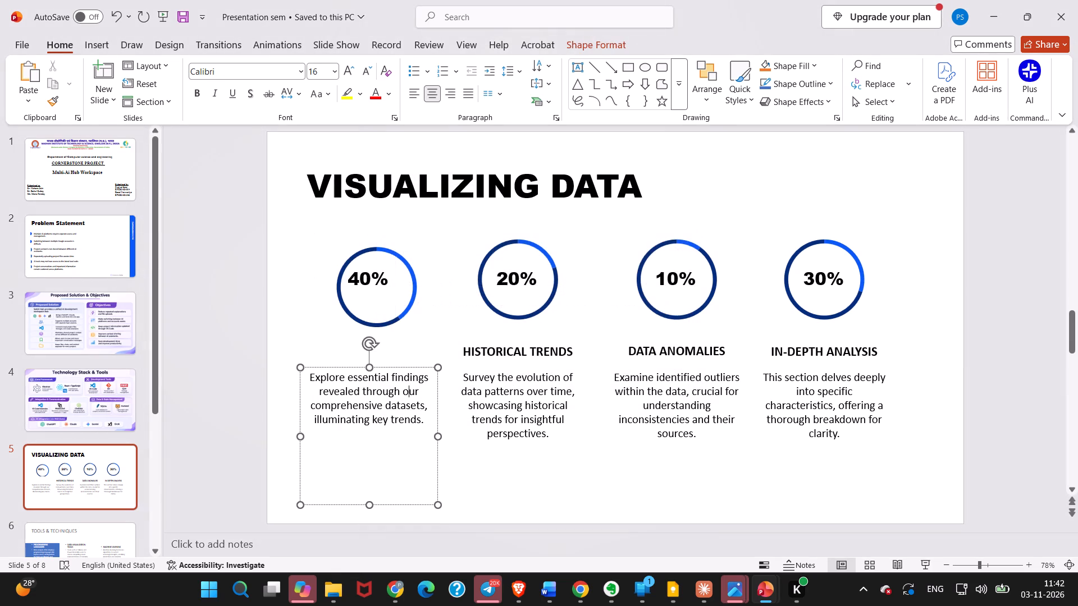
{"action": "key", "text": "BackSpace"}
{"action": "left_click_drag", "start_coordinate": [430, 428], "coordinate": [372, 359]}
{"action": "key", "text": "BackSpace"}
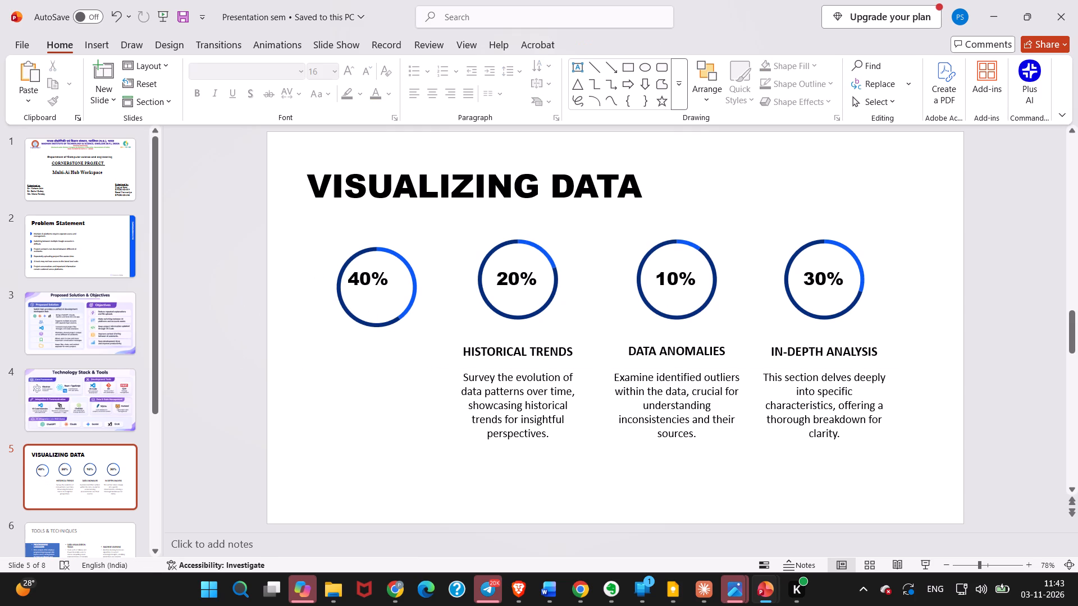
{"action": "left_click_drag", "start_coordinate": [518, 407], "coordinate": [477, 424]}
{"action": "left_click_drag", "start_coordinate": [478, 465], "coordinate": [453, 474]}
{"action": "key", "text": "BackSpace"}
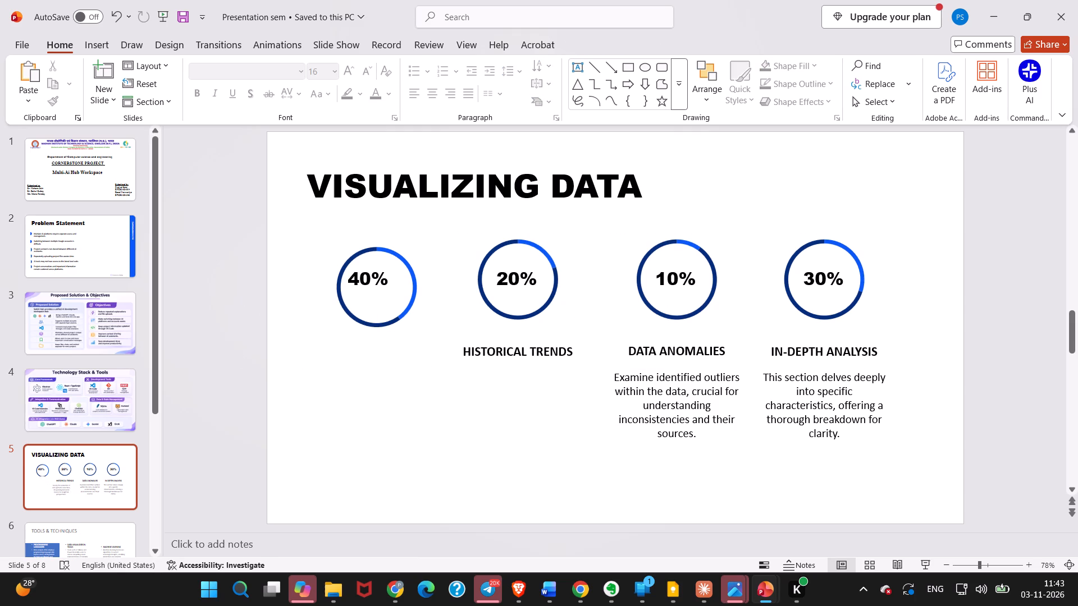
{"action": "left_click", "coordinate": [600, 418]}
{"action": "left_click", "coordinate": [627, 426]}
{"action": "left_click_drag", "start_coordinate": [622, 447], "coordinate": [547, 444]}
{"action": "key", "text": "BackSpace"}
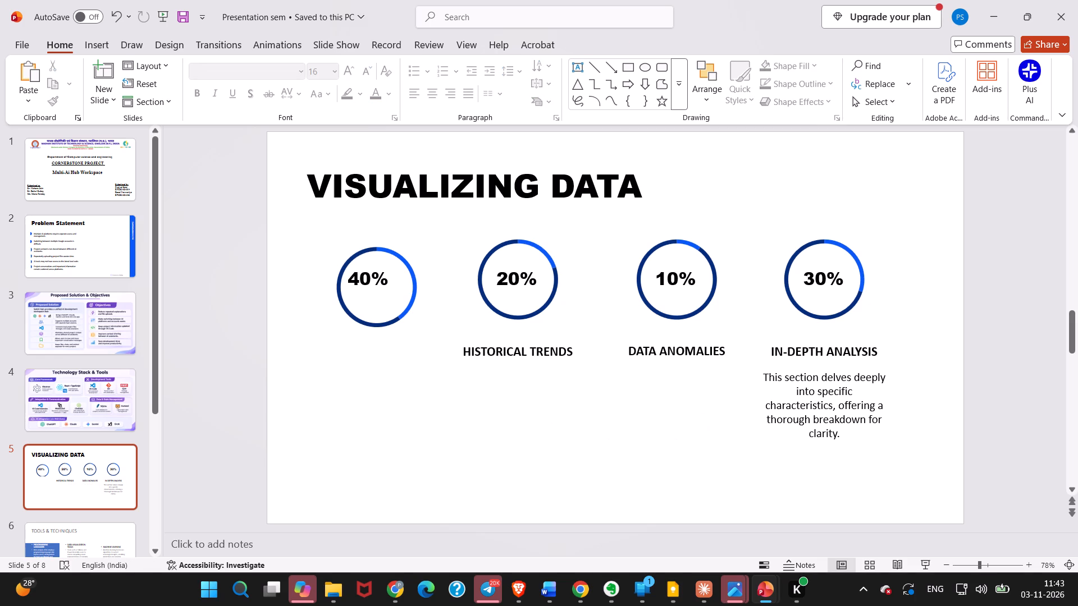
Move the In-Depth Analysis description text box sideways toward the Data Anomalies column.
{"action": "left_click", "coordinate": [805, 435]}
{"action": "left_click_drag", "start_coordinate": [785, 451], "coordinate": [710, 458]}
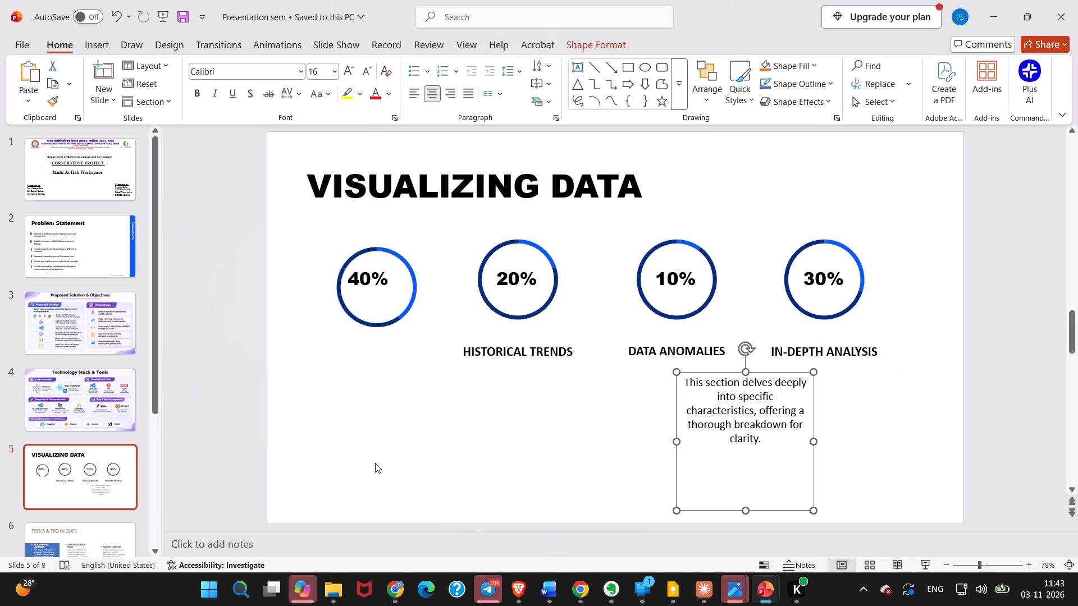
Apply the Ocean theme's Title Only layout to slide 5.
{"action": "right_click", "coordinate": [36, 470]}
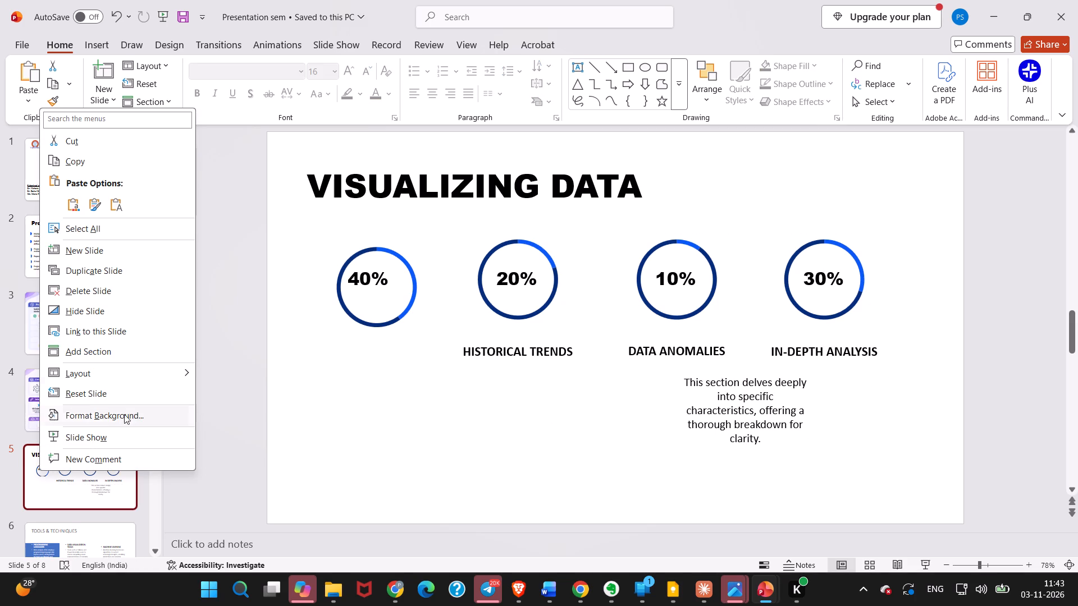
{"action": "left_click", "coordinate": [148, 375]}
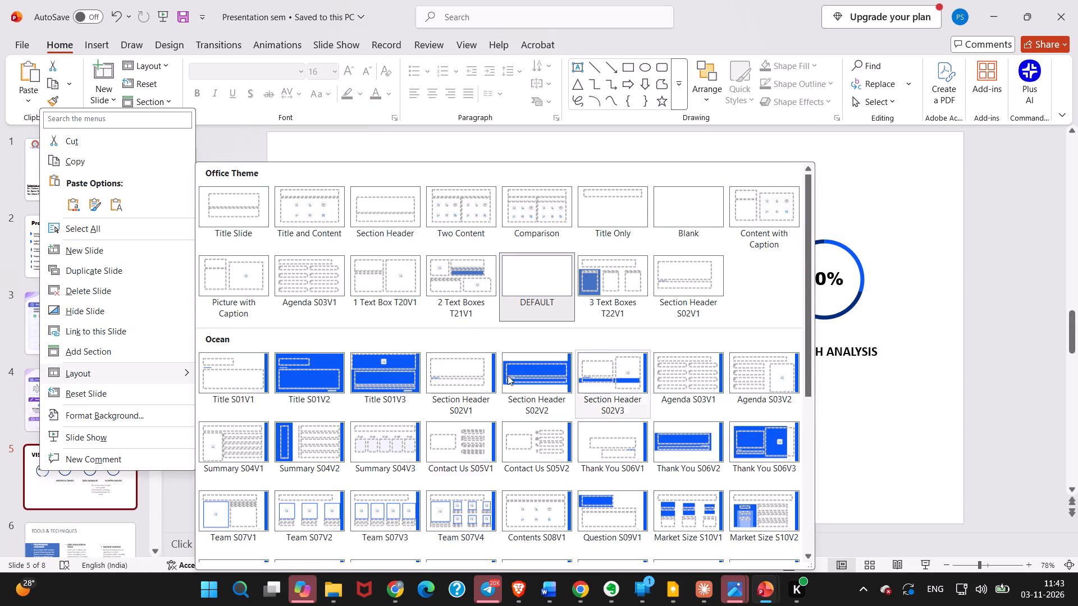
{"action": "scroll", "coordinate": [503, 434], "scroll_direction": "down", "scroll_amount": 3}
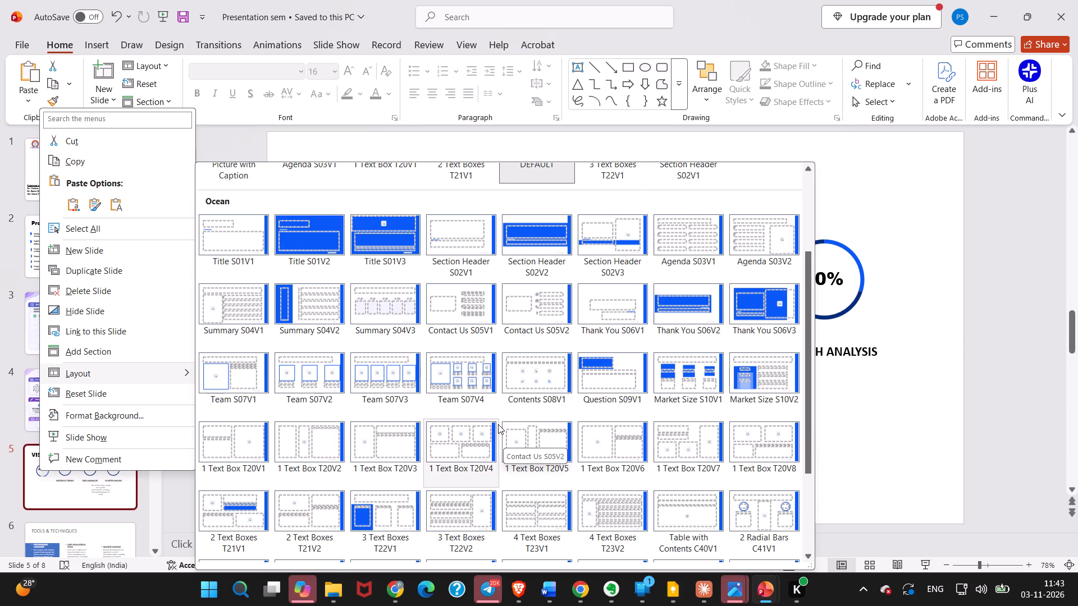
{"action": "scroll", "coordinate": [498, 424], "scroll_direction": "down", "scroll_amount": 1}
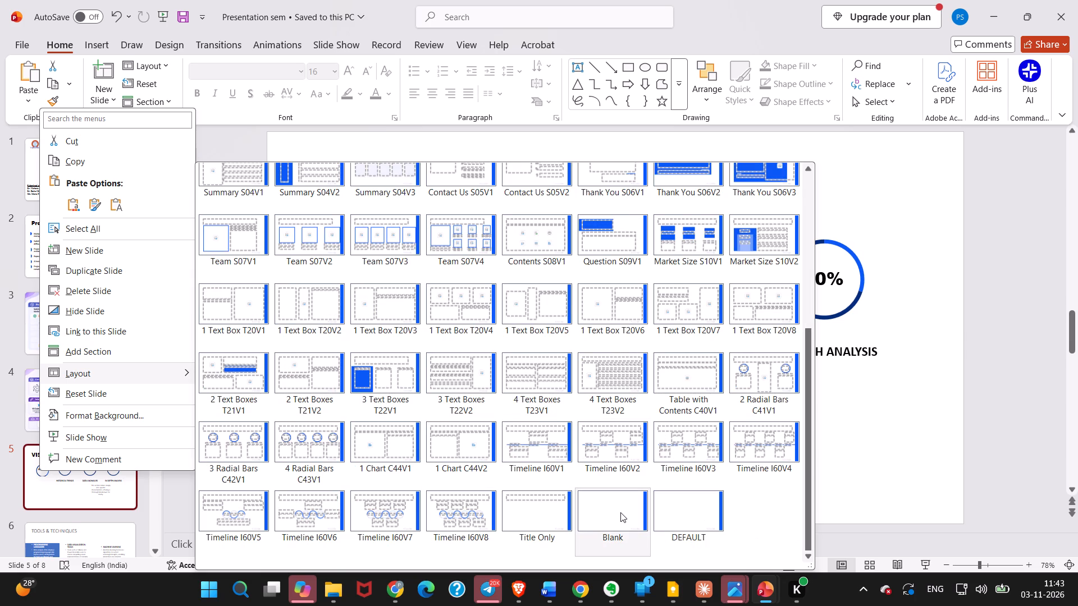
{"action": "left_click", "coordinate": [559, 512]}
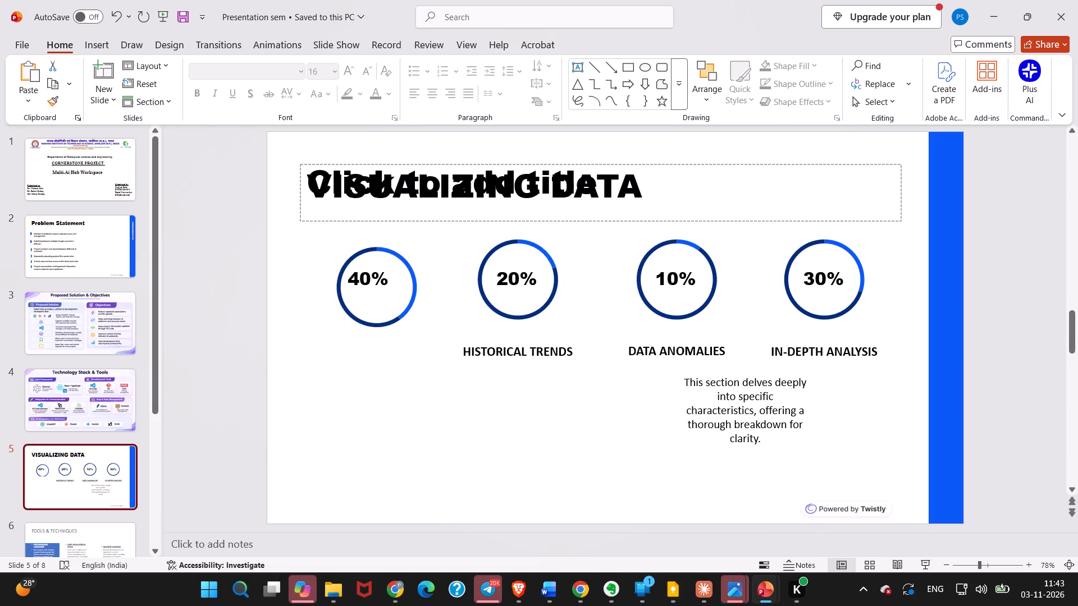
Delete the remaining In-Depth Analysis description text box from slide 5.
{"action": "left_click", "coordinate": [721, 373]}
{"action": "key", "text": "BackSpace"}
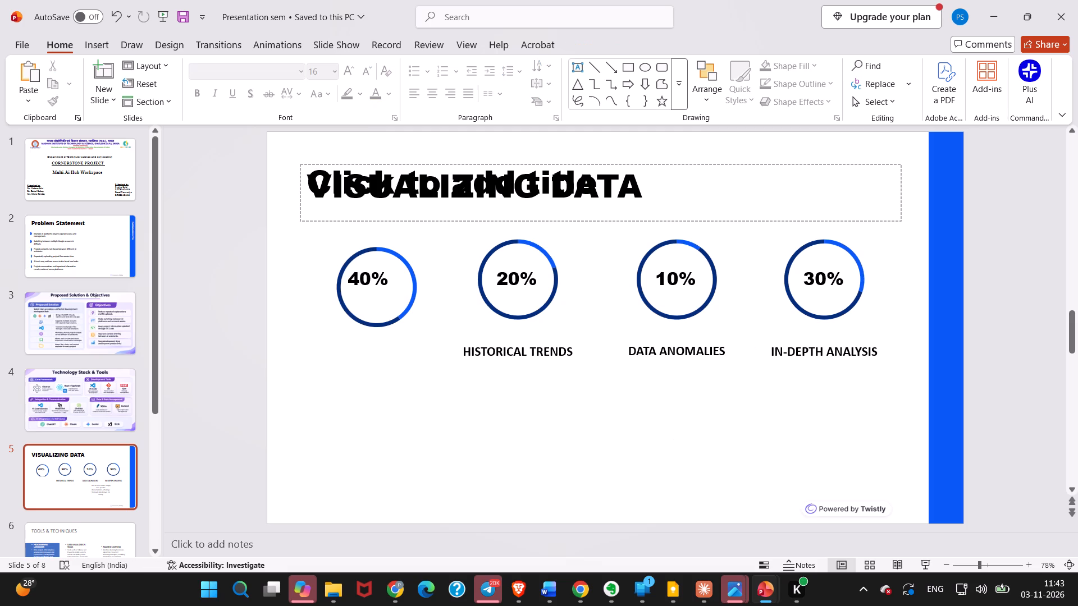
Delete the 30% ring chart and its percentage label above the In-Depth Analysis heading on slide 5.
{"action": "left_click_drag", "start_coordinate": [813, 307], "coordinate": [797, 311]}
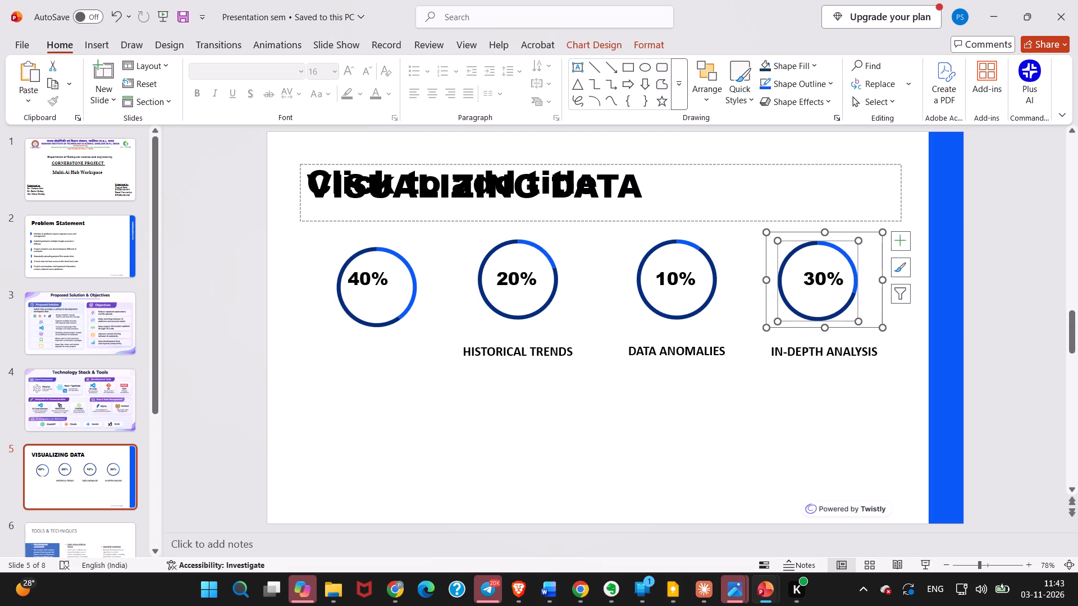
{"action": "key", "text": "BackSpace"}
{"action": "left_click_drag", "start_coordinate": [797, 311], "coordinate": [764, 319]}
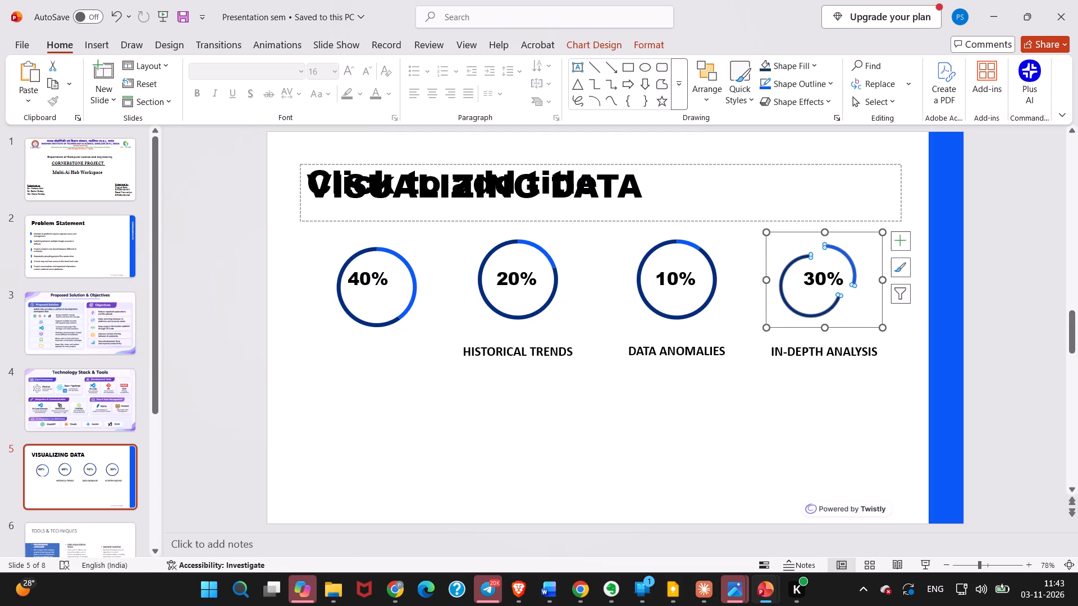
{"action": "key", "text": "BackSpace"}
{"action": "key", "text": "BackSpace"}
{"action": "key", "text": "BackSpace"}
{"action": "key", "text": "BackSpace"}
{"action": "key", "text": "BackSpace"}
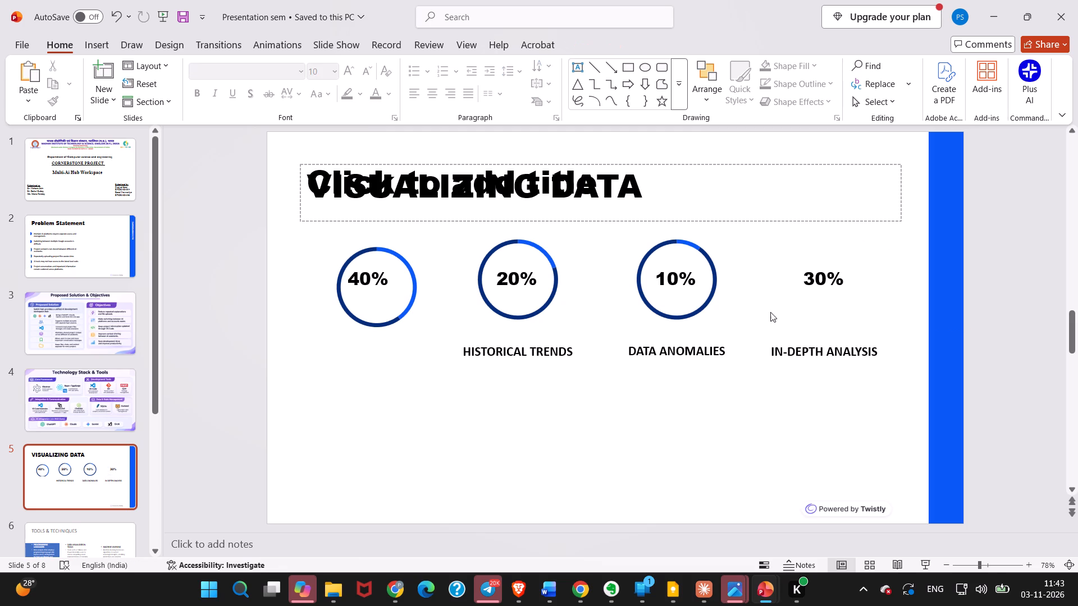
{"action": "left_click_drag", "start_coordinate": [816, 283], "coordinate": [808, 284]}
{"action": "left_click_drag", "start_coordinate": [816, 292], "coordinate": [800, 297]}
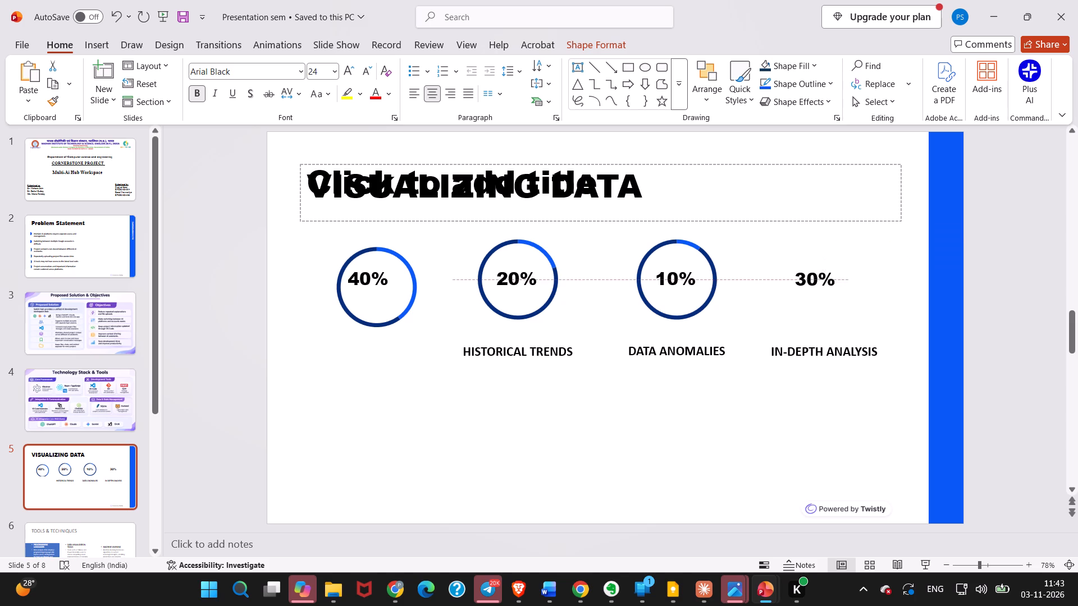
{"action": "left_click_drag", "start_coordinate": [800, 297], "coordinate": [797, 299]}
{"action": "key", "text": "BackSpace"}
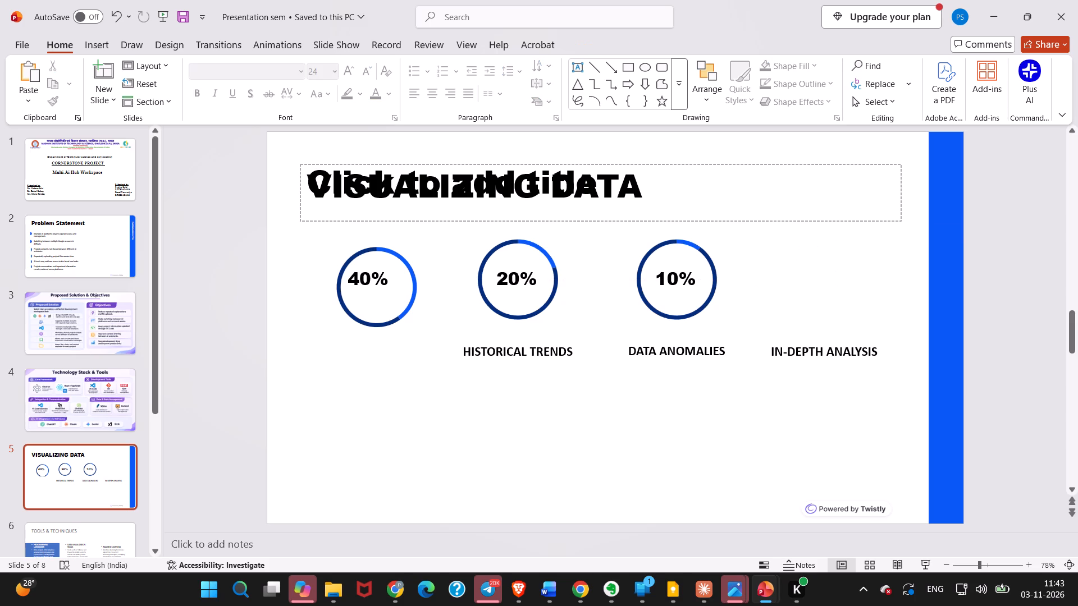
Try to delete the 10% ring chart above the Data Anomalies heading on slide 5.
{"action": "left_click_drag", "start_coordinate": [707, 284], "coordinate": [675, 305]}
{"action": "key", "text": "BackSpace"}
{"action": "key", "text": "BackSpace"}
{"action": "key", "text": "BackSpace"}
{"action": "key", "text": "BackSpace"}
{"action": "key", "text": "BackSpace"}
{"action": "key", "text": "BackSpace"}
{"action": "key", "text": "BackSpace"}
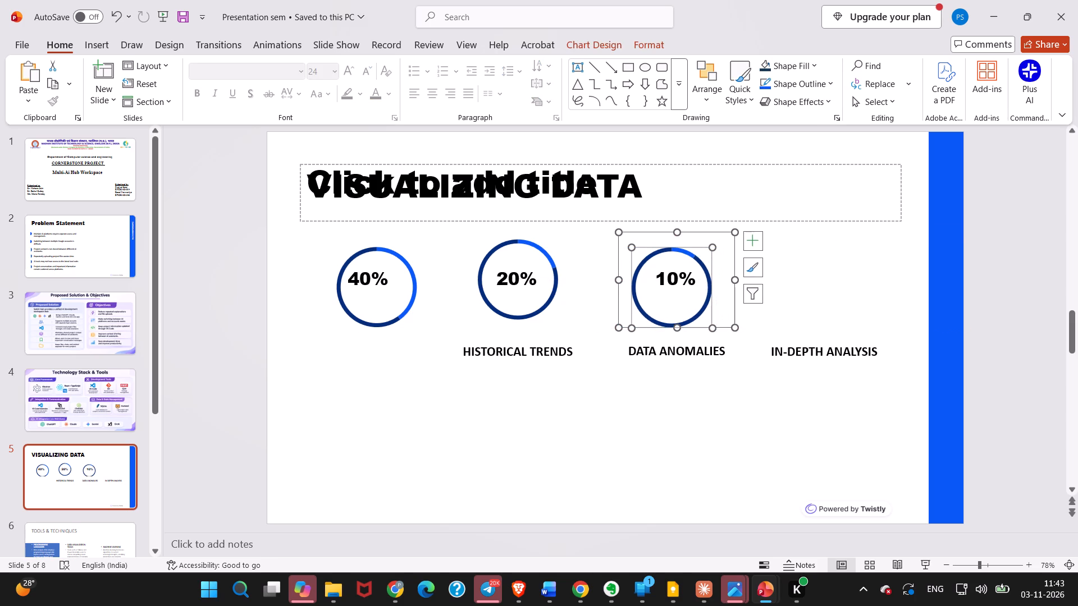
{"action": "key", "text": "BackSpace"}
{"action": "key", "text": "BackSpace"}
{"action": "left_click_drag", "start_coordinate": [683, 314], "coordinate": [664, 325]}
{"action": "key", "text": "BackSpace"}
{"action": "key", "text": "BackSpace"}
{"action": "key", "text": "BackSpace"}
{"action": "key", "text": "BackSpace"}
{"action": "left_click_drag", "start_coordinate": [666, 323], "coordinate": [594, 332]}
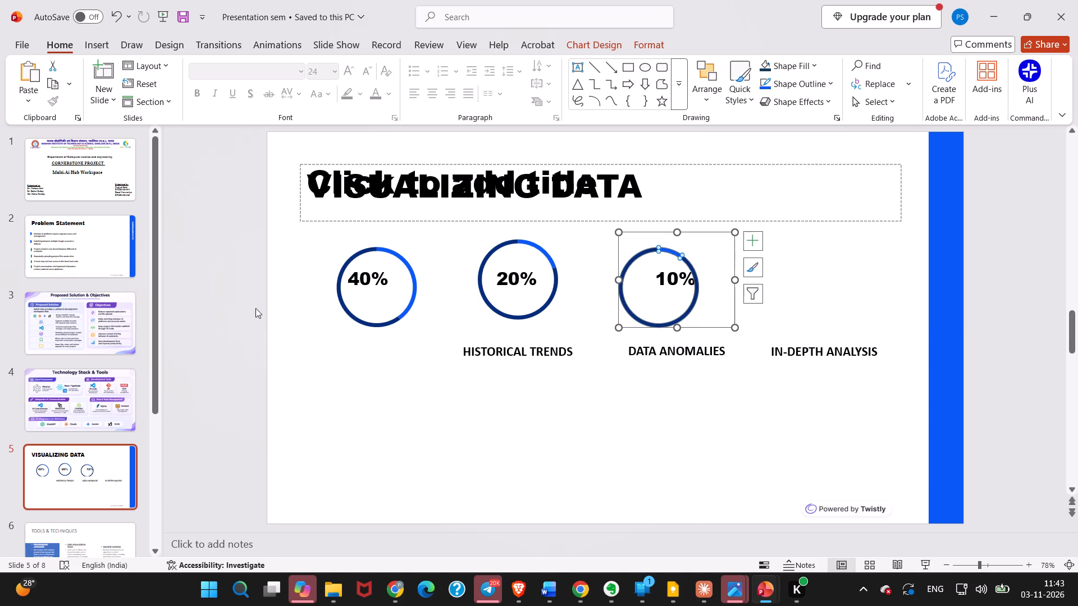
Insert a new slide directly after the Visualizing Data slide.
{"action": "scroll", "coordinate": [67, 380], "scroll_direction": "down", "scroll_amount": 1}
{"action": "scroll", "coordinate": [67, 380], "scroll_direction": "up", "scroll_amount": 2}
{"action": "scroll", "coordinate": [67, 379], "scroll_direction": "down", "scroll_amount": 10}
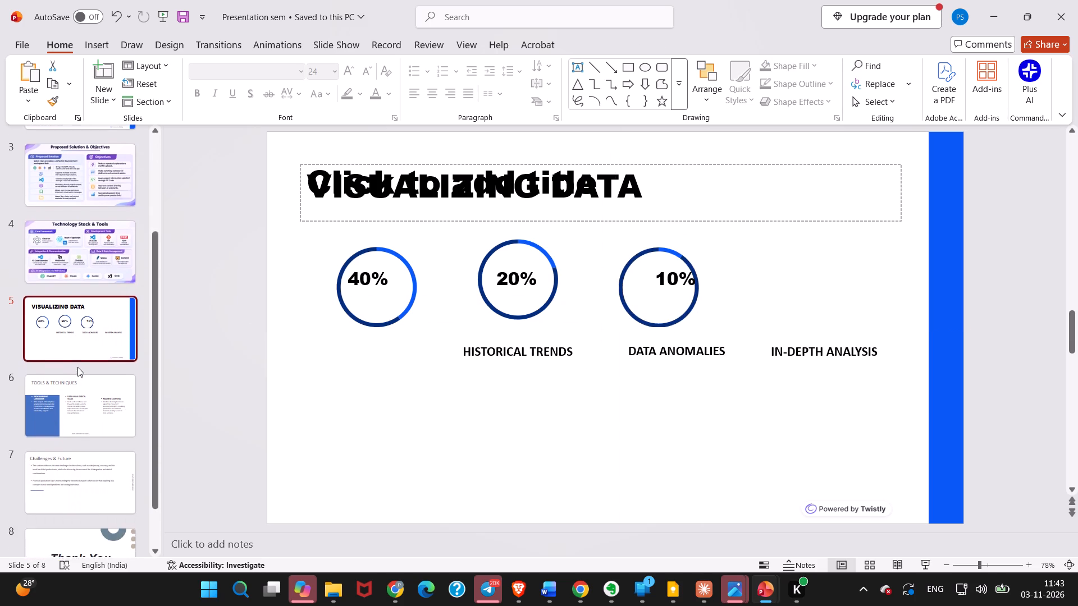
{"action": "scroll", "coordinate": [77, 367], "scroll_direction": "down", "scroll_amount": 9}
{"action": "right_click", "coordinate": [90, 288]}
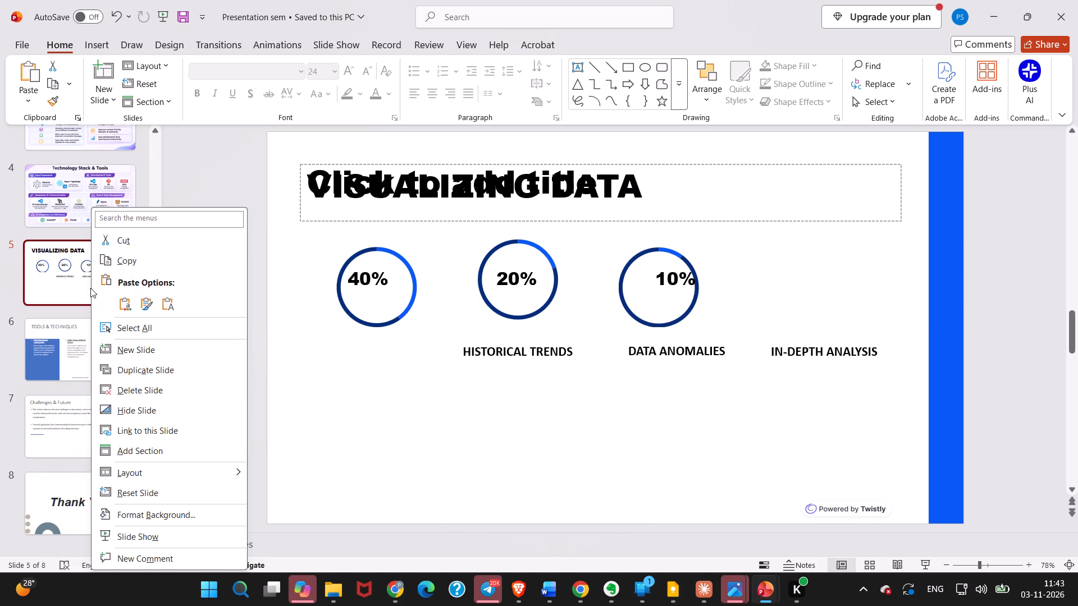
{"action": "left_click", "coordinate": [133, 352]}
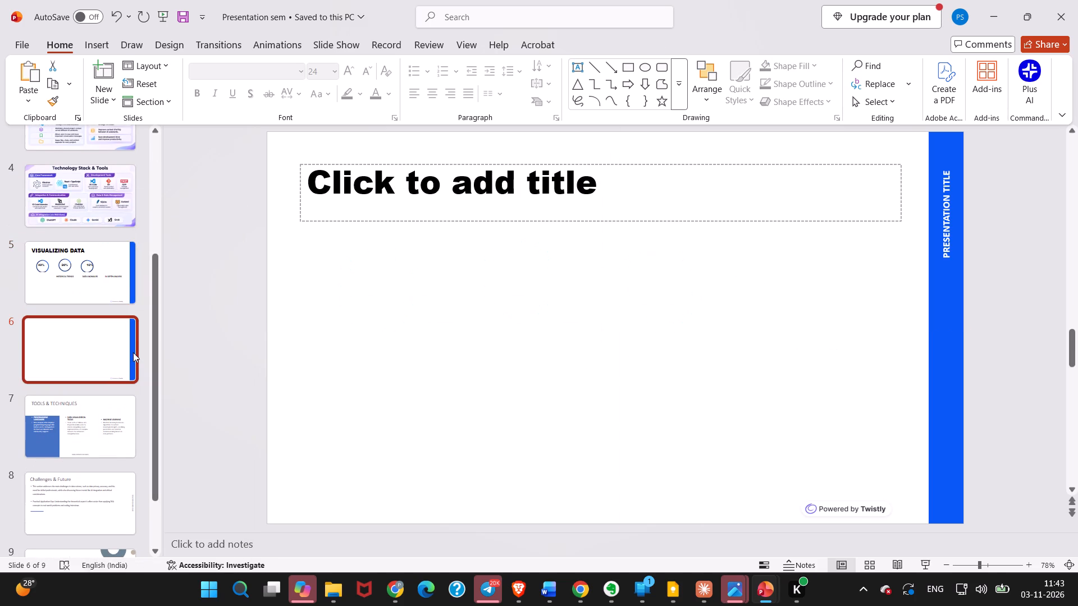
Delete the old Visualizing Data slide from the presentation.
{"action": "left_click", "coordinate": [83, 290]}
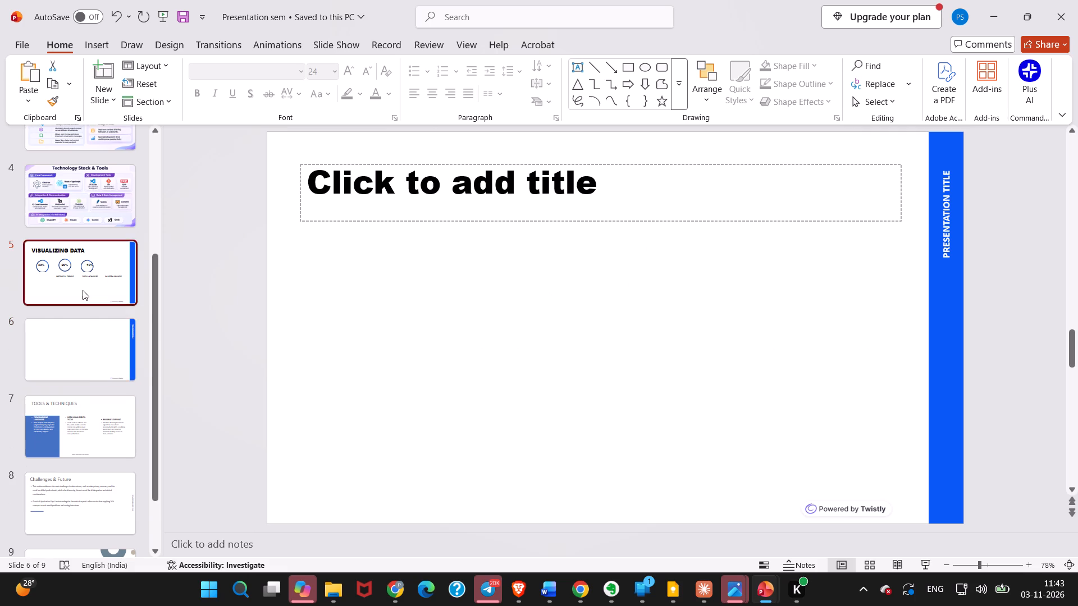
{"action": "right_click", "coordinate": [83, 290]}
{"action": "left_click", "coordinate": [130, 388]}
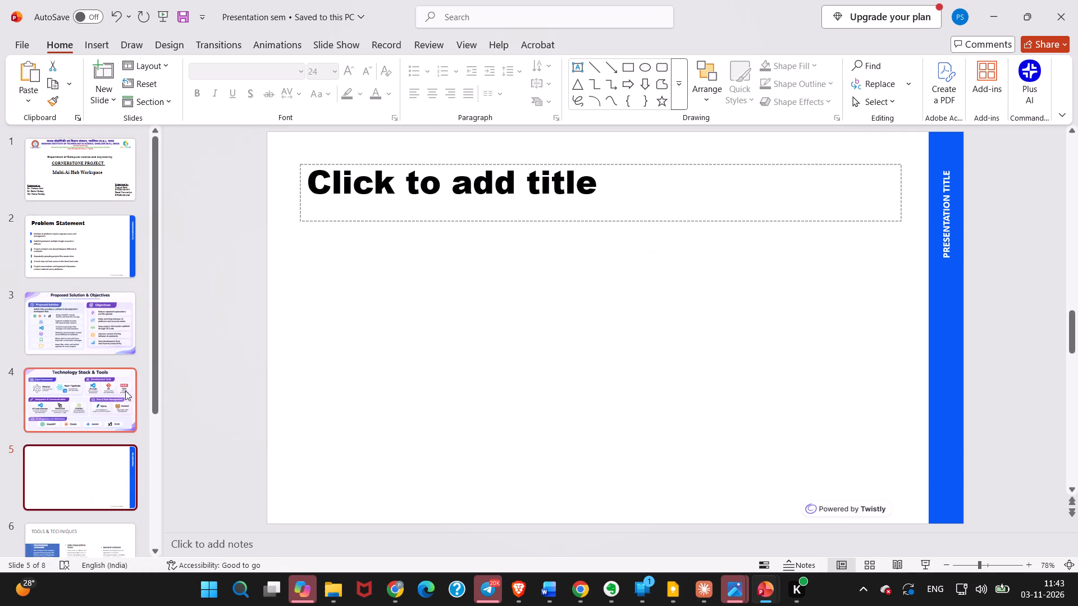
Delete the vertical PRESENTATION TITLE placeholder from the blue side bar on the new slide 5.
{"action": "left_click", "coordinate": [117, 466]}
{"action": "left_click_drag", "start_coordinate": [953, 308], "coordinate": [940, 311]}
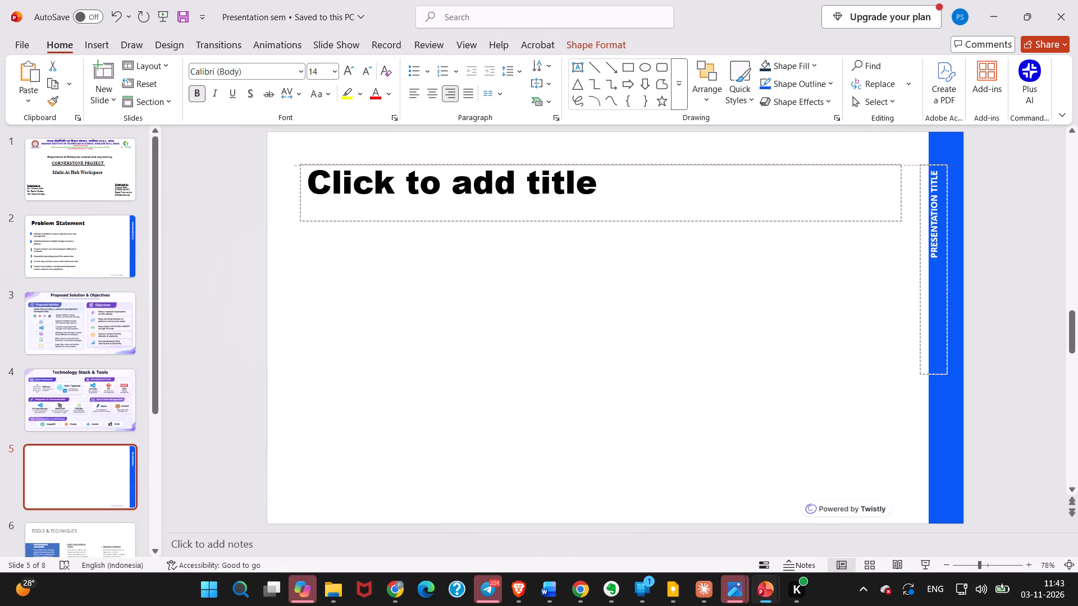
{"action": "left_click_drag", "start_coordinate": [940, 311], "coordinate": [940, 312]}
{"action": "key", "text": "BackSpace"}
{"action": "left_click_drag", "start_coordinate": [950, 320], "coordinate": [931, 325]}
{"action": "left_click_drag", "start_coordinate": [949, 416], "coordinate": [933, 419]}
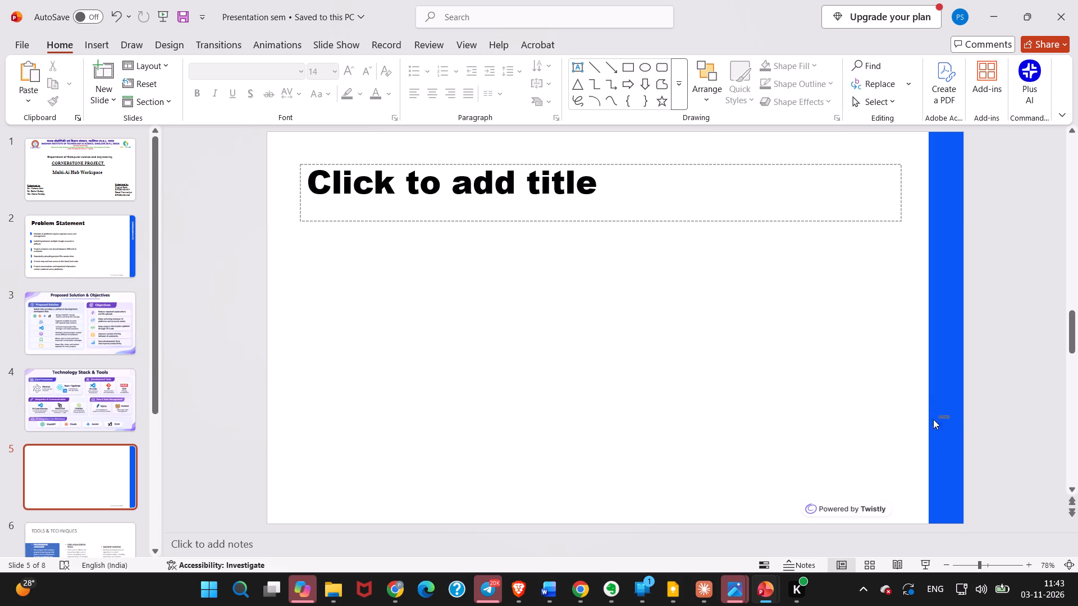
{"action": "left_click_drag", "start_coordinate": [933, 419], "coordinate": [924, 420]}
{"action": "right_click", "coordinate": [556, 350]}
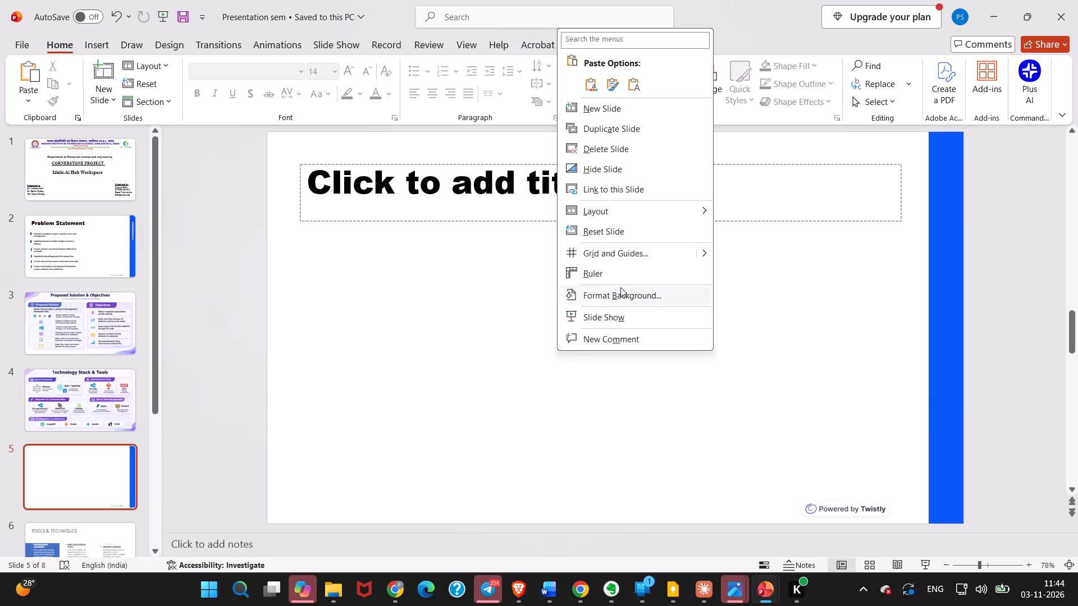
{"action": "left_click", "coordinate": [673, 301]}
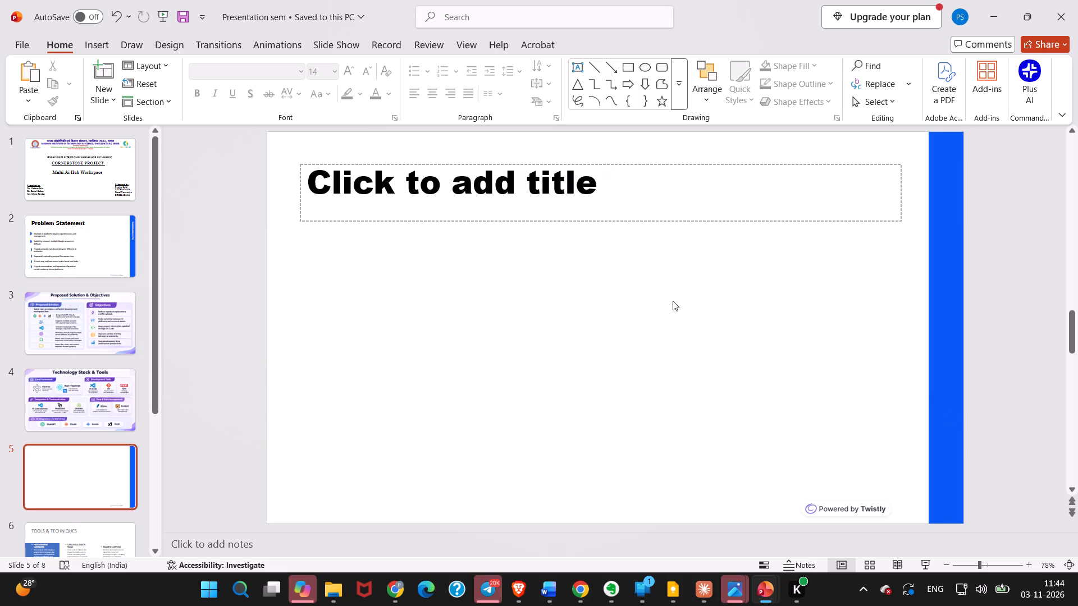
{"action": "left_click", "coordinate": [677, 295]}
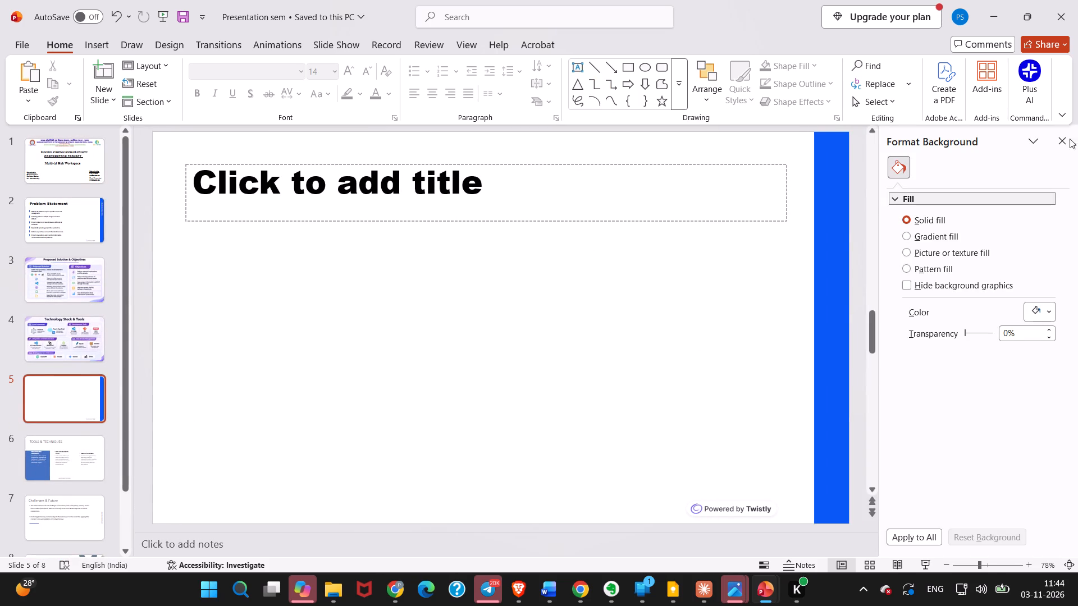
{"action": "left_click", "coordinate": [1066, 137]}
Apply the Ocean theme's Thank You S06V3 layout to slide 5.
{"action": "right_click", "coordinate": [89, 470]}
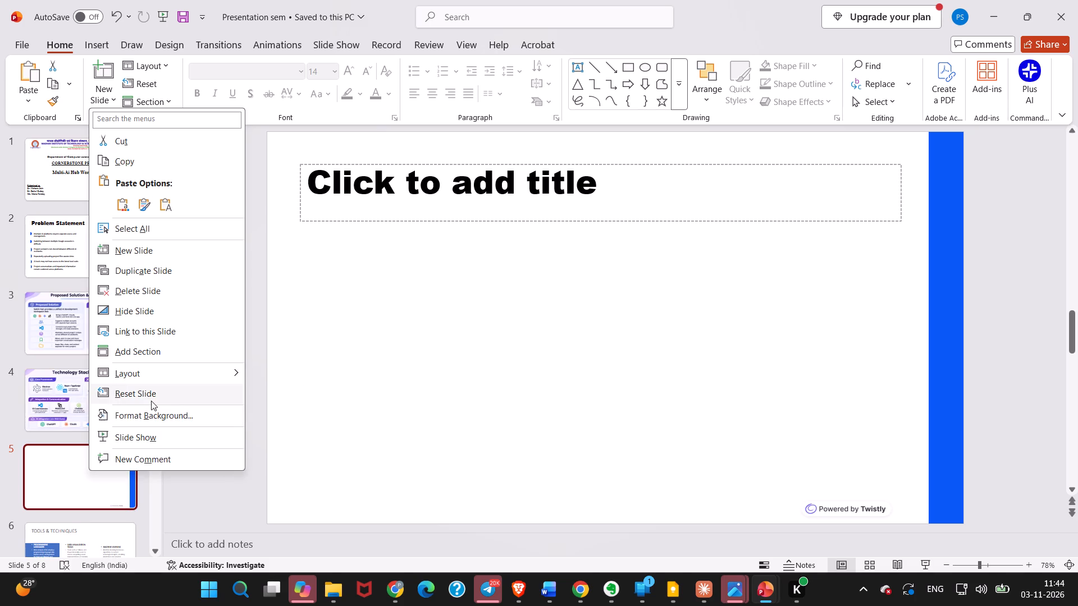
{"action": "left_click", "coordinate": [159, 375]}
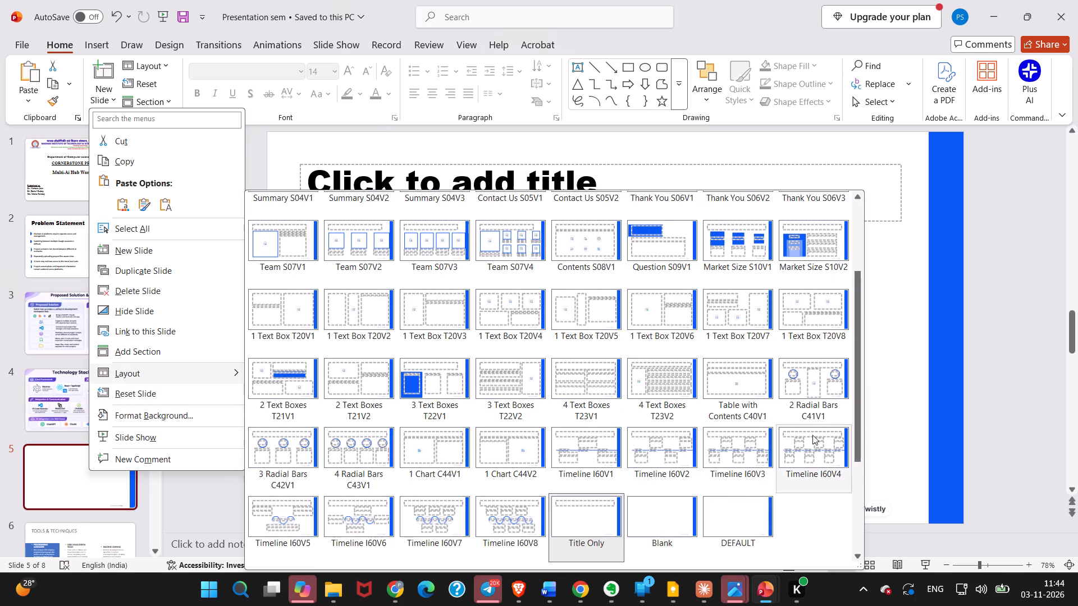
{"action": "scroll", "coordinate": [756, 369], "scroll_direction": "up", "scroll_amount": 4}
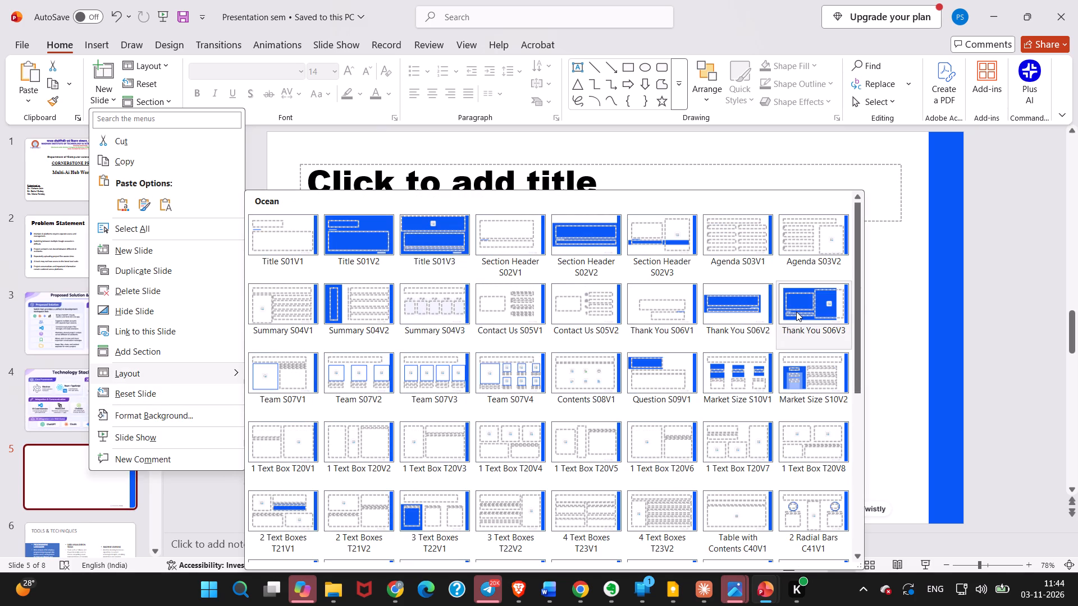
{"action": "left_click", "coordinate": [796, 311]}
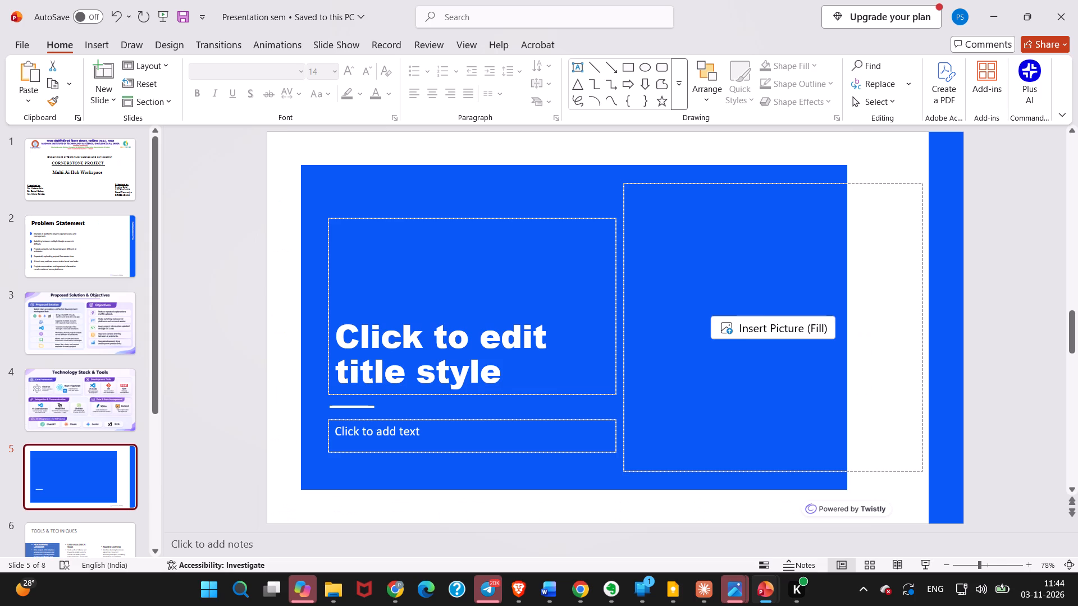
Apply the Ocean theme's Summary S04V1 layout to slide 5.
{"action": "right_click", "coordinate": [72, 465]}
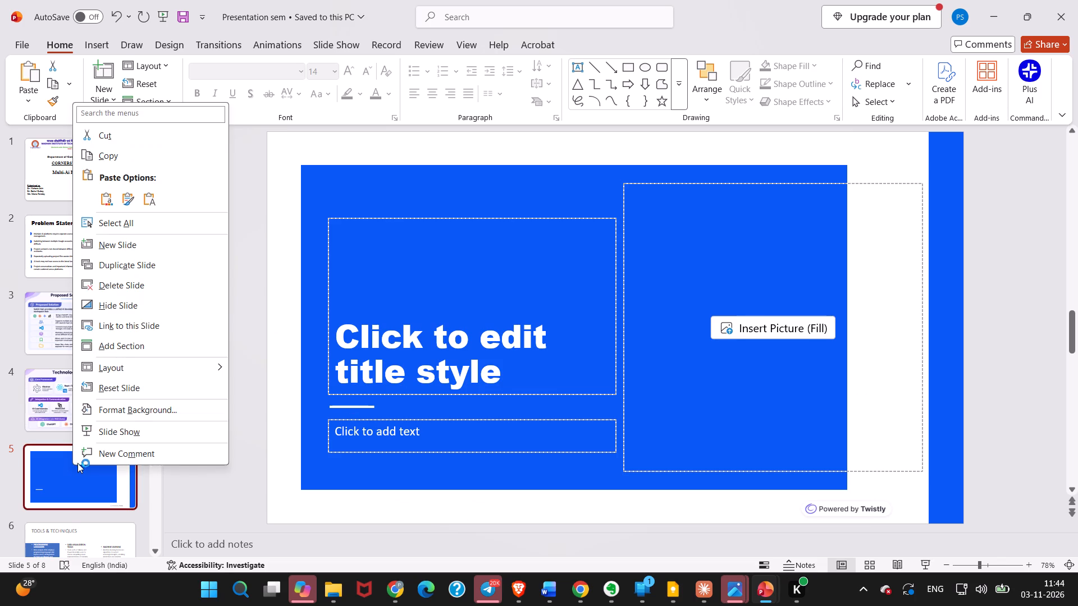
{"action": "left_click", "coordinate": [165, 365]}
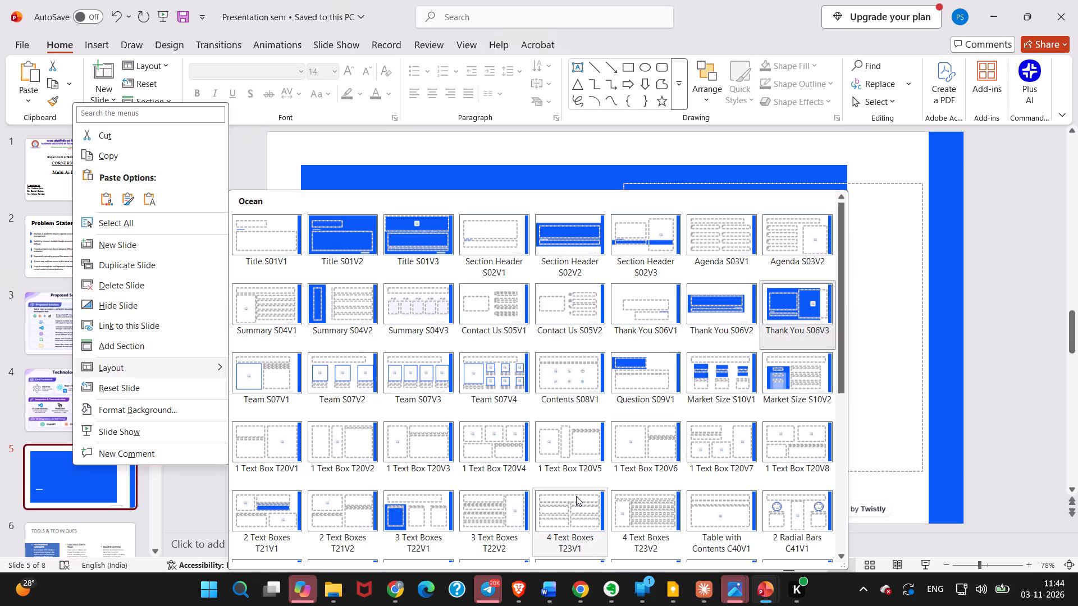
{"action": "scroll", "coordinate": [547, 454], "scroll_direction": "down", "scroll_amount": 2}
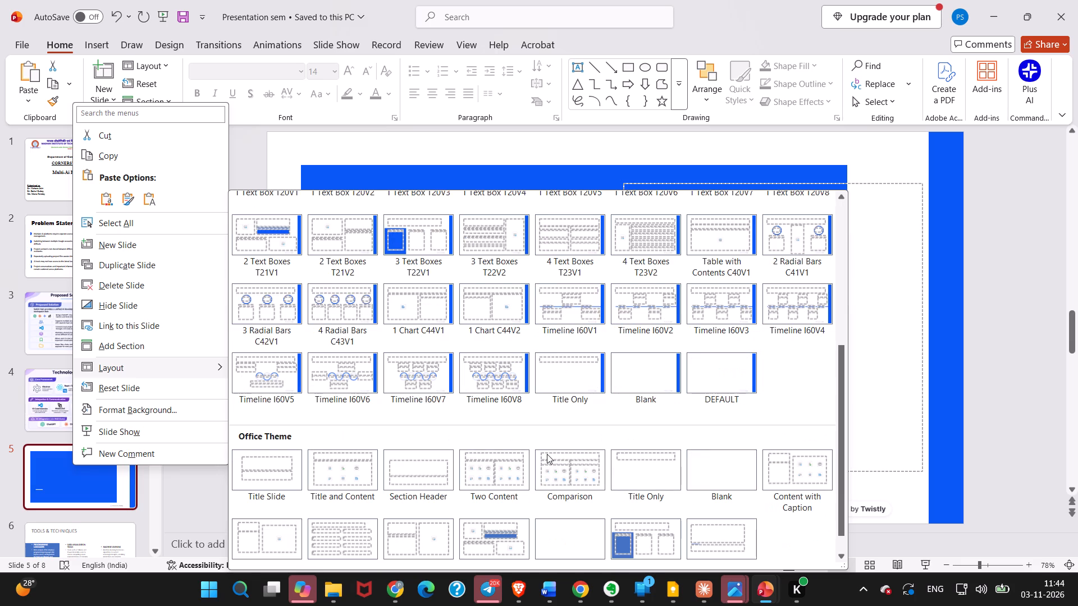
{"action": "scroll", "coordinate": [559, 448], "scroll_direction": "down", "scroll_amount": 3}
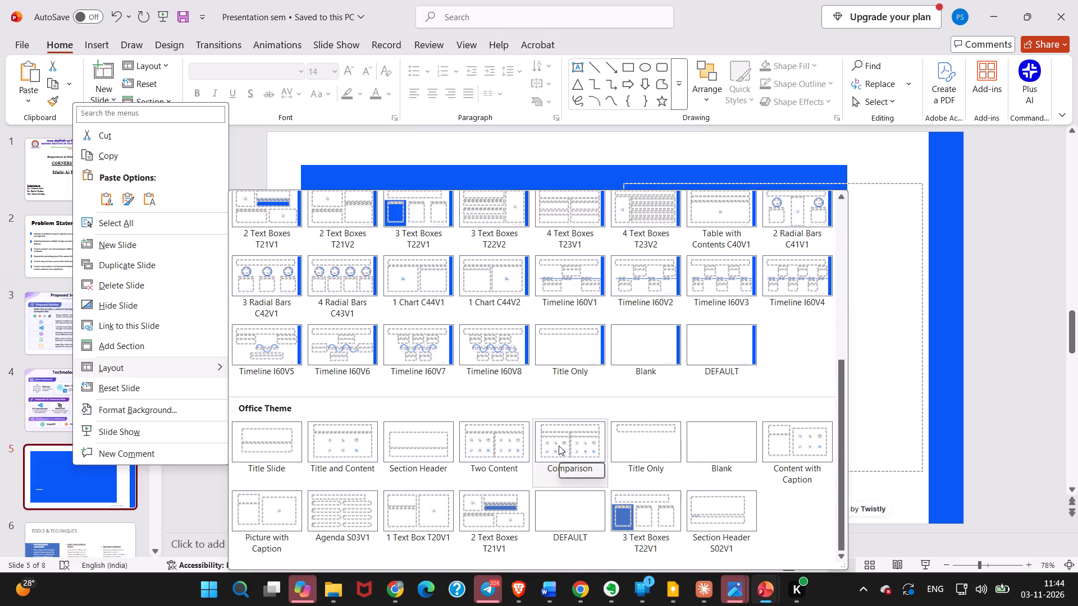
{"action": "scroll", "coordinate": [559, 446], "scroll_direction": "up", "scroll_amount": 7}
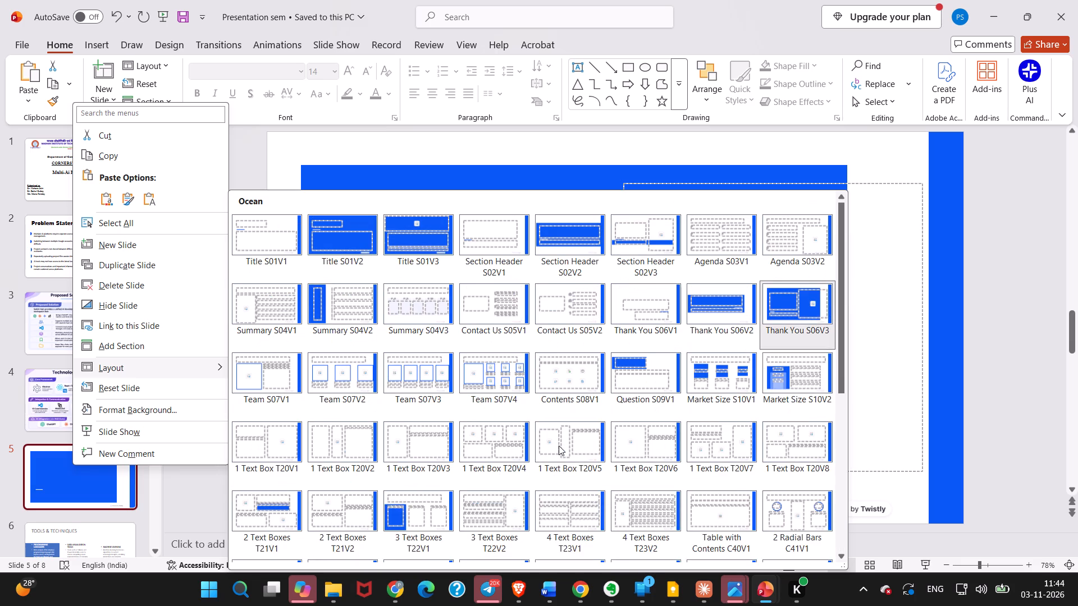
{"action": "scroll", "coordinate": [453, 440], "scroll_direction": "up", "scroll_amount": 3}
{"action": "left_click", "coordinate": [276, 305]}
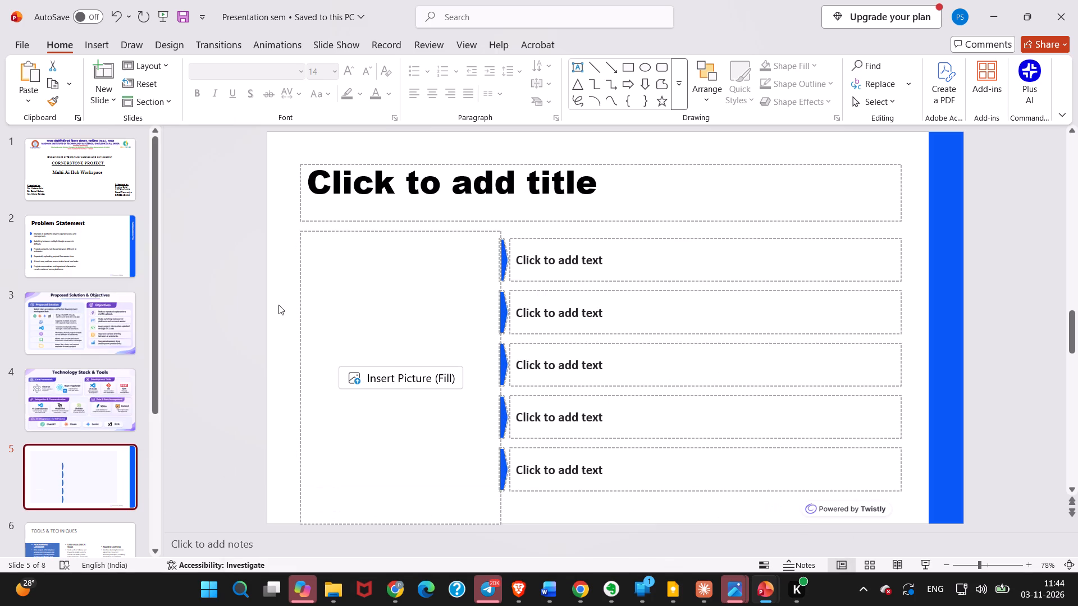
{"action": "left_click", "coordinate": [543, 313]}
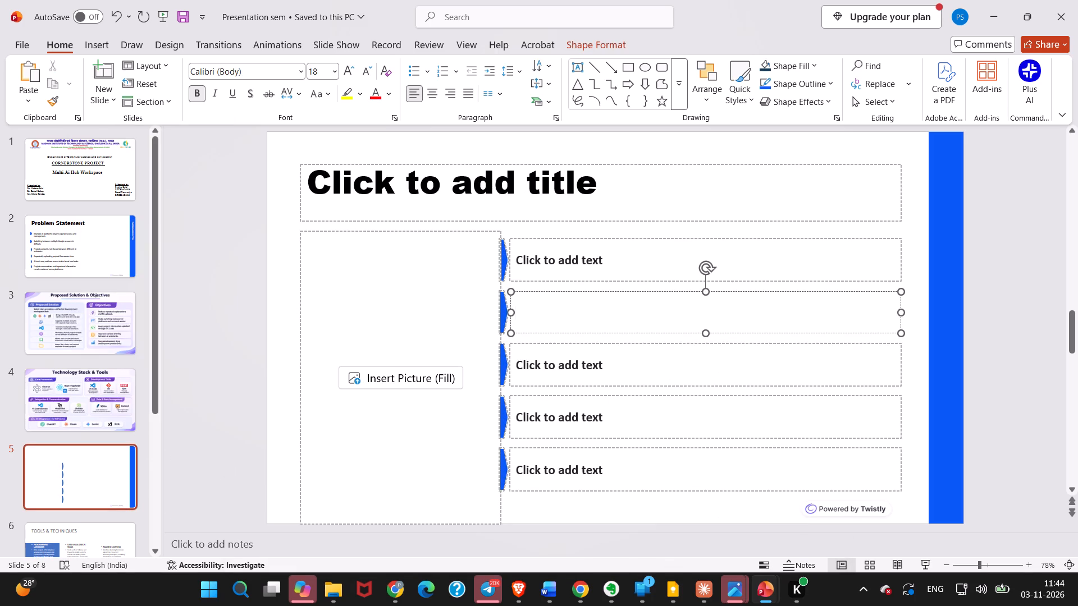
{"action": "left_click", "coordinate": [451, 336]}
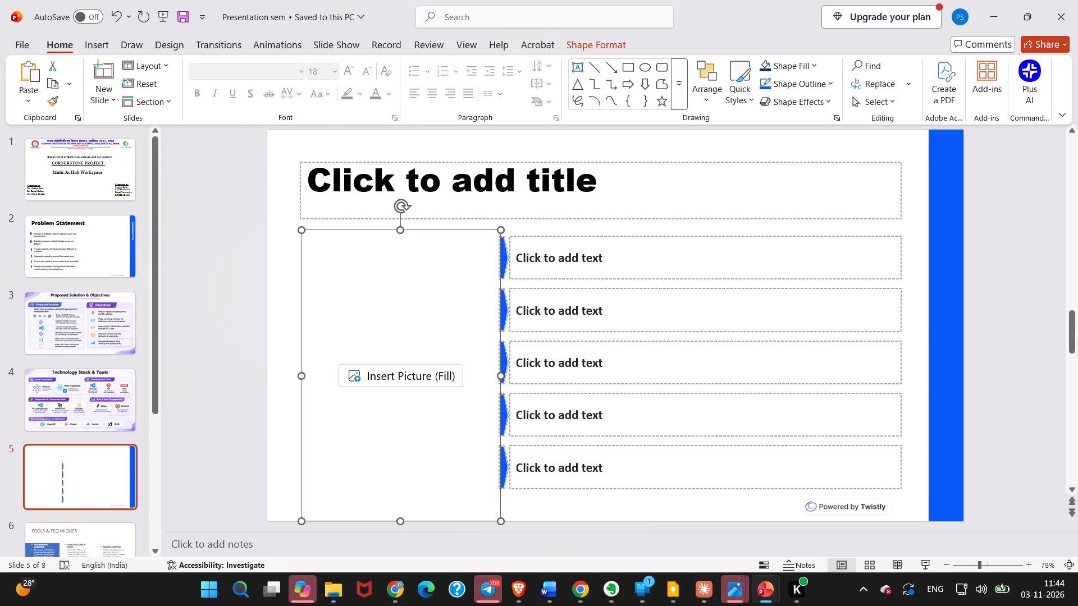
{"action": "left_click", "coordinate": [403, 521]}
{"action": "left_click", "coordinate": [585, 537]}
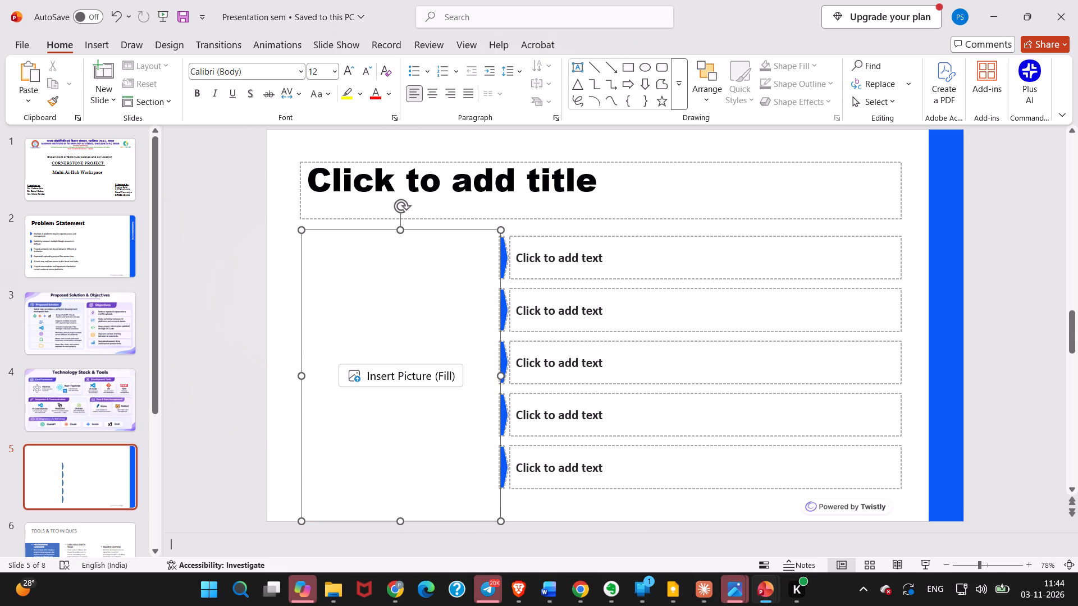
Narrow the second text placeholder on slide 5 slightly by moving its edge away from the blue arrow marker.
{"action": "left_click", "coordinate": [565, 304]}
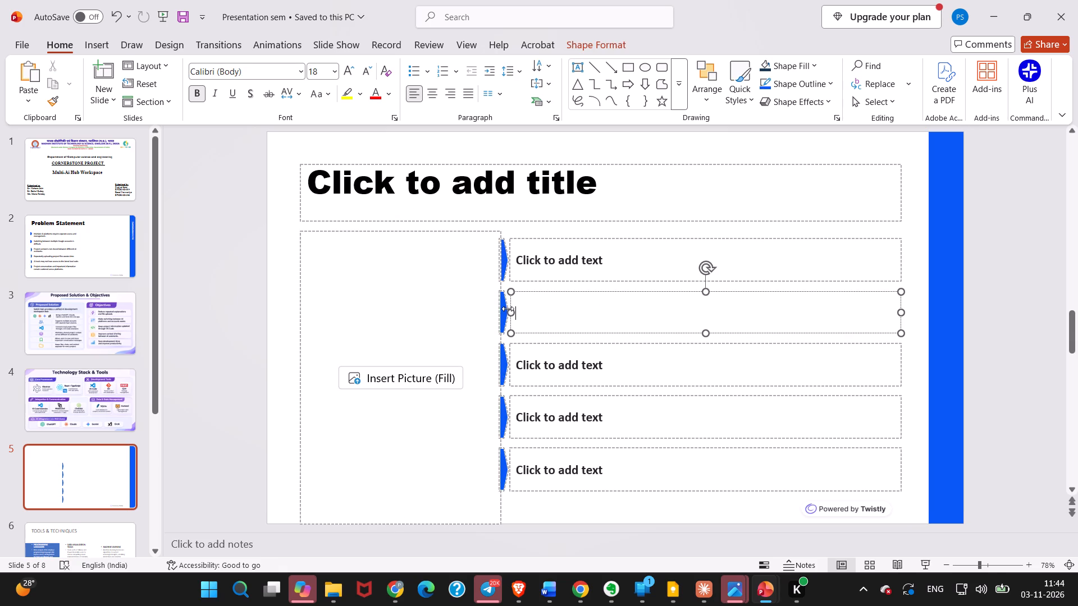
{"action": "left_click_drag", "start_coordinate": [508, 309], "coordinate": [517, 310]}
{"action": "left_click_drag", "start_coordinate": [505, 307], "coordinate": [513, 310]}
{"action": "left_click_drag", "start_coordinate": [564, 323], "coordinate": [574, 332]}
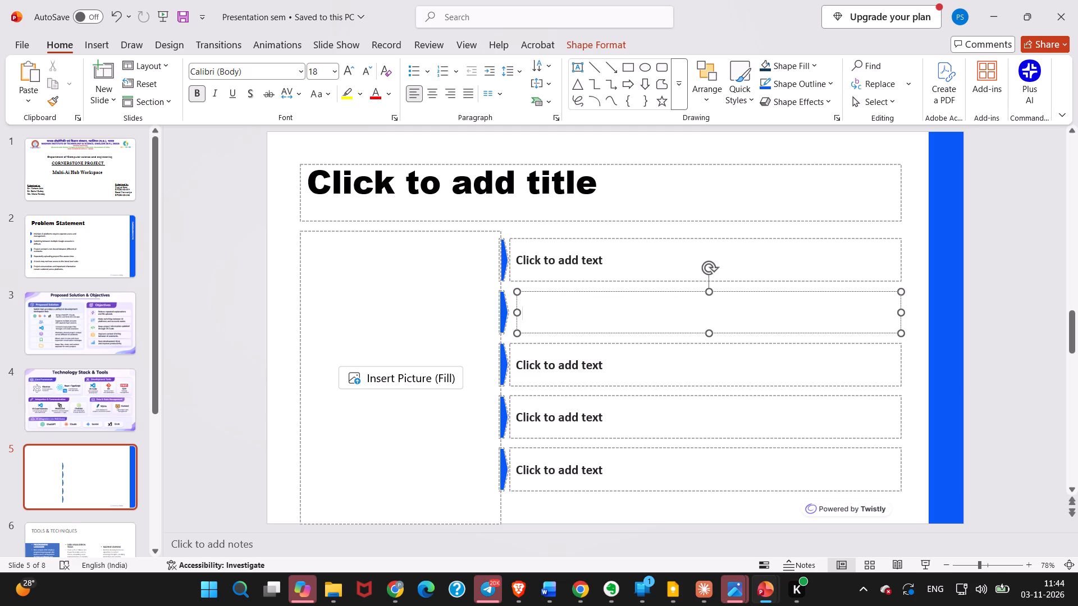
Delete the second blue arrow marker beside the text placeholders on slide 5.
{"action": "left_click", "coordinate": [504, 315]}
{"action": "left_click", "coordinate": [504, 316]}
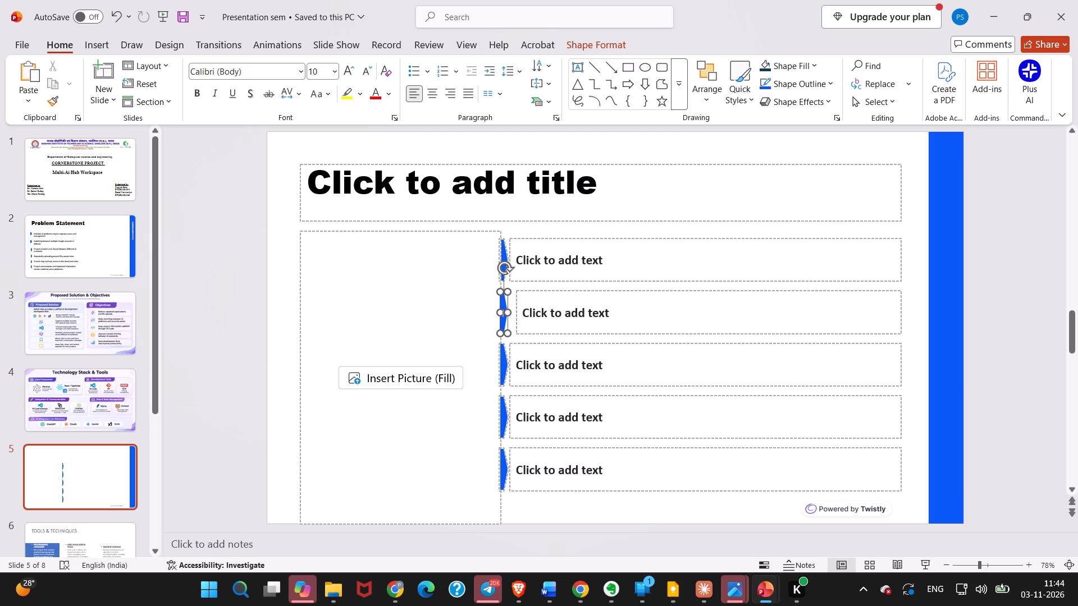
{"action": "left_click_drag", "start_coordinate": [504, 316], "coordinate": [513, 317]}
{"action": "left_click_drag", "start_coordinate": [508, 323], "coordinate": [514, 324]}
{"action": "key", "text": "BackSpace"}
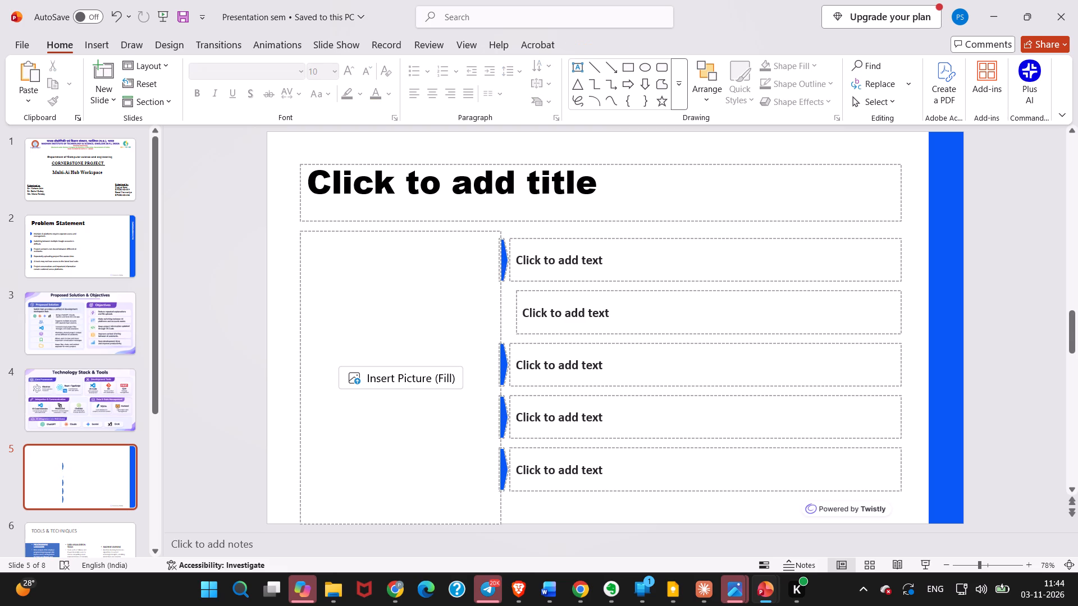
Delete the second through fifth text placeholders on slide 5, keeping only the first one.
{"action": "left_click_drag", "start_coordinate": [606, 335], "coordinate": [595, 339]}
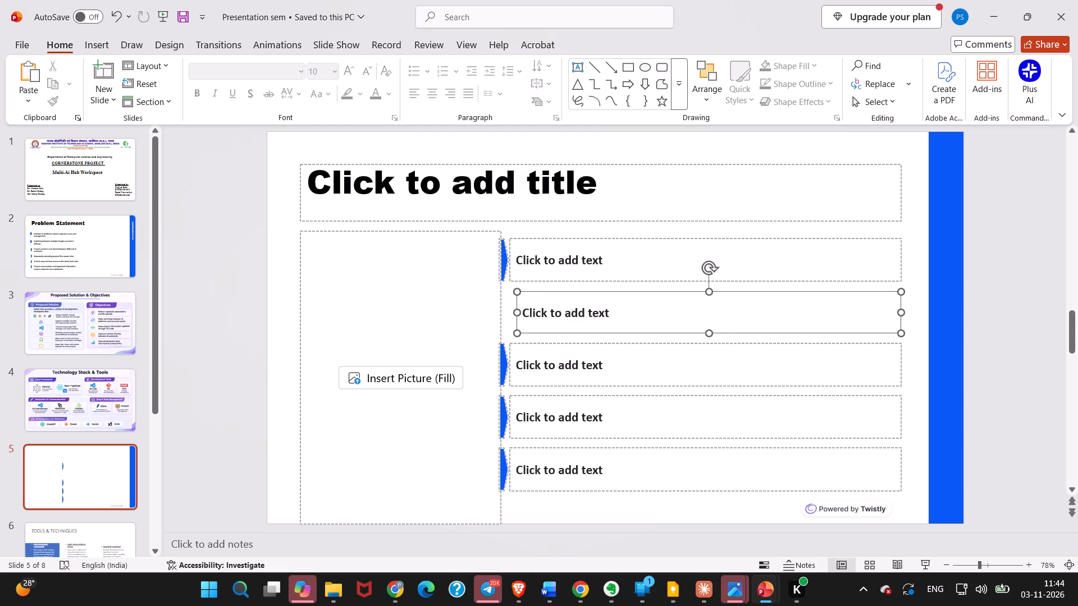
{"action": "left_click_drag", "start_coordinate": [595, 339], "coordinate": [581, 345]}
{"action": "key", "text": "BackSpace"}
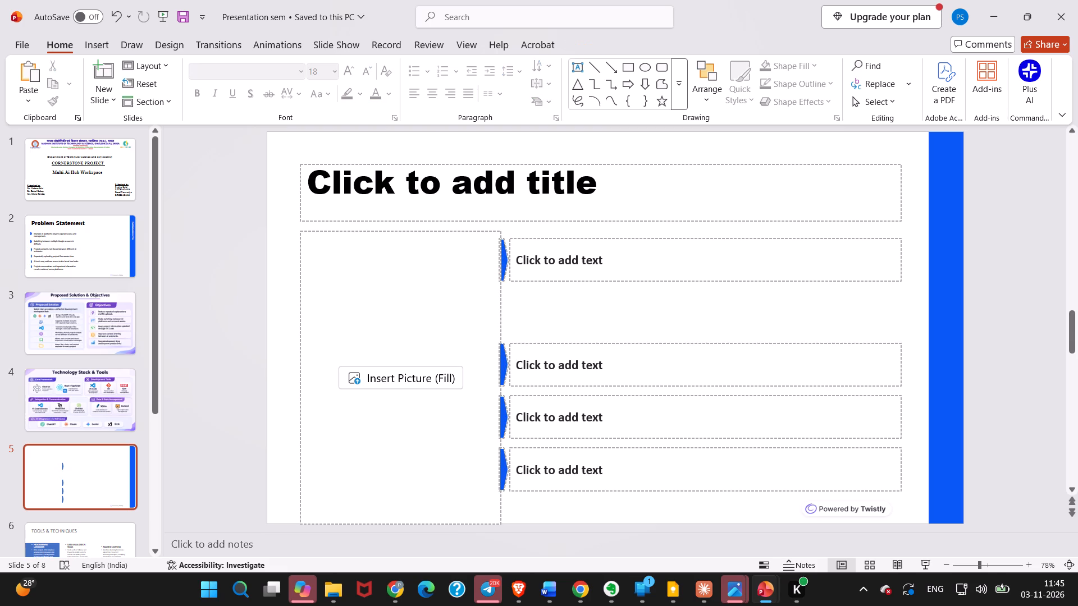
{"action": "left_click_drag", "start_coordinate": [629, 387], "coordinate": [610, 391]}
{"action": "key", "text": "BackSpace"}
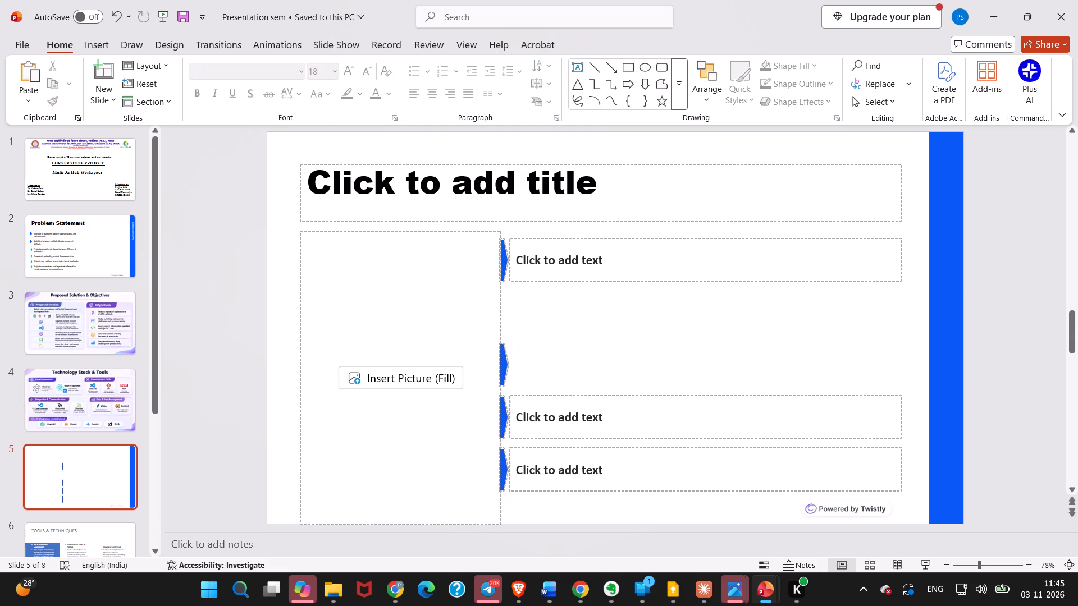
{"action": "left_click", "coordinate": [624, 426]}
{"action": "left_click_drag", "start_coordinate": [643, 439], "coordinate": [619, 445]}
{"action": "key", "text": "BackSpace"}
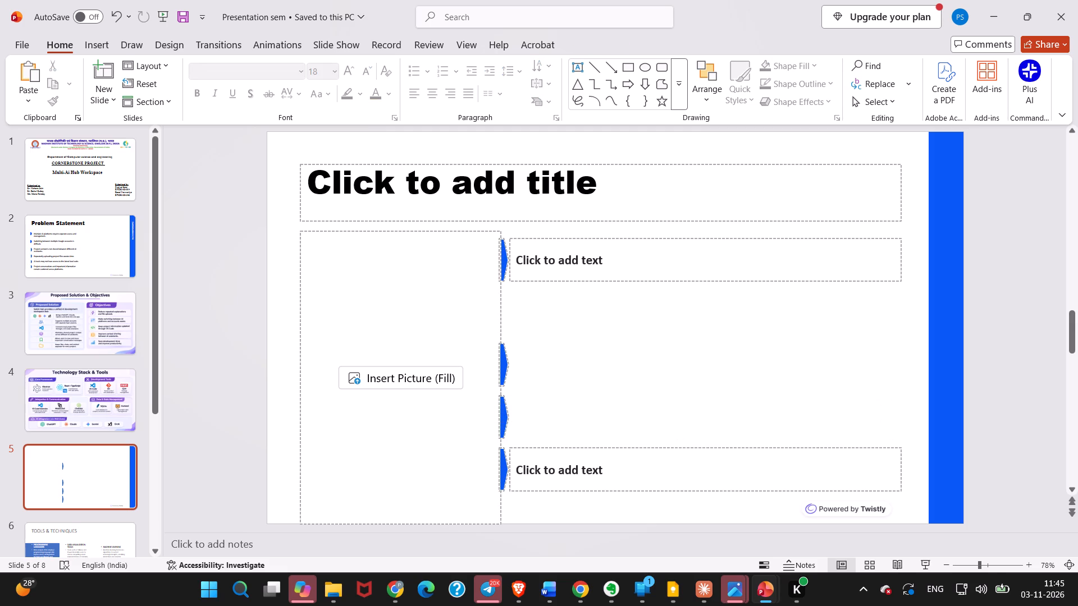
{"action": "left_click_drag", "start_coordinate": [705, 445], "coordinate": [674, 452]}
{"action": "key", "text": "BackSpace"}
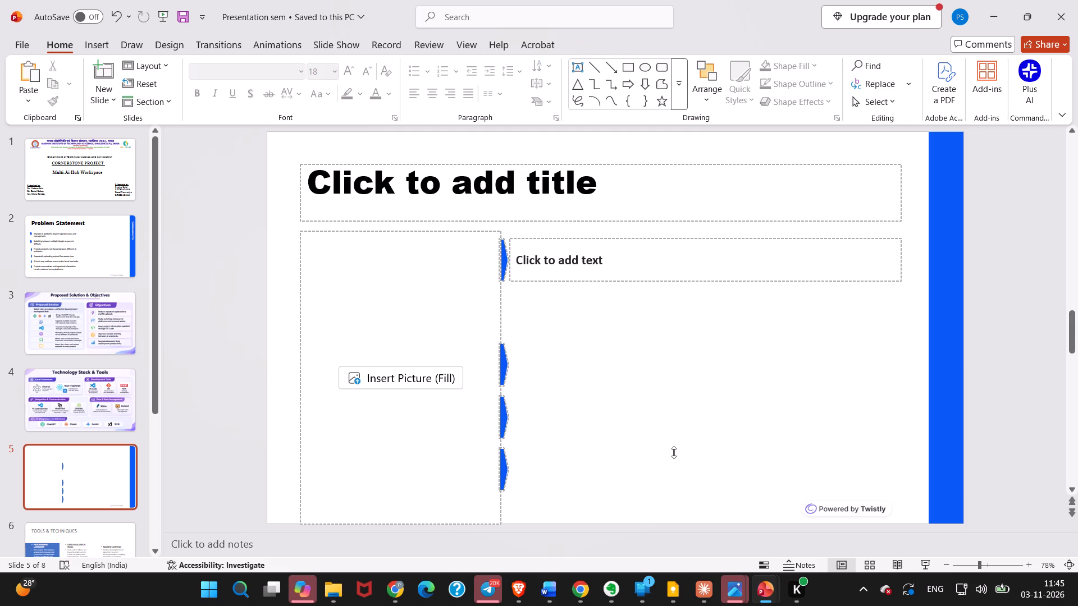
Delete the three remaining lower blue arrow markers on slide 5, keeping the one beside the first text placeholder.
{"action": "left_click_drag", "start_coordinate": [506, 363], "coordinate": [523, 367]}
{"action": "left_click_drag", "start_coordinate": [509, 369], "coordinate": [517, 372]}
{"action": "key", "text": "BackSpace"}
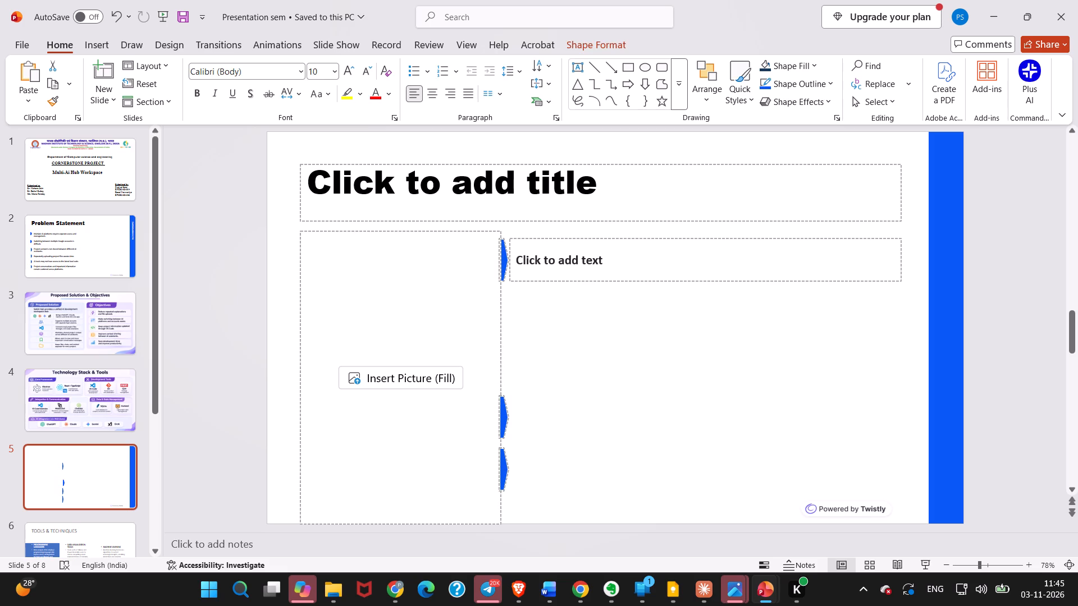
{"action": "left_click_drag", "start_coordinate": [510, 420], "coordinate": [524, 420]}
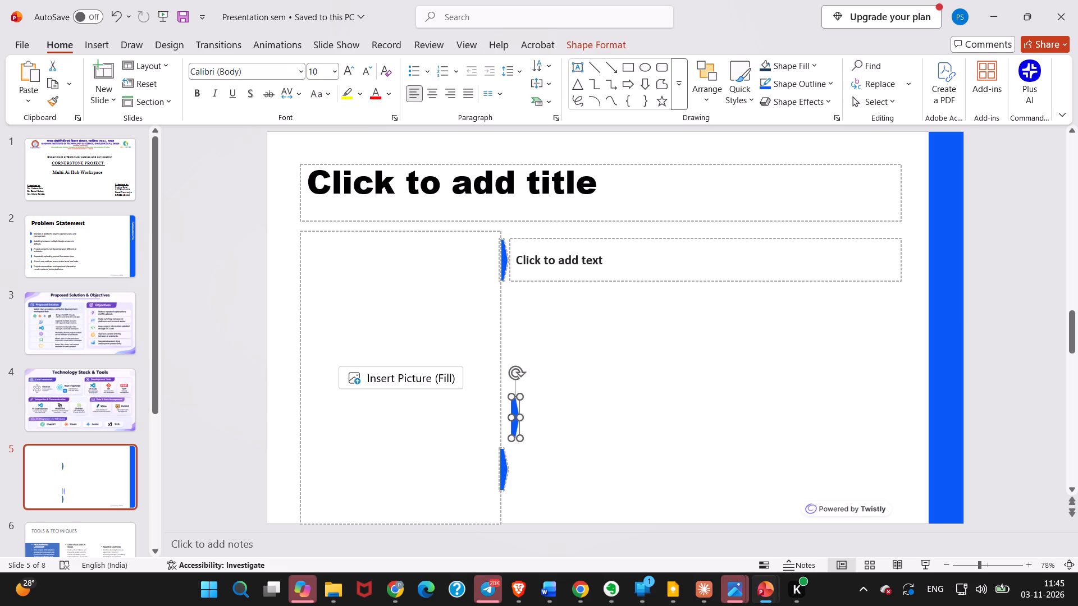
{"action": "key", "text": "BackSpace"}
{"action": "left_click", "coordinate": [505, 475]}
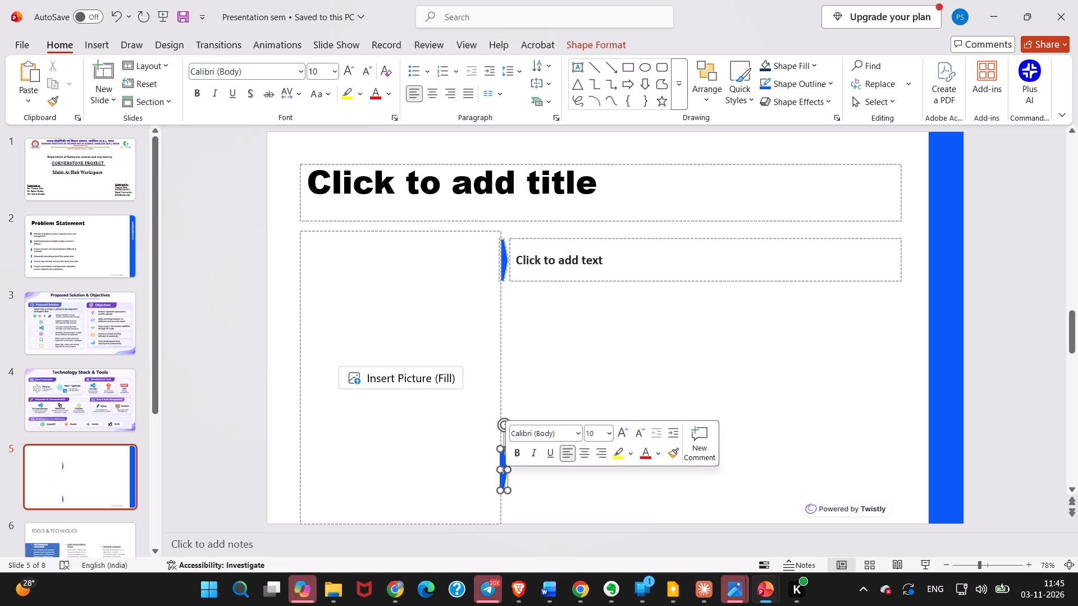
{"action": "left_click_drag", "start_coordinate": [508, 478], "coordinate": [528, 480]}
{"action": "key", "text": "BackSpace"}
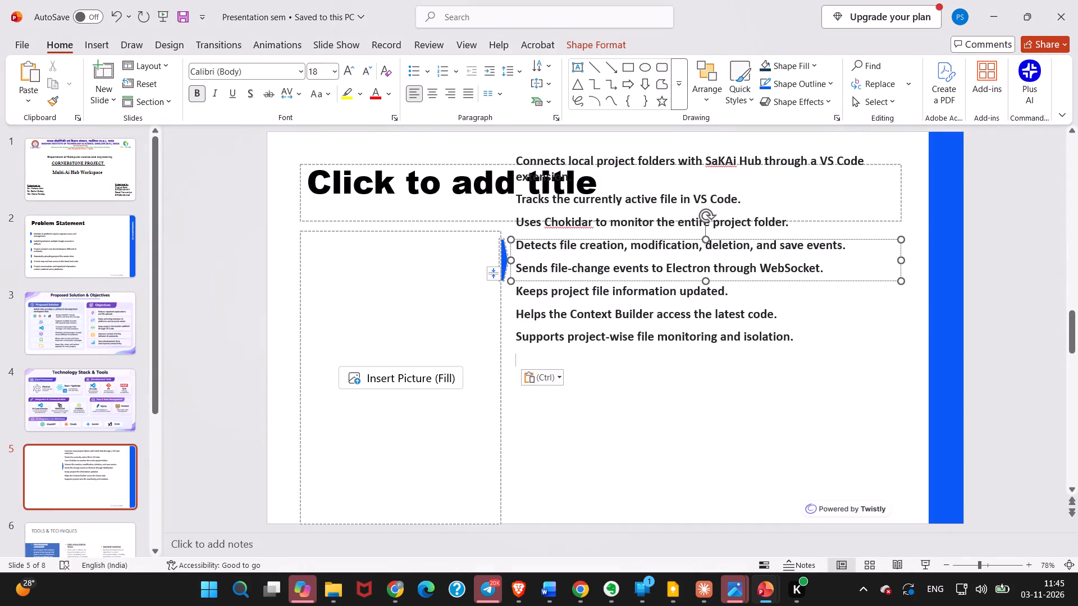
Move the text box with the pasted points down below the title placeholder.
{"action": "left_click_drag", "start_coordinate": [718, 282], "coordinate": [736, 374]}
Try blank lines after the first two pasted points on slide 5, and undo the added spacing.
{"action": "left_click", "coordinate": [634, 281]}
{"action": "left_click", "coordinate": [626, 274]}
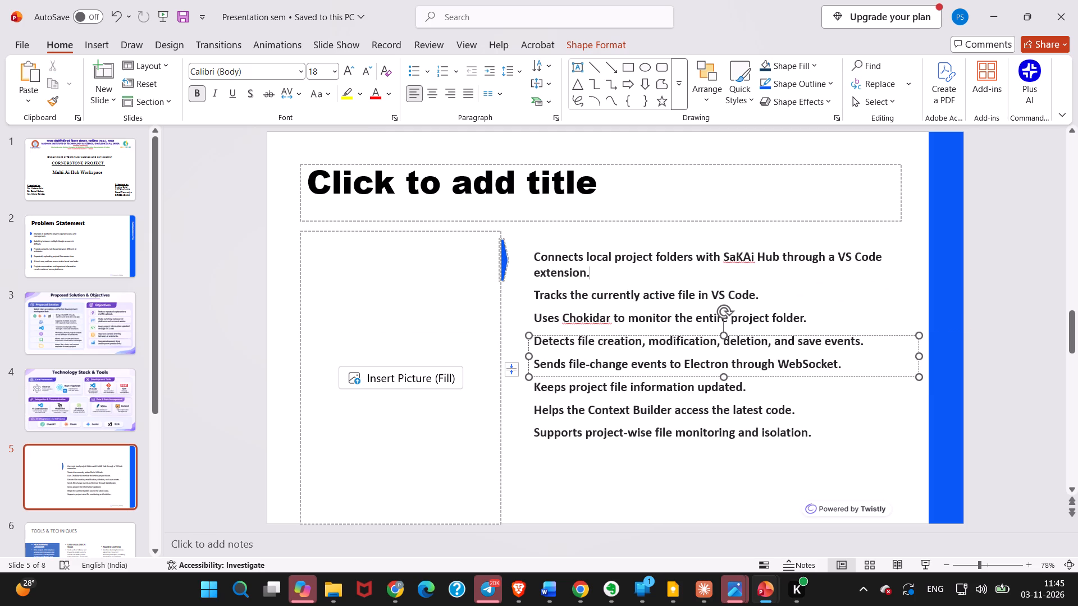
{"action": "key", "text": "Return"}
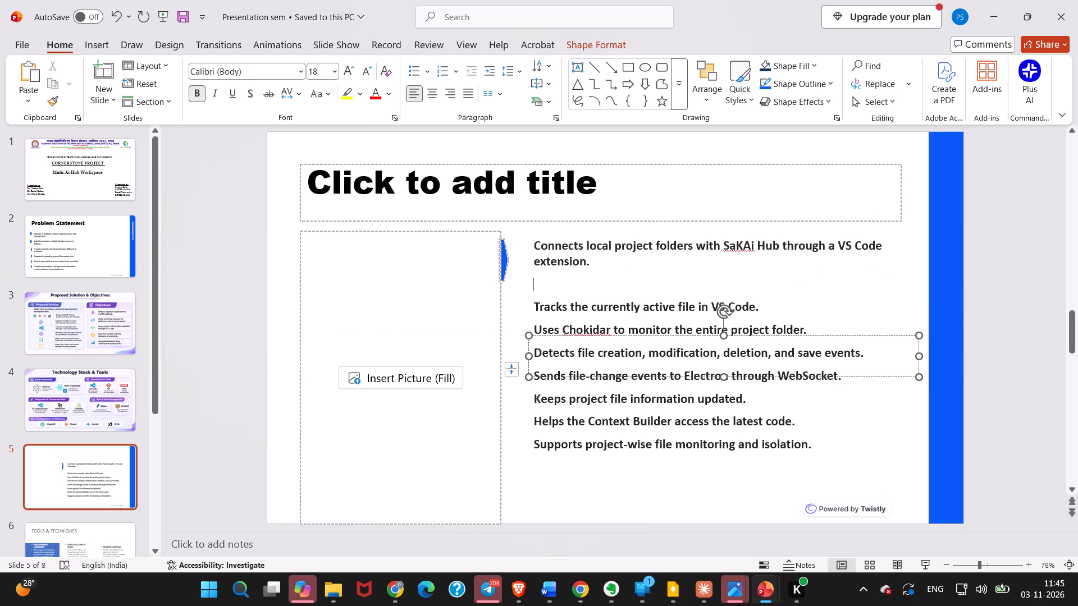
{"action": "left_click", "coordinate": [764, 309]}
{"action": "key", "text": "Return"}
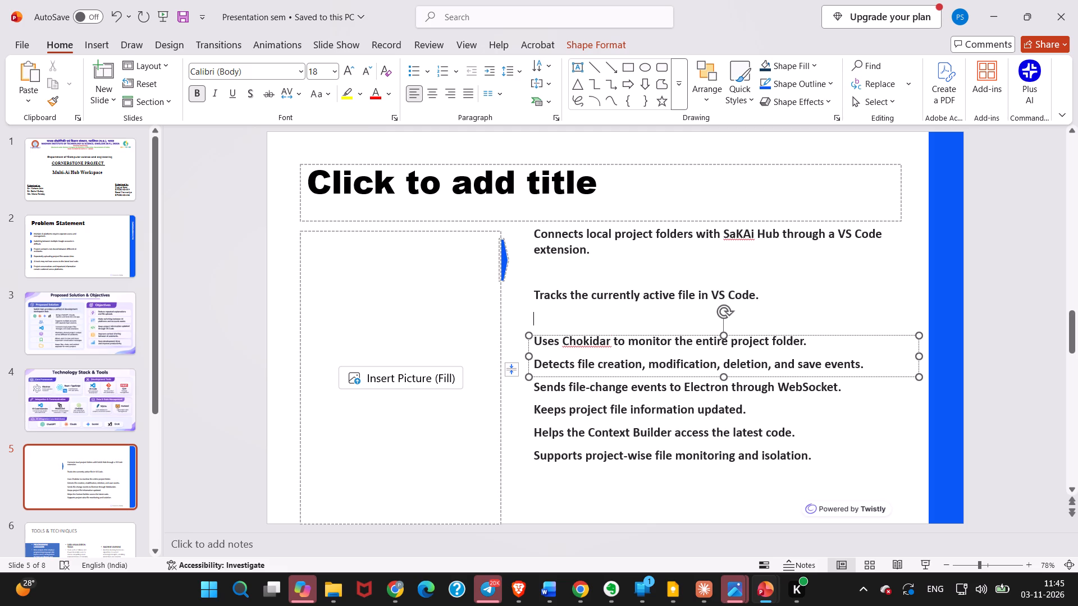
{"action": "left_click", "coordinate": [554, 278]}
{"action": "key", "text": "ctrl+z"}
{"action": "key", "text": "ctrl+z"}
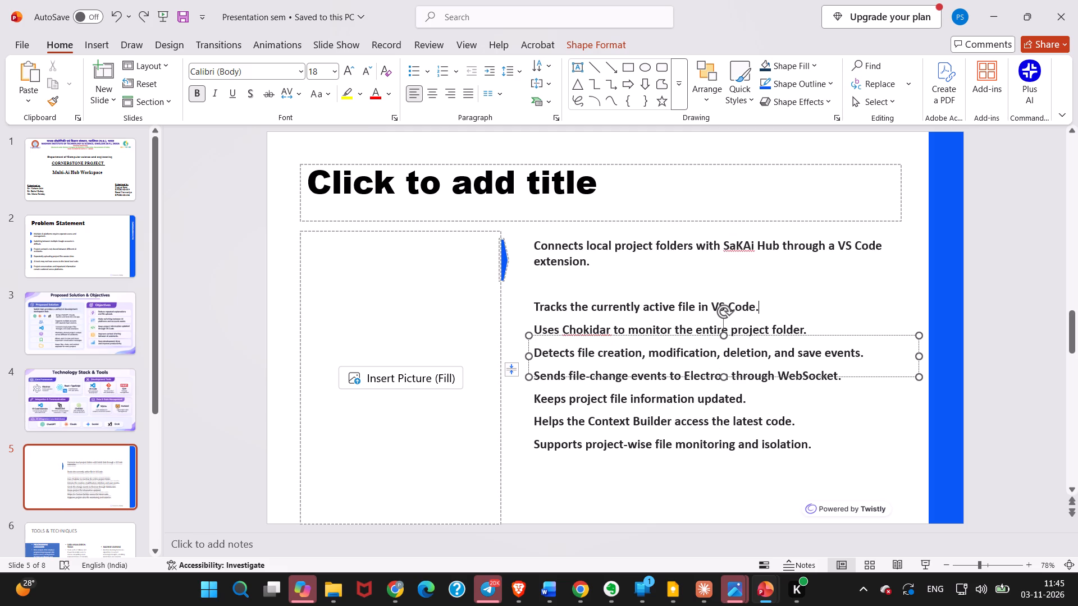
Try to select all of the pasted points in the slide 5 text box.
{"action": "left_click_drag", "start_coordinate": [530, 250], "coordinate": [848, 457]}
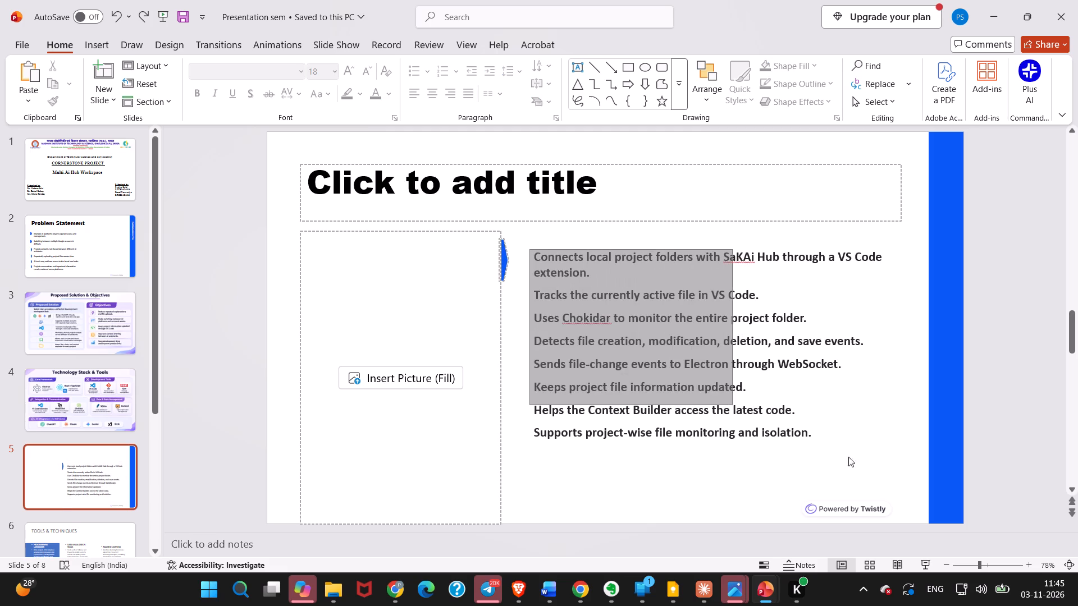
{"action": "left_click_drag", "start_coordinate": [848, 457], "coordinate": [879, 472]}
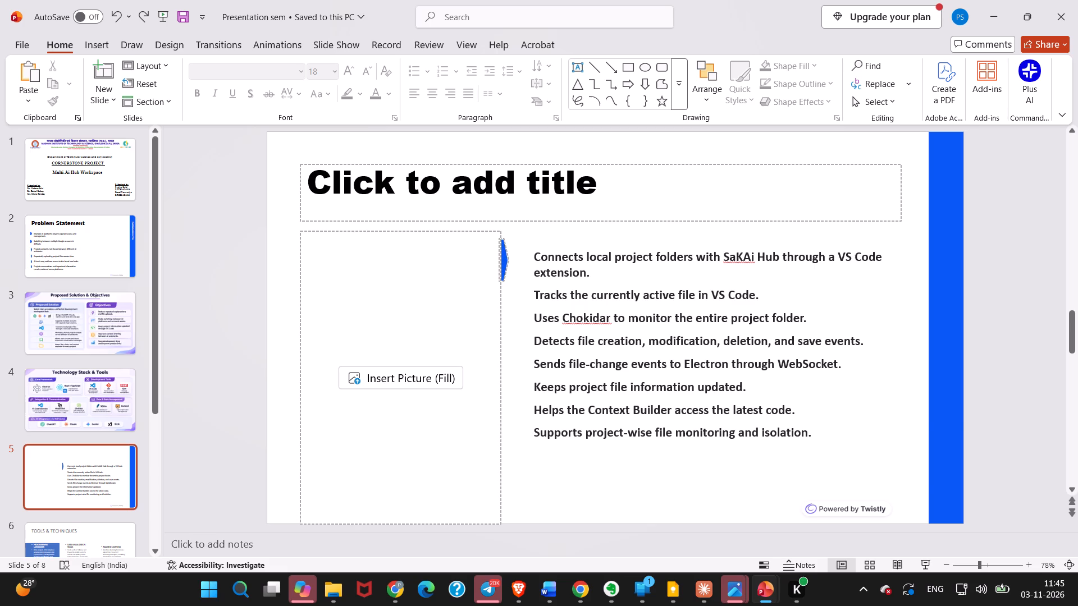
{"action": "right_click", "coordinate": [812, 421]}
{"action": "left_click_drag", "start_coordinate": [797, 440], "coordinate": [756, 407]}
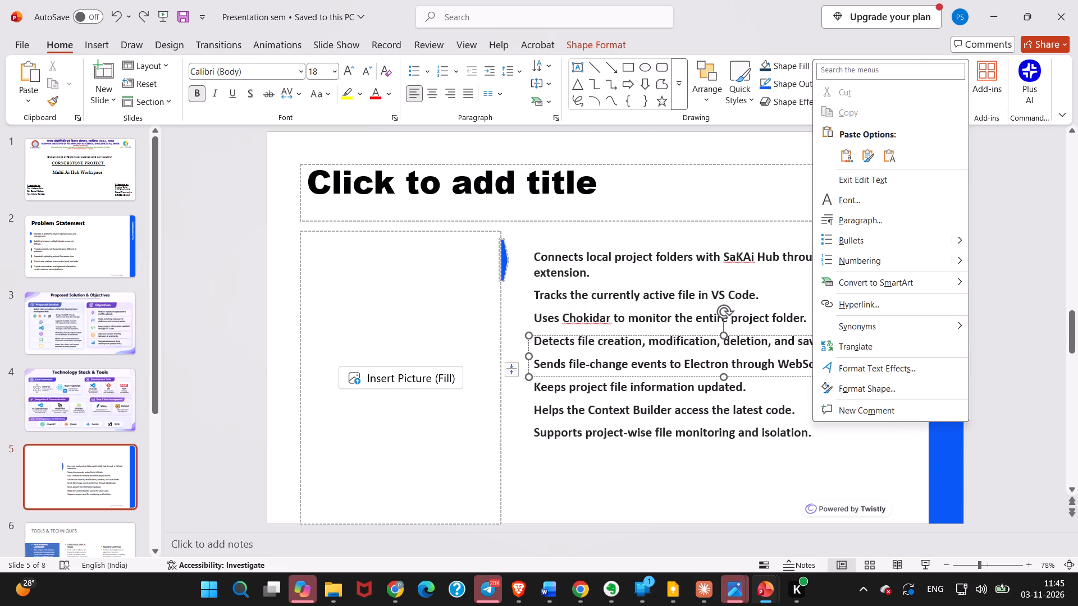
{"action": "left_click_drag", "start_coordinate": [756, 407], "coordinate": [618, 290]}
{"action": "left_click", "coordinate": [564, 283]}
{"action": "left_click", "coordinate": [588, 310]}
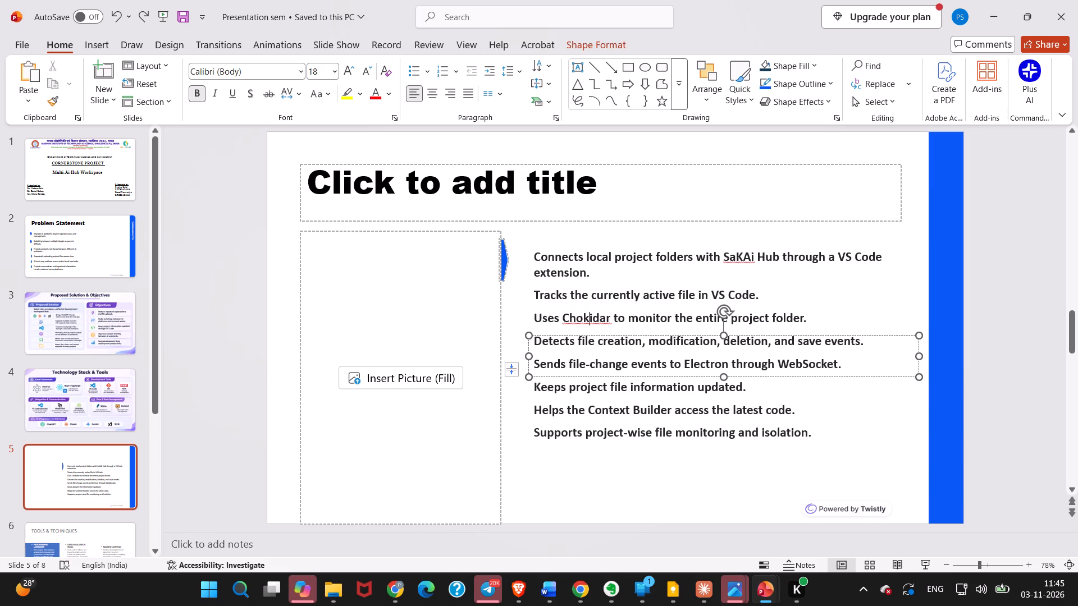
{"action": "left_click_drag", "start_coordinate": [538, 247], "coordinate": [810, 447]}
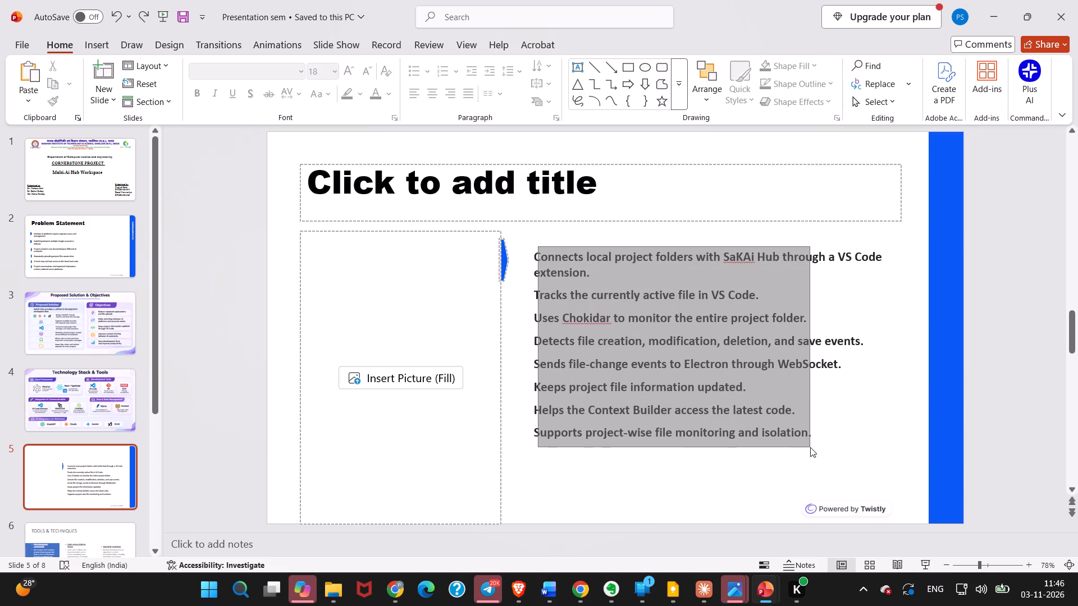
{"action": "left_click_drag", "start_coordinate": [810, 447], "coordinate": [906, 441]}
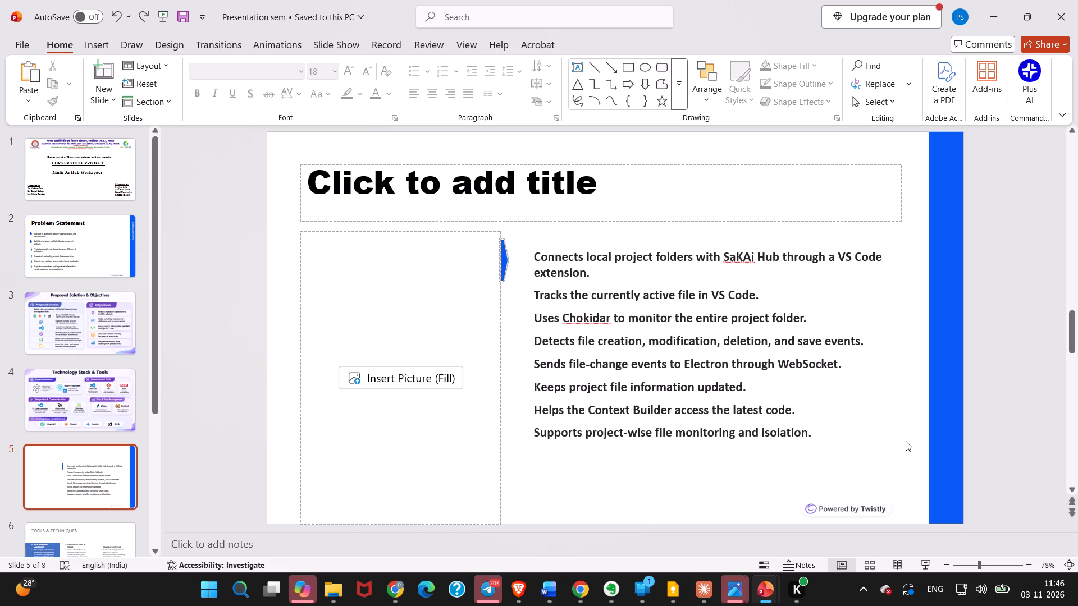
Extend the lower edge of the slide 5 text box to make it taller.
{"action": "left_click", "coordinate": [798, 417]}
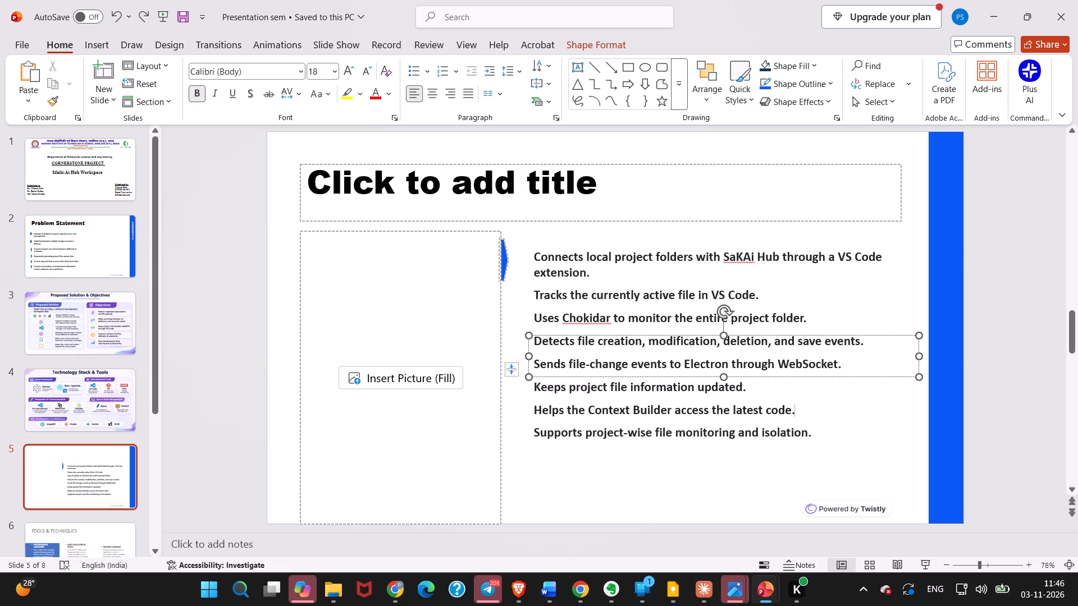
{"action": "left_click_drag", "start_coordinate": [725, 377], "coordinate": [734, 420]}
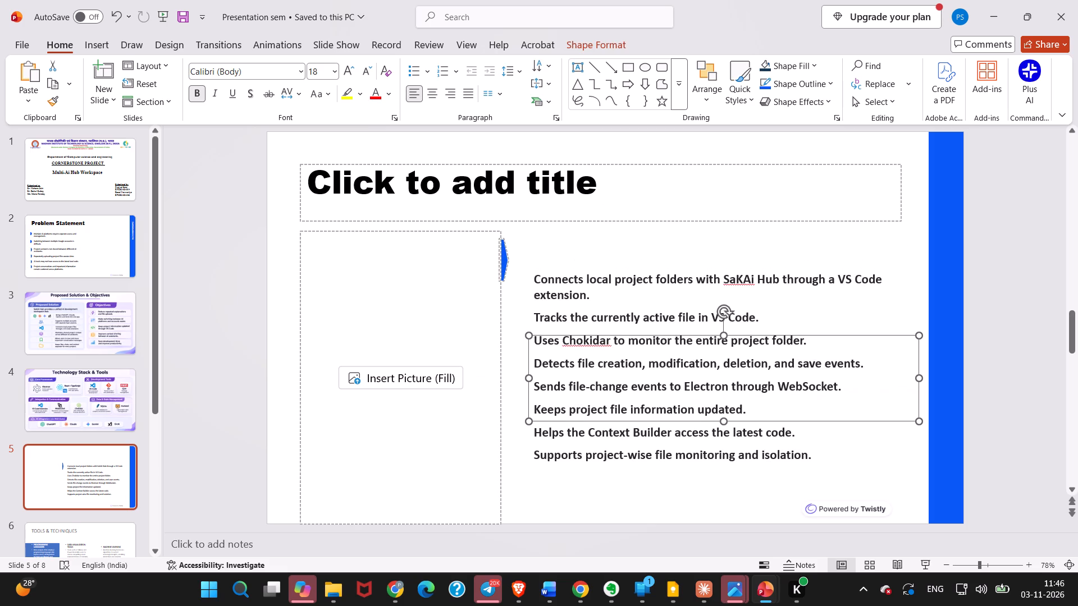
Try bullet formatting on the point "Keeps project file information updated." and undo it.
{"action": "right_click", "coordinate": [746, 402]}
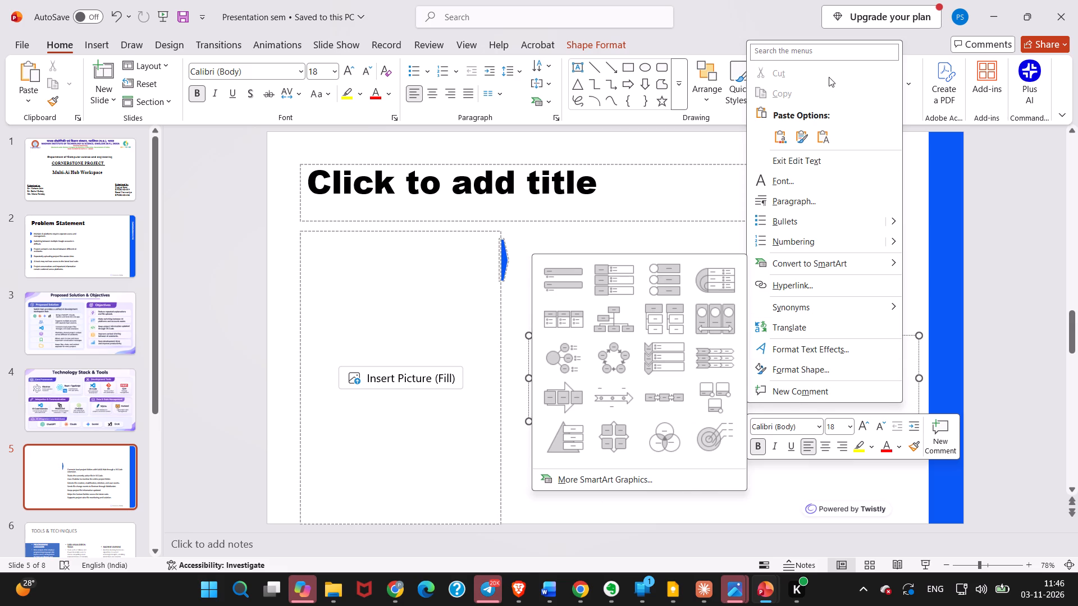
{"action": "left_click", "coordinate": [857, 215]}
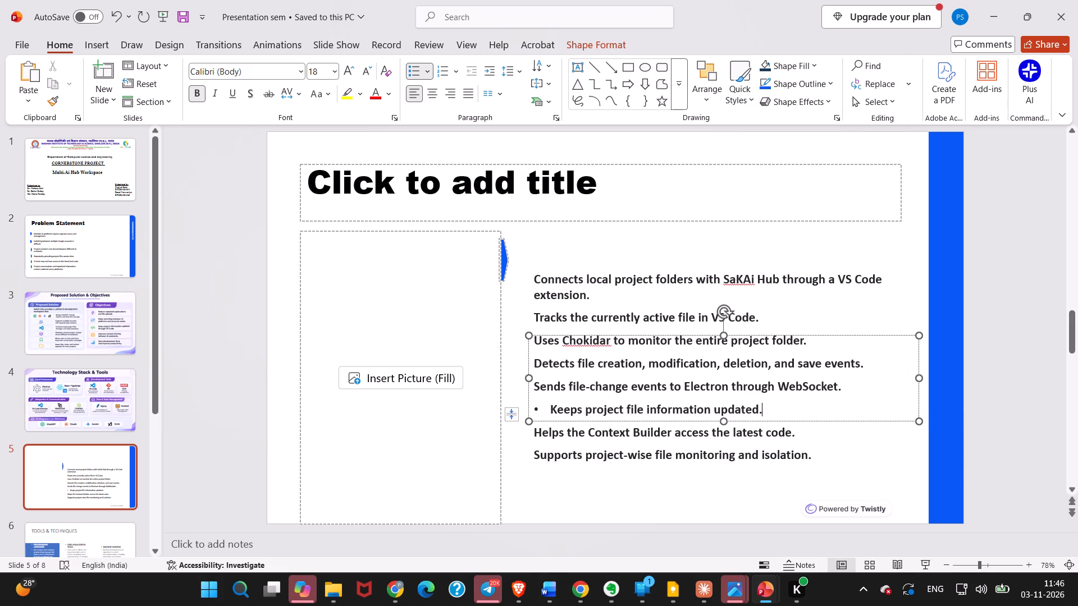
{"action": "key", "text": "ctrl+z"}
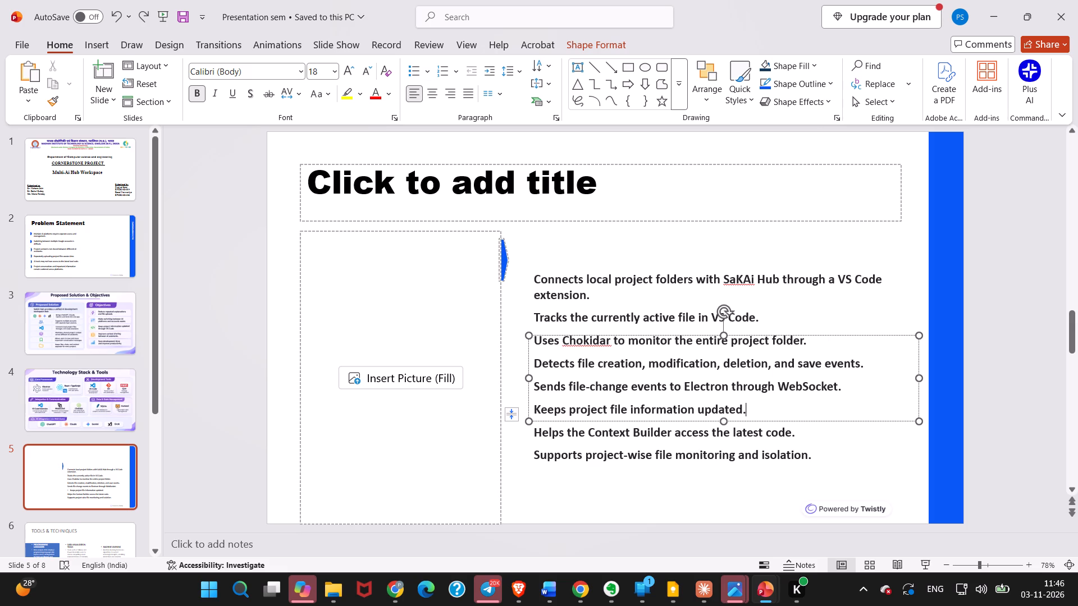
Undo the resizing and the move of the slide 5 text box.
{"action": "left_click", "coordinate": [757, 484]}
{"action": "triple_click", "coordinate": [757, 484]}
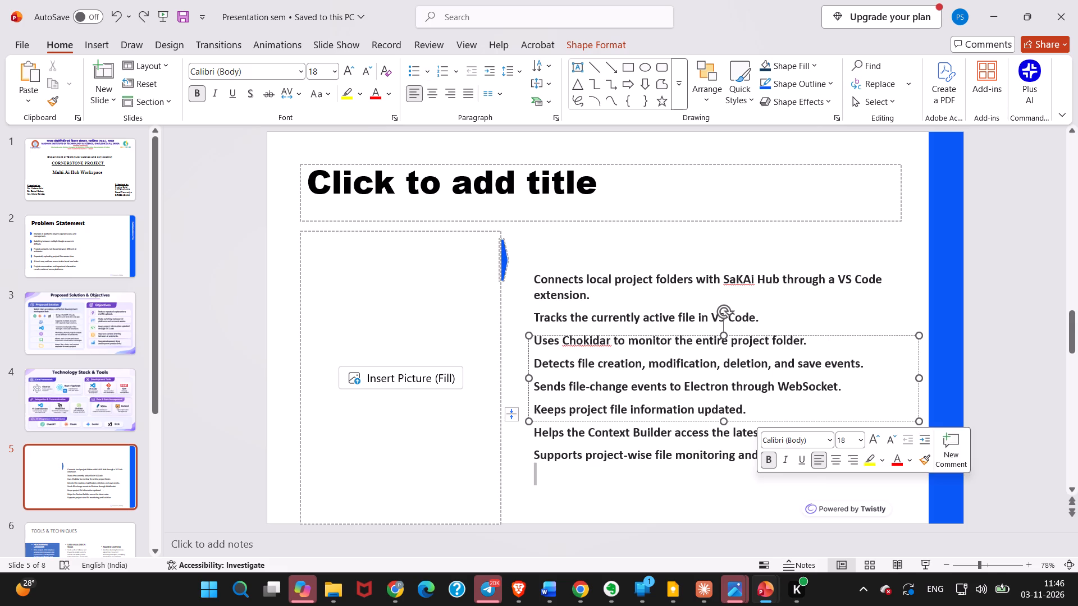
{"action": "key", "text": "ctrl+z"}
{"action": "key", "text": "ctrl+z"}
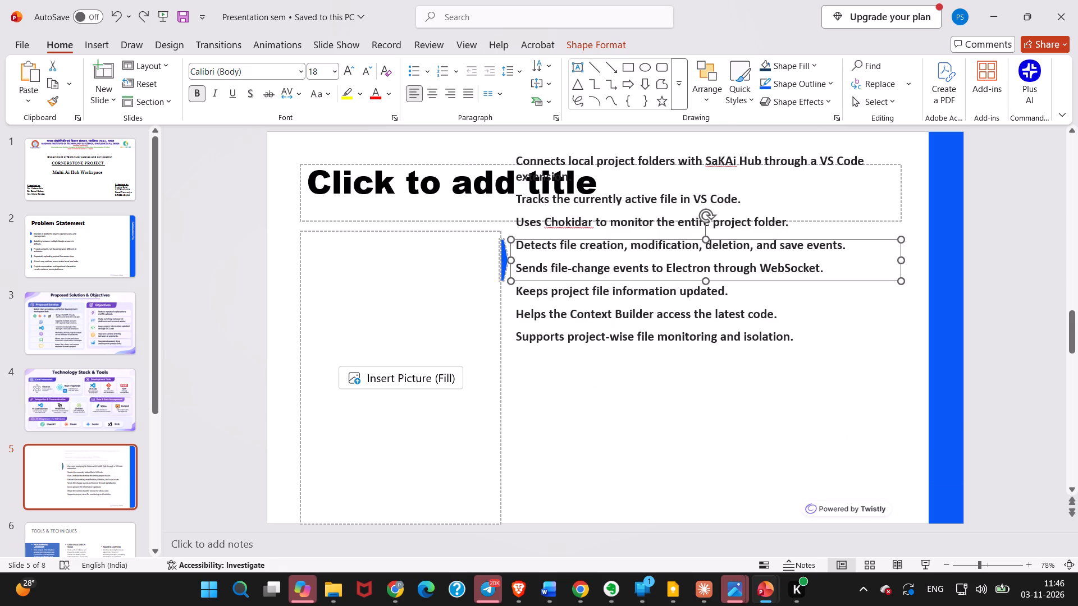
Undo the paste of the points and delete the emptied text placeholder from slide 5.
{"action": "key", "text": "ctrl+z"}
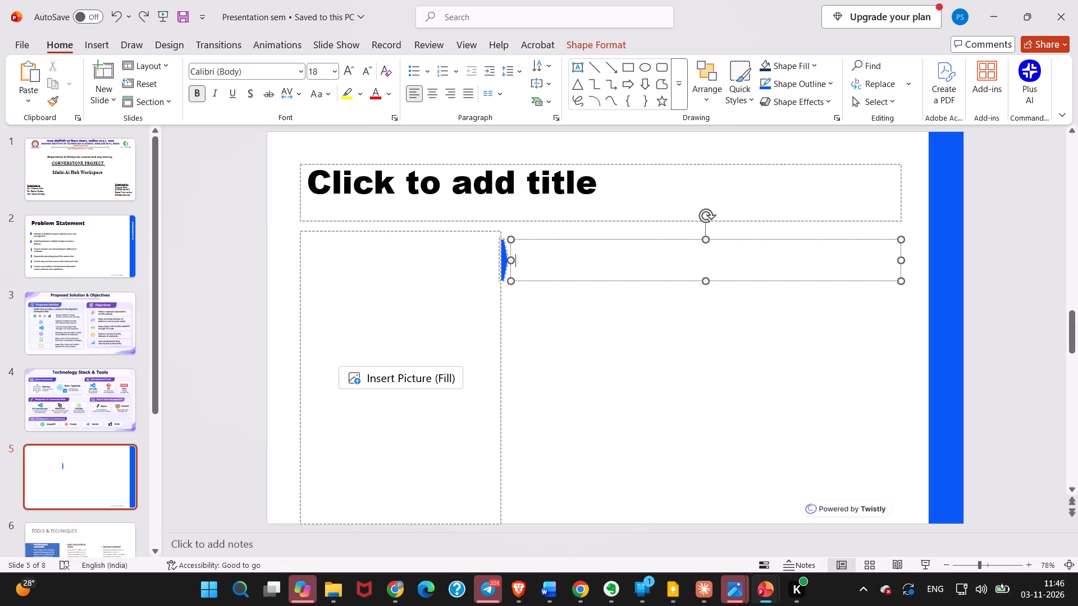
{"action": "left_click_drag", "start_coordinate": [695, 269], "coordinate": [702, 273]}
{"action": "left_click_drag", "start_coordinate": [721, 279], "coordinate": [734, 295]}
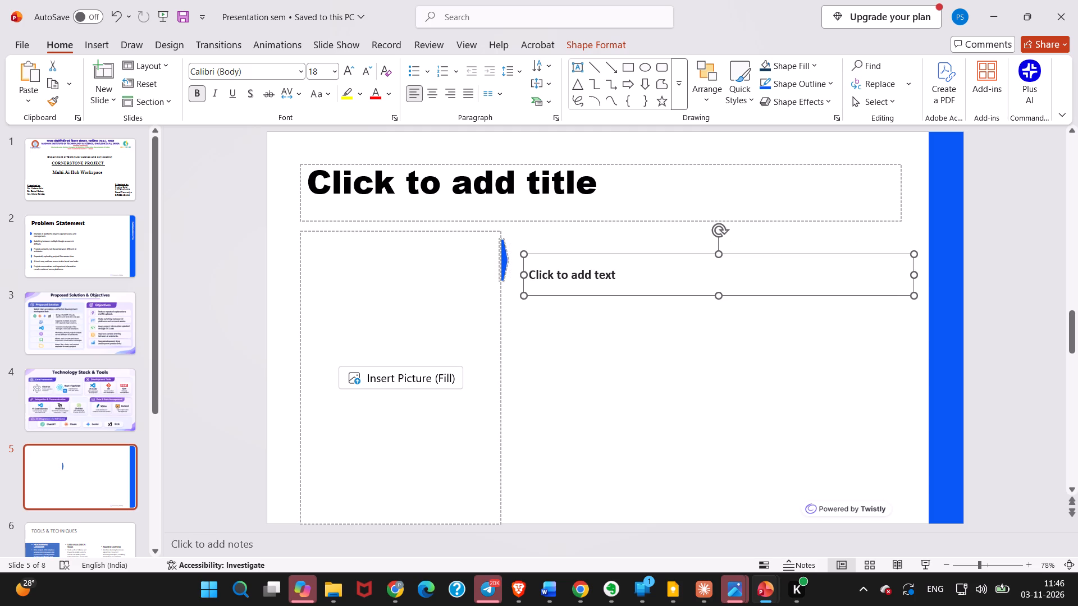
{"action": "key", "text": "BackSpace"}
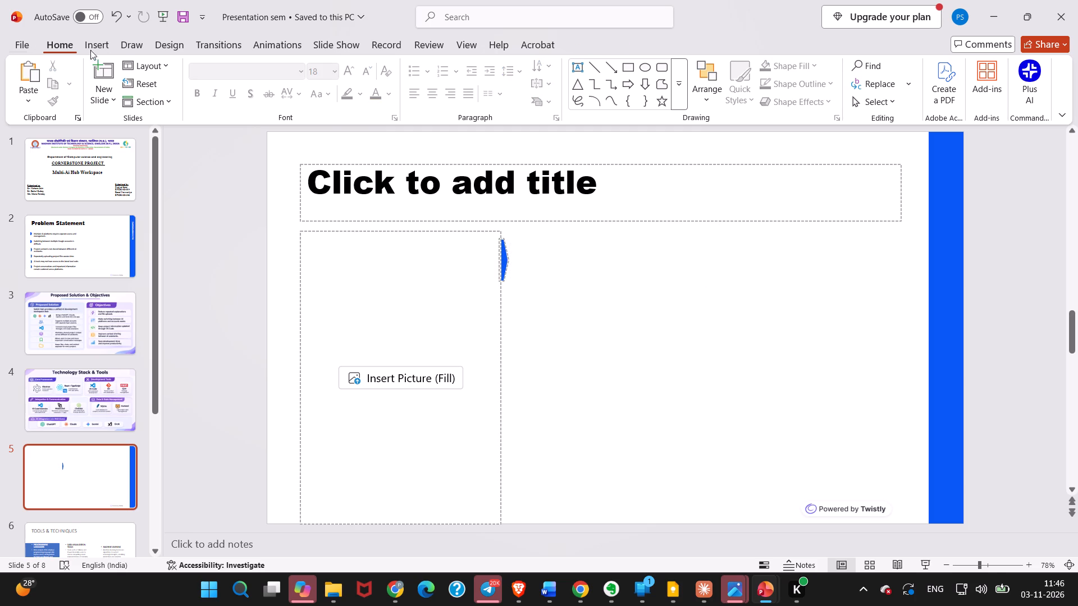
Draw a new large text box beside the picture placeholder on slide 5 and paste the VS Code extension and file-monitoring points into it.
{"action": "left_click", "coordinate": [104, 42]}
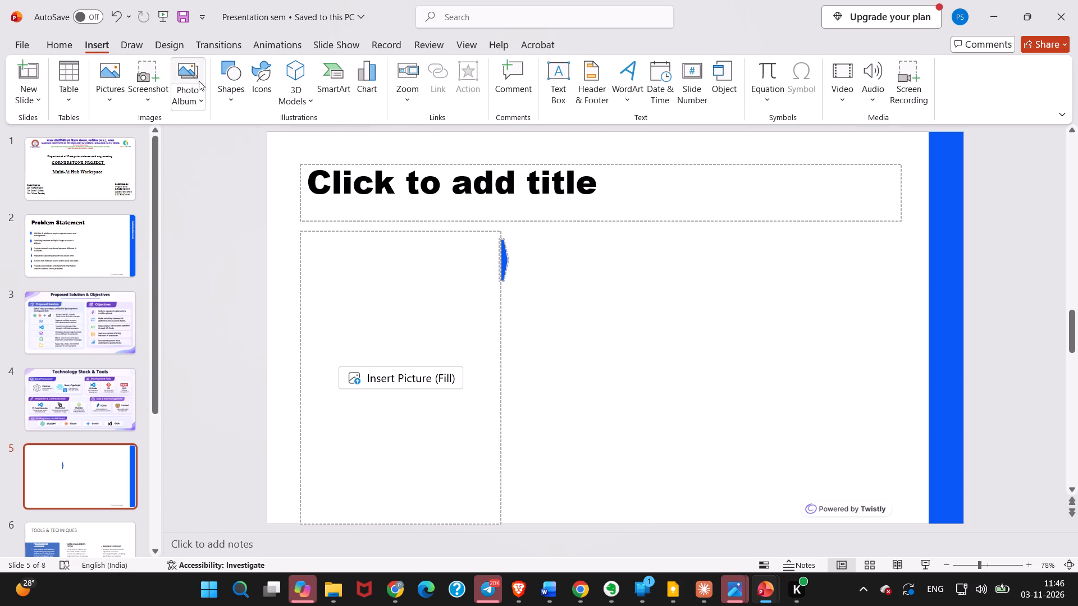
{"action": "left_click", "coordinate": [63, 44]}
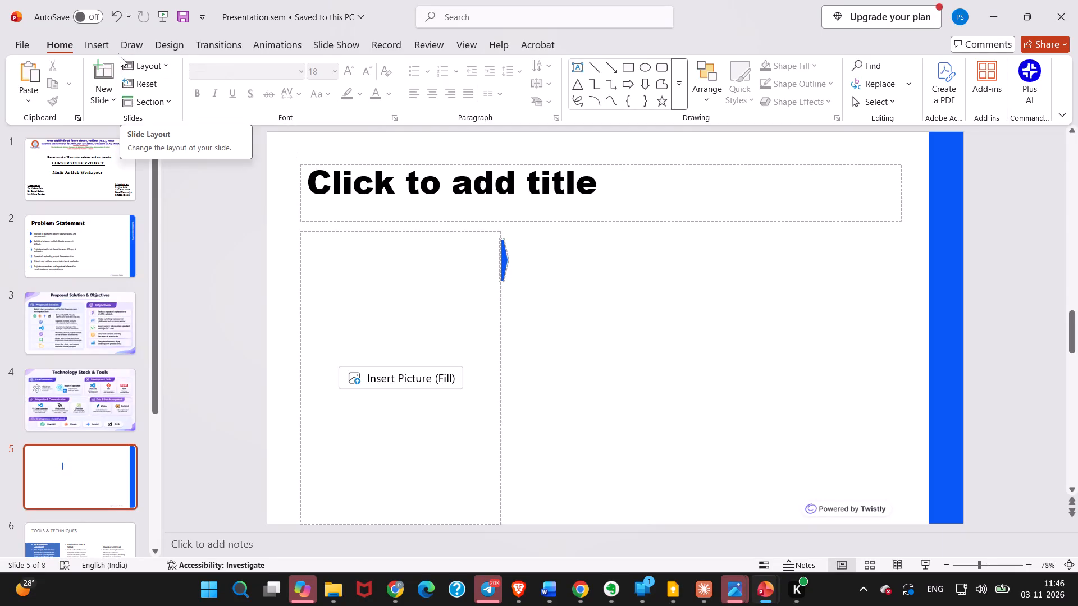
{"action": "left_click", "coordinate": [98, 43]}
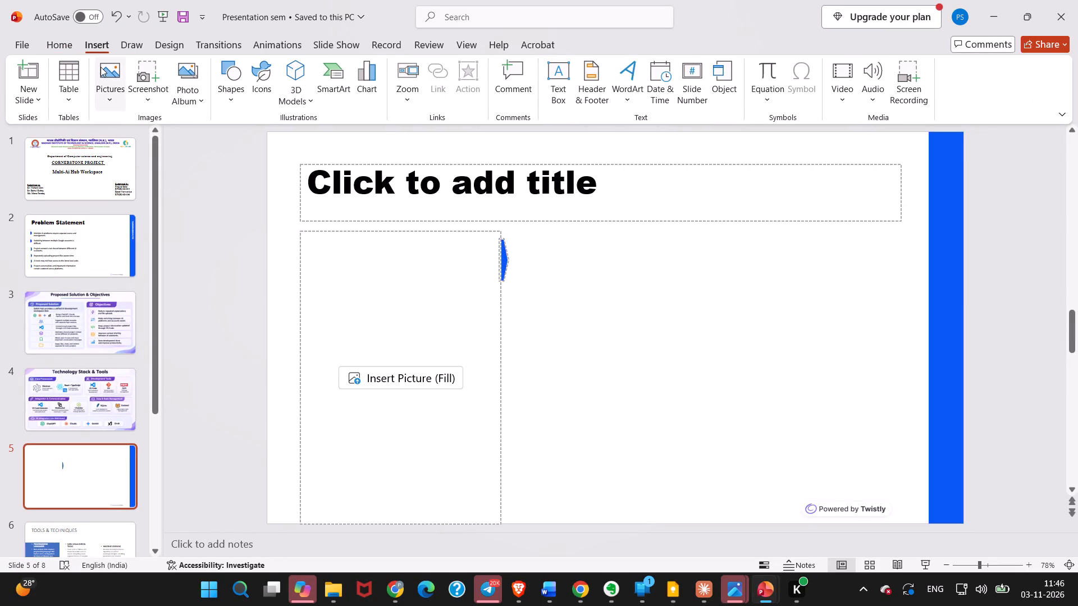
{"action": "left_click", "coordinate": [565, 72]}
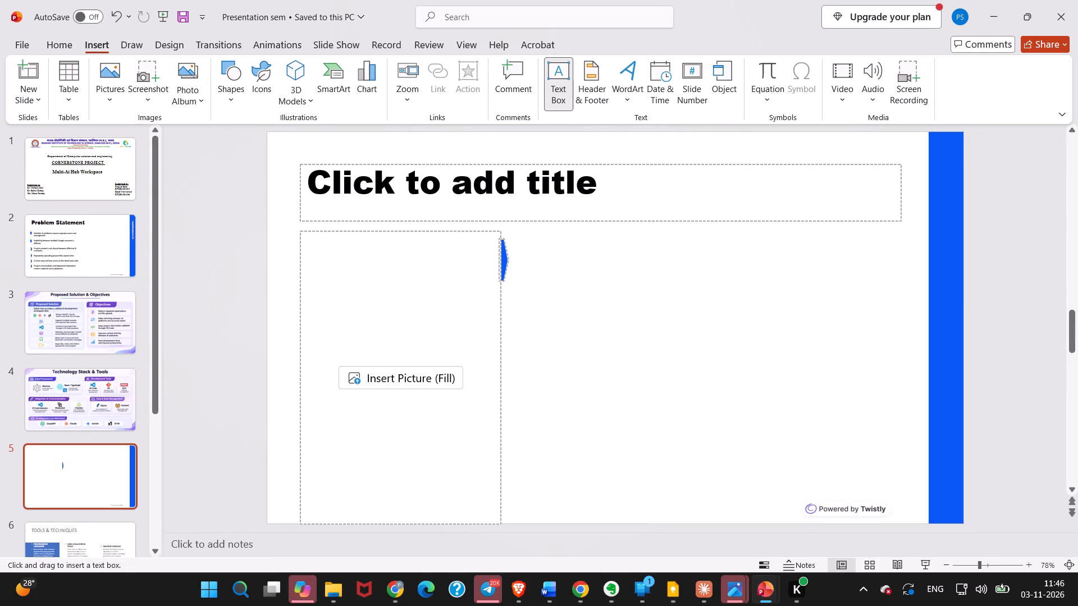
{"action": "left_click_drag", "start_coordinate": [527, 247], "coordinate": [876, 469]}
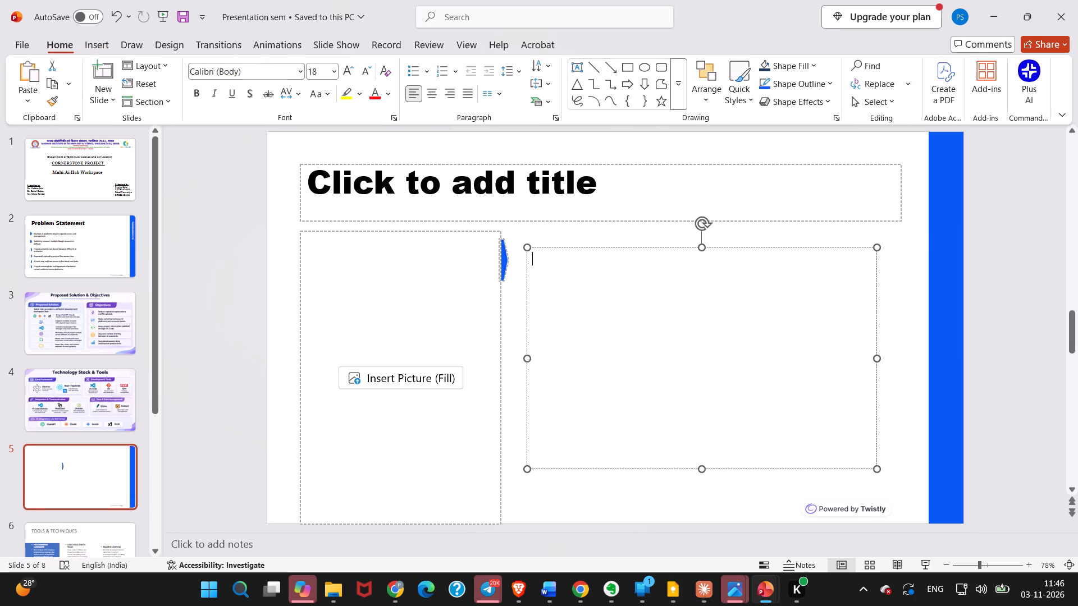
{"action": "key", "text": "ctrl+v"}
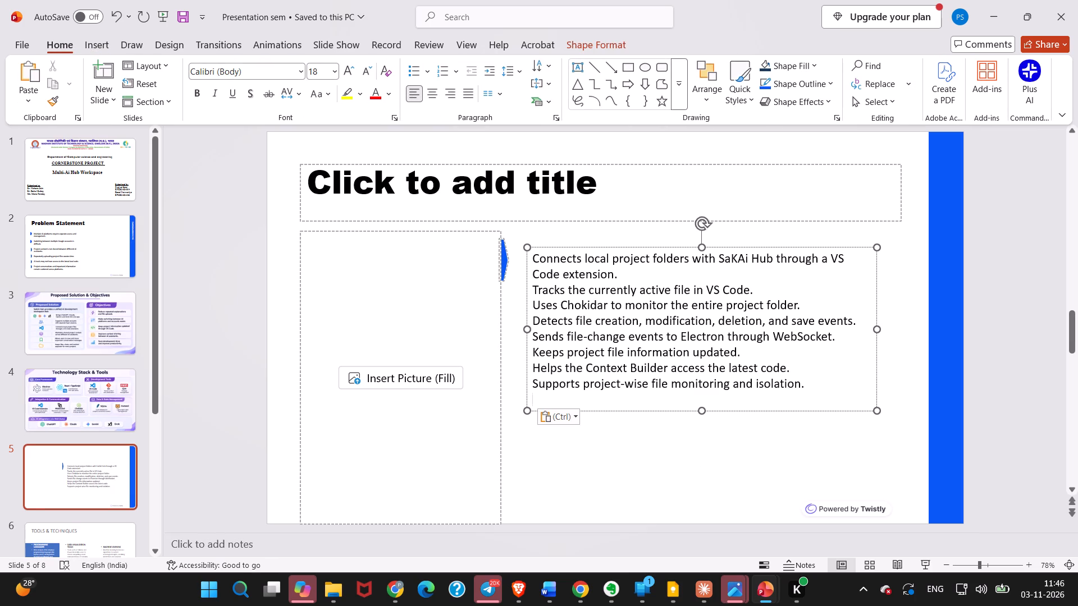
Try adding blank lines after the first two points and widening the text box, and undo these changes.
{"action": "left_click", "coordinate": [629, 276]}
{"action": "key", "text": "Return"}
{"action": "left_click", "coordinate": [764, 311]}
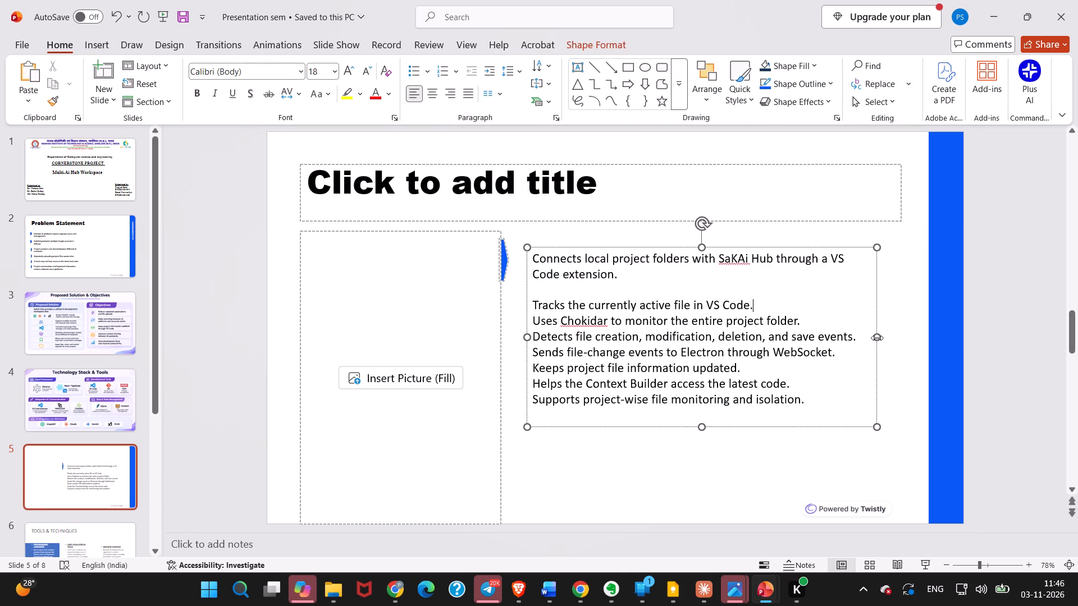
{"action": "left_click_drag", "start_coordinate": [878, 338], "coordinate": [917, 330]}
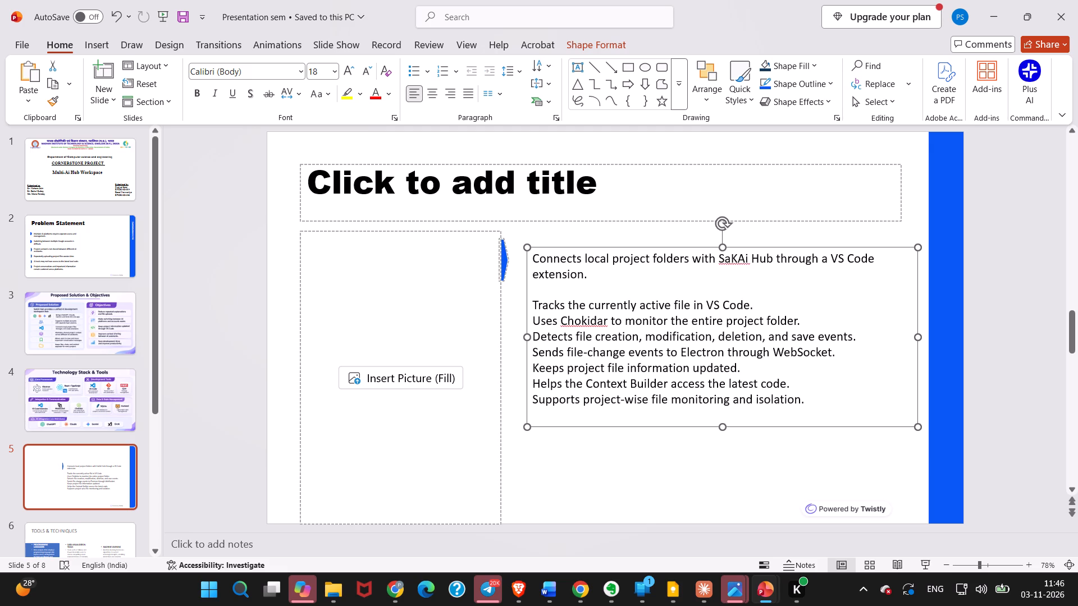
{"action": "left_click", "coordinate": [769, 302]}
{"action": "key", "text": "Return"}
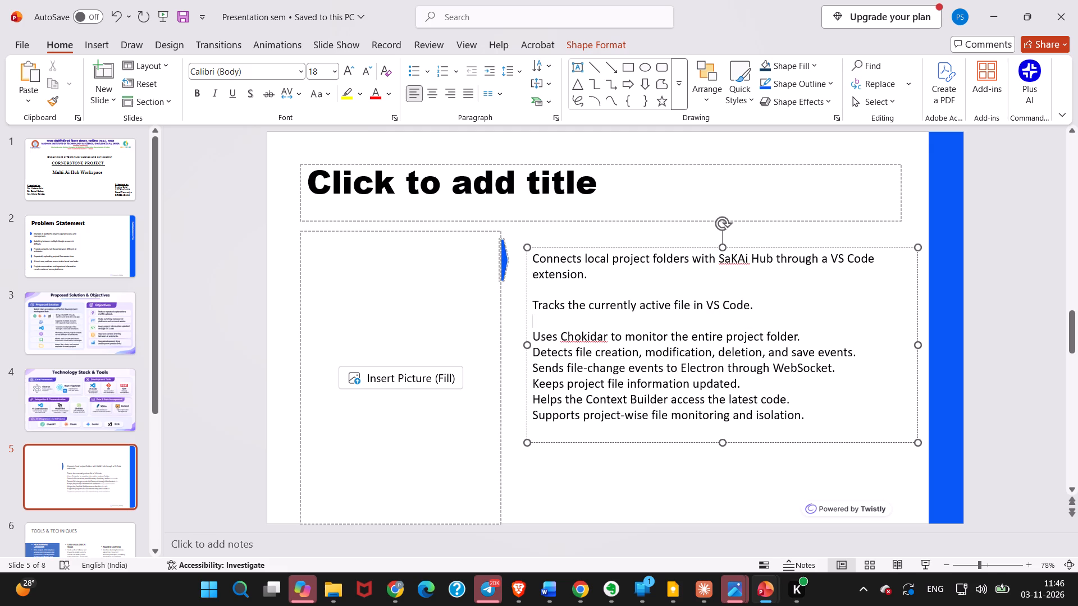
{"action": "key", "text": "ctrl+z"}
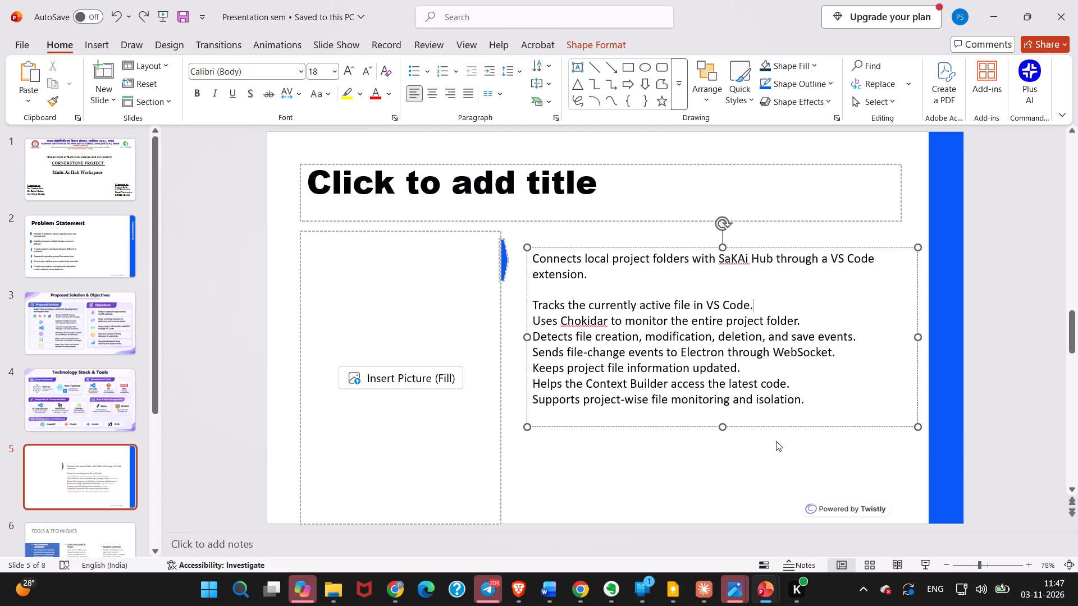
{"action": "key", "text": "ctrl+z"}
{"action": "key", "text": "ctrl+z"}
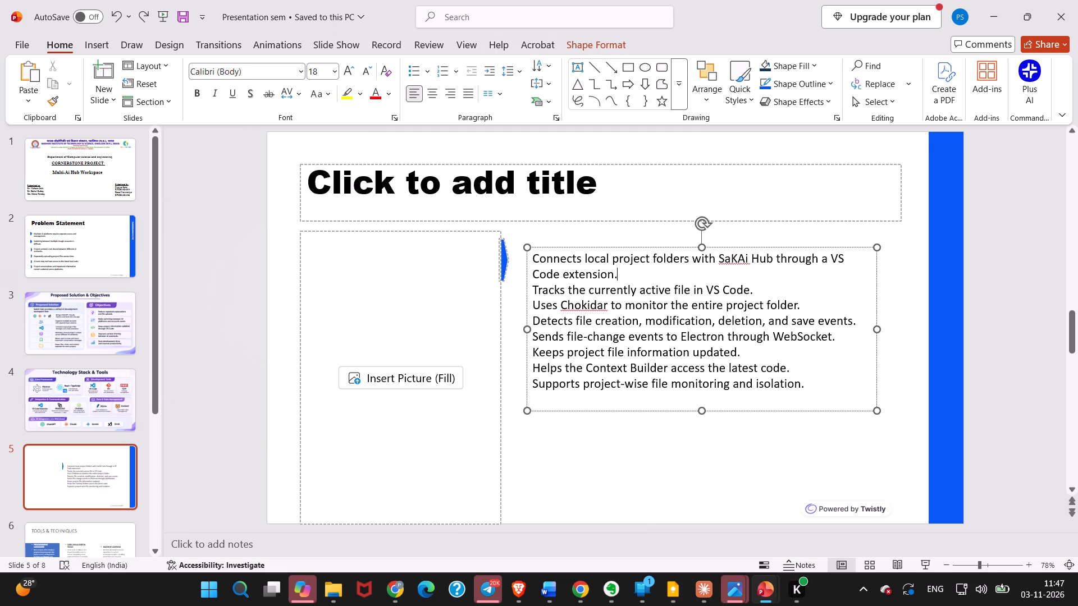
Select all the pasted points and examine their text effects, text box and text fill formatting options.
{"action": "left_click_drag", "start_coordinate": [811, 392], "coordinate": [540, 257]}
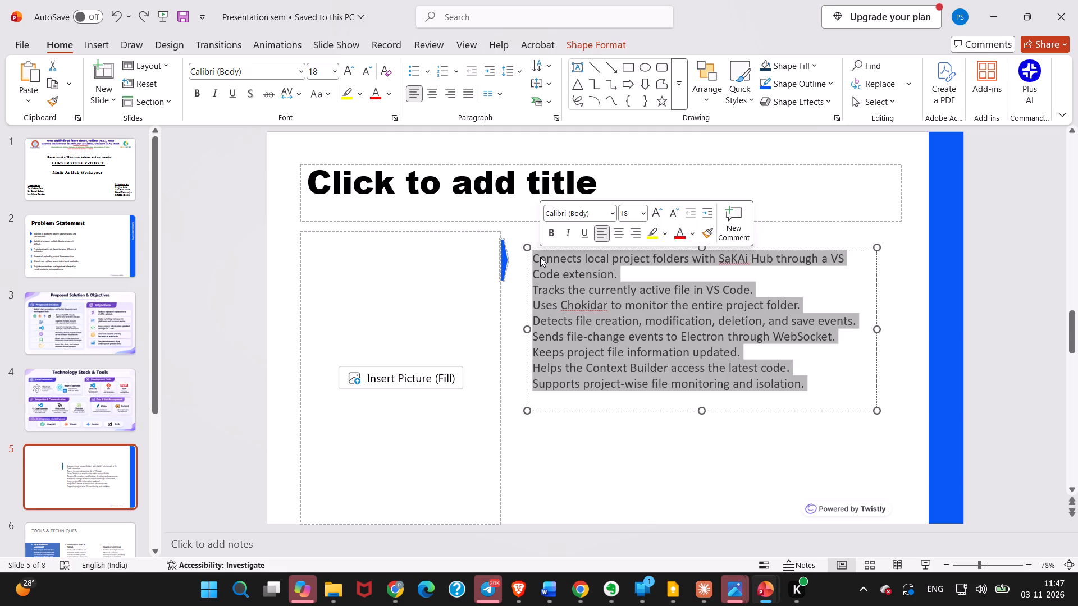
{"action": "right_click", "coordinate": [635, 313]}
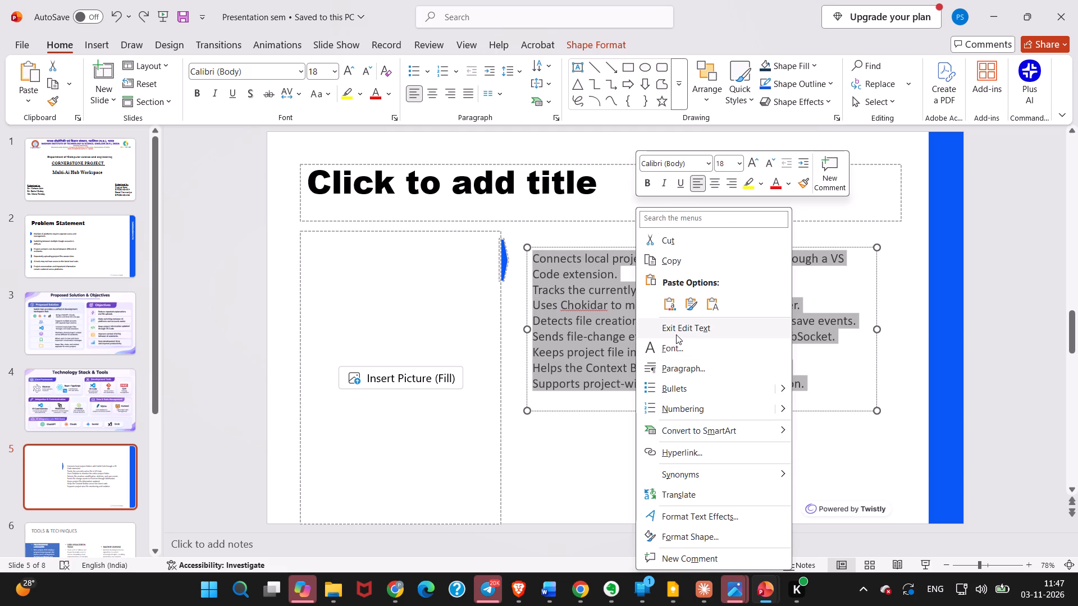
{"action": "scroll", "coordinate": [676, 334], "scroll_direction": "down", "scroll_amount": 4}
{"action": "left_click", "coordinate": [688, 516]}
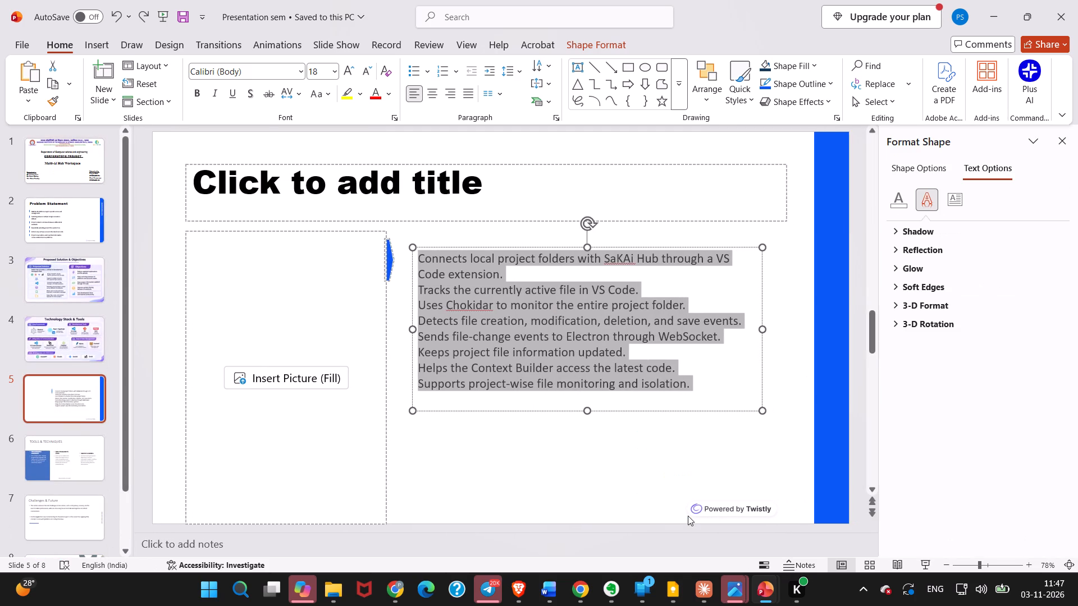
{"action": "left_click", "coordinate": [952, 195]}
{"action": "left_click", "coordinate": [897, 194]}
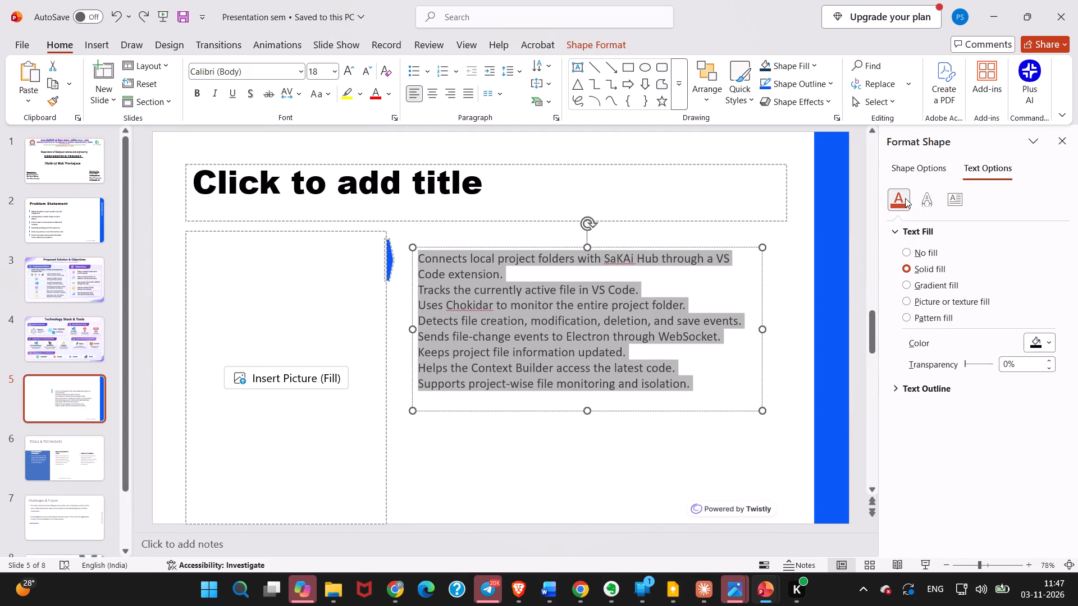
Convert the pasted points to a SmartArt vertical list with a round picture holder beside each point.
{"action": "right_click", "coordinate": [712, 376]}
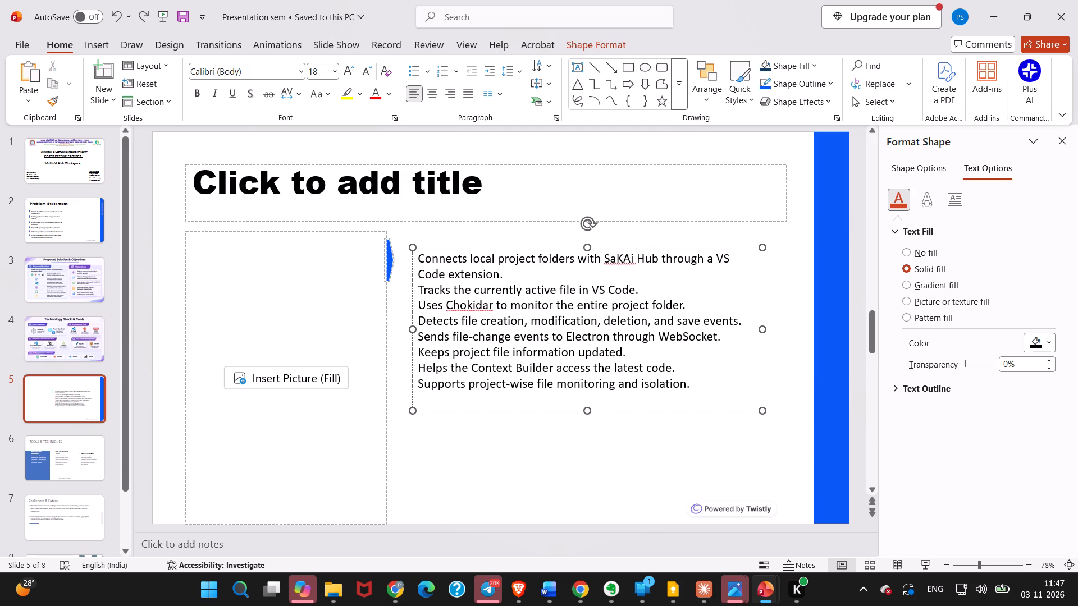
{"action": "left_click", "coordinate": [634, 419]}
{"action": "right_click", "coordinate": [672, 380]}
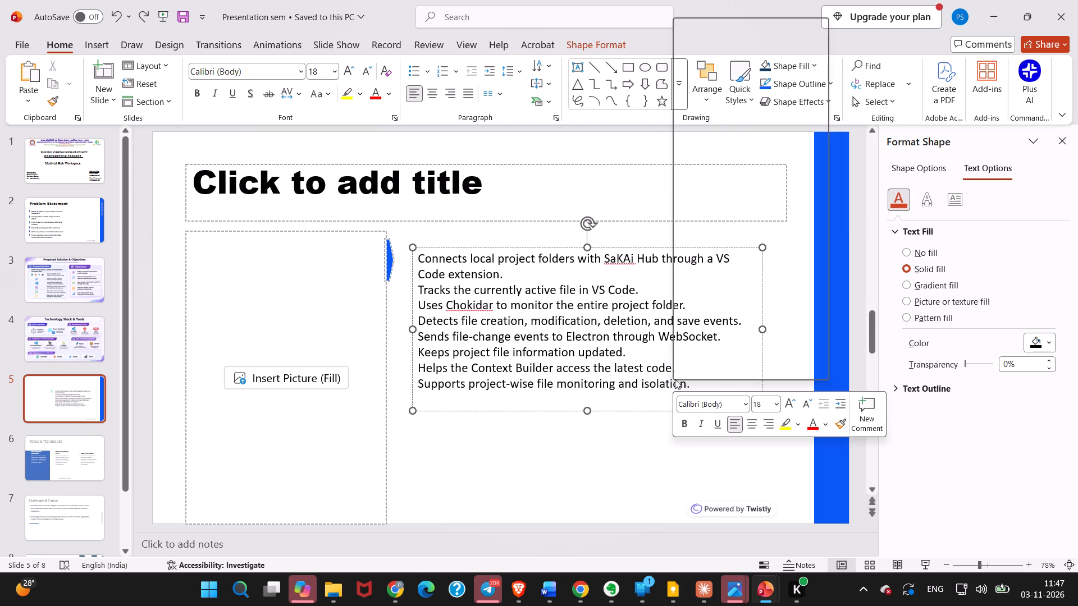
{"action": "right_click", "coordinate": [693, 369]}
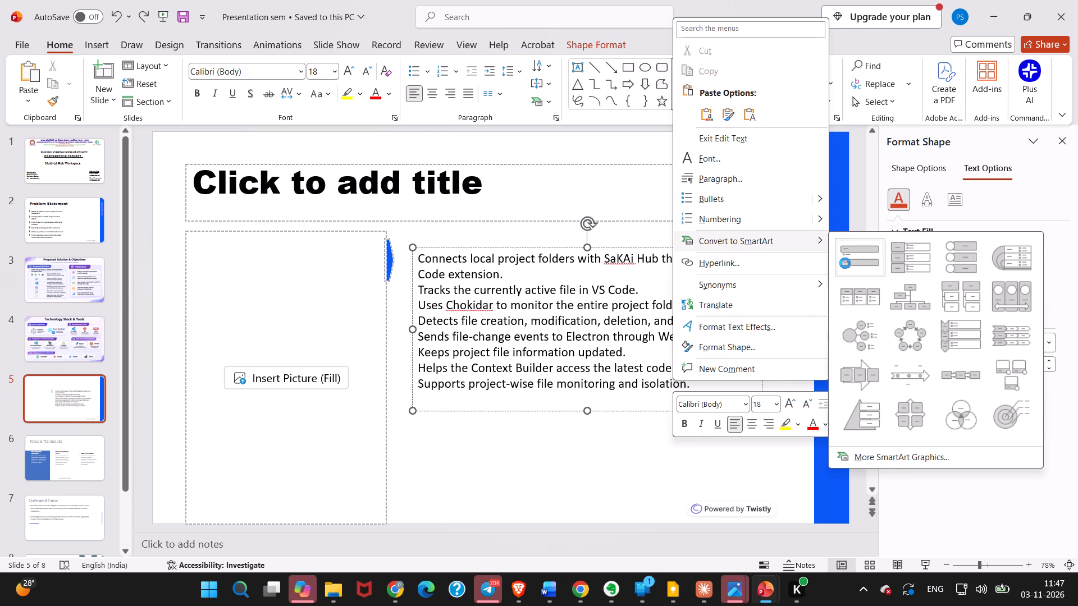
{"action": "left_click", "coordinate": [976, 263]}
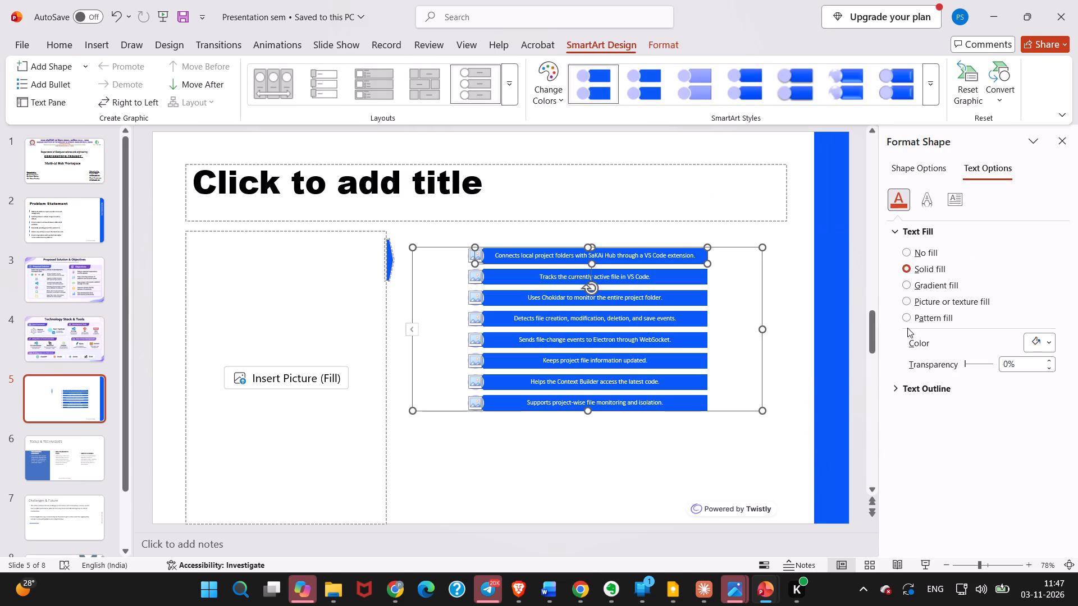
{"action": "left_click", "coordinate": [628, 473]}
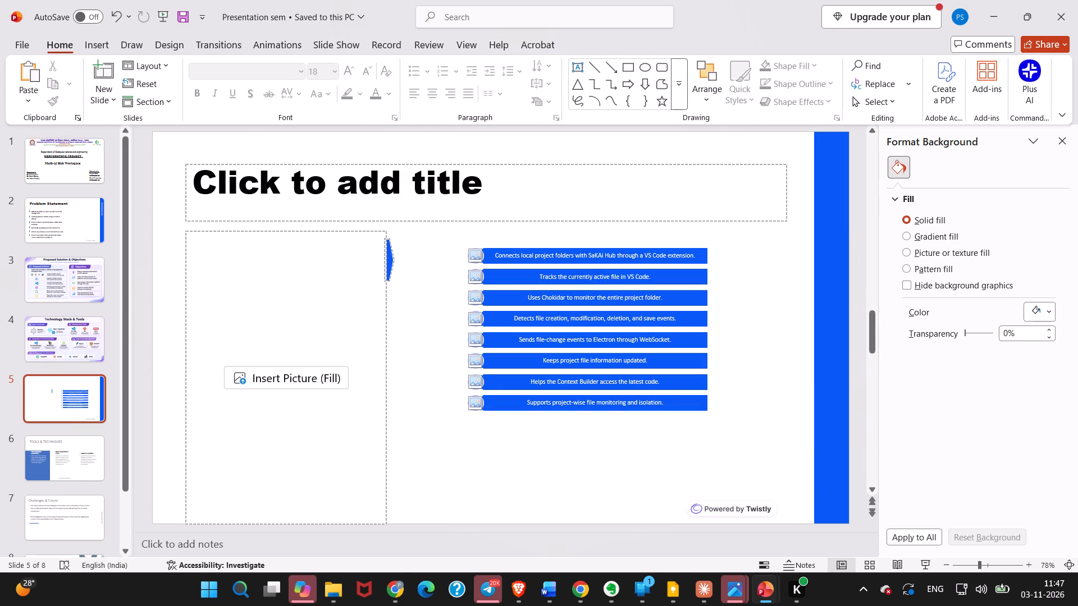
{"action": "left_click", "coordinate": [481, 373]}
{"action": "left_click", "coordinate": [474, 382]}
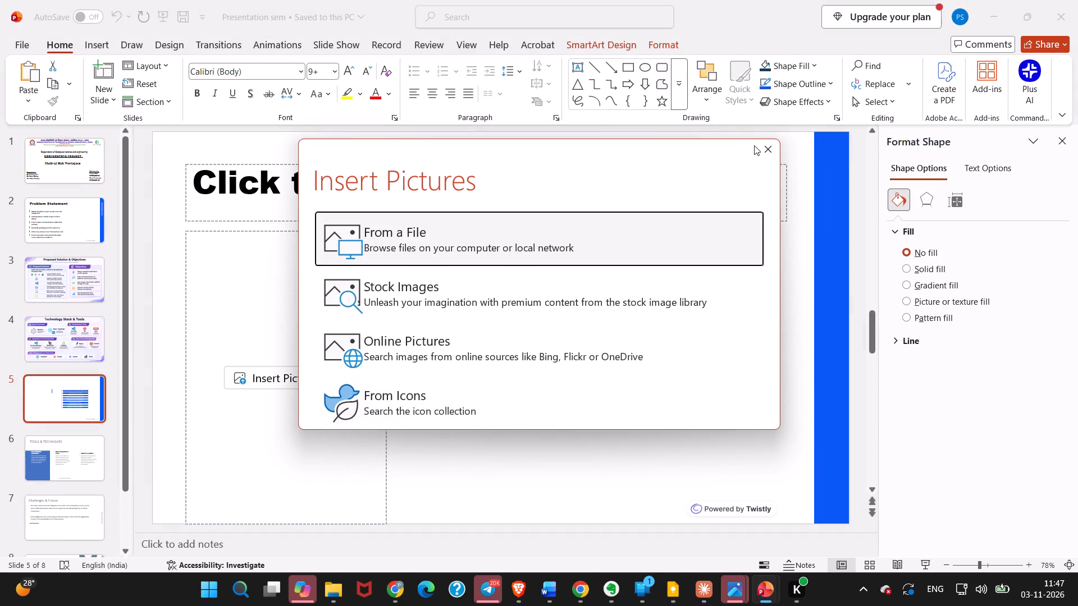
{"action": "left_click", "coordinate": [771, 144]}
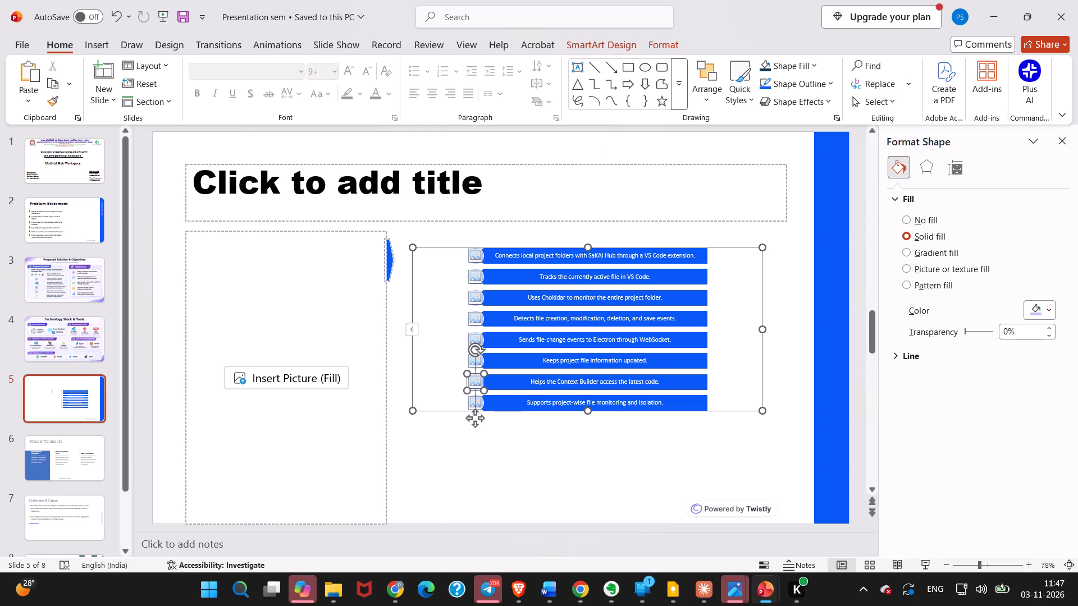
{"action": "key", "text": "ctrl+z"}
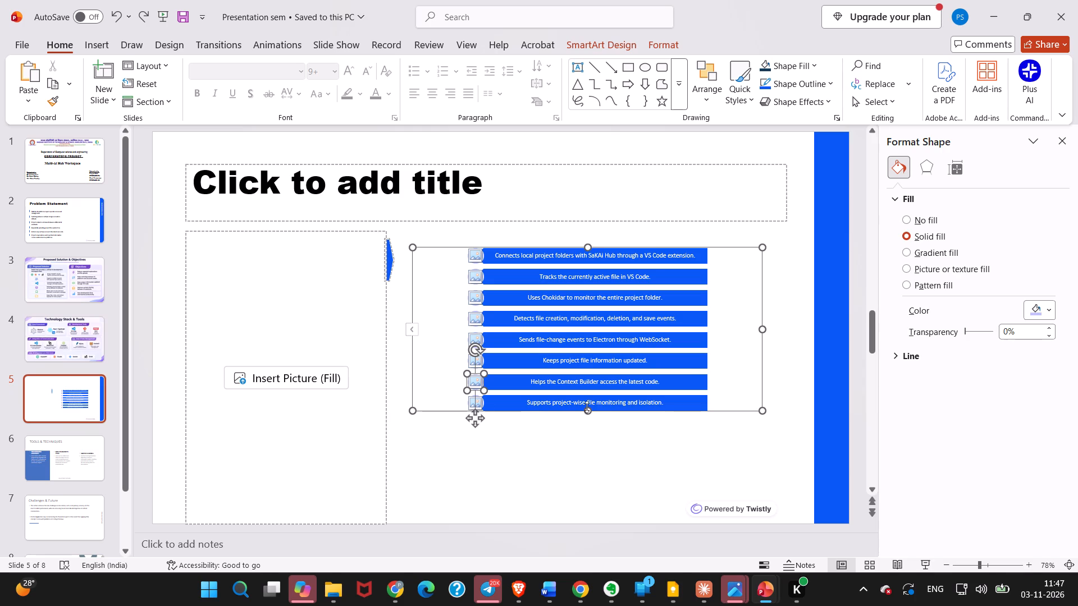
Enlarge the SmartArt list, extending it down near the slide's bottom edge, slightly upward, and wider toward the blue band.
{"action": "left_click_drag", "start_coordinate": [587, 411], "coordinate": [573, 519]}
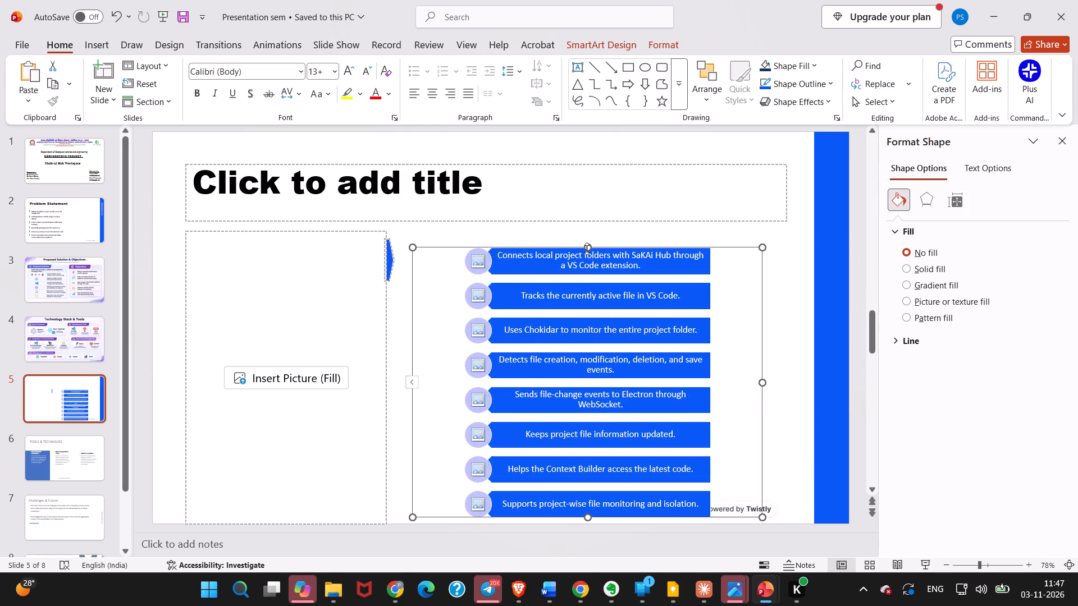
{"action": "left_click_drag", "start_coordinate": [588, 249], "coordinate": [597, 233]}
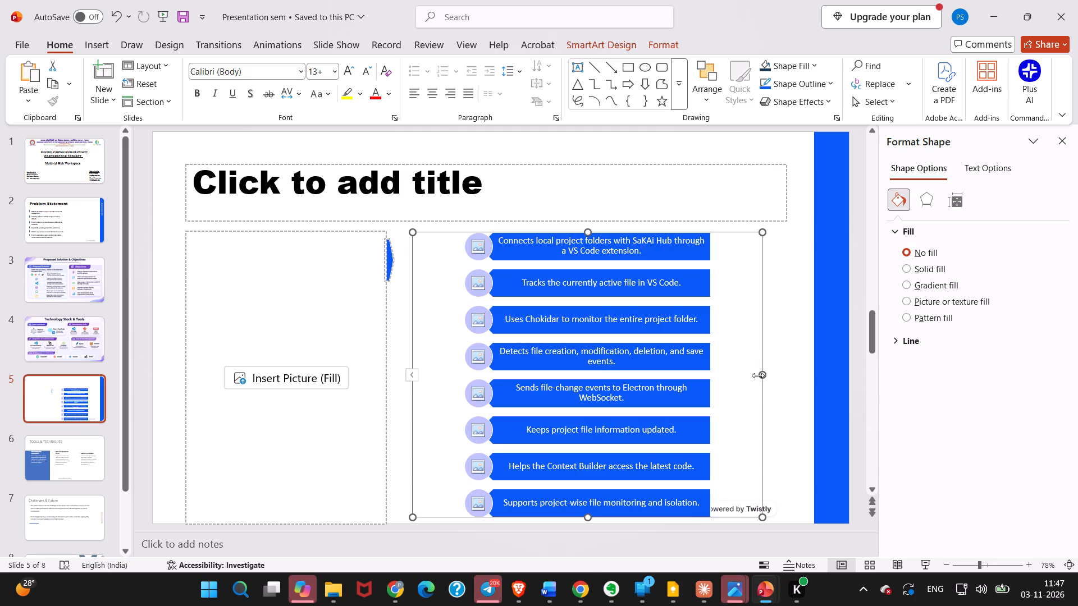
{"action": "left_click_drag", "start_coordinate": [759, 375], "coordinate": [779, 380]}
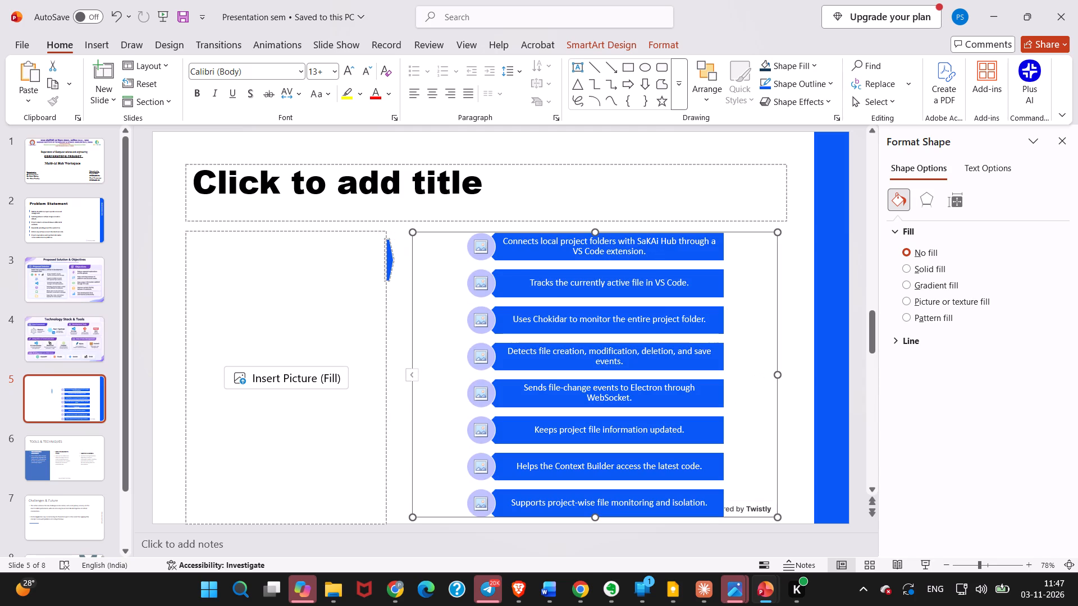
{"action": "left_click_drag", "start_coordinate": [780, 373], "coordinate": [800, 373]}
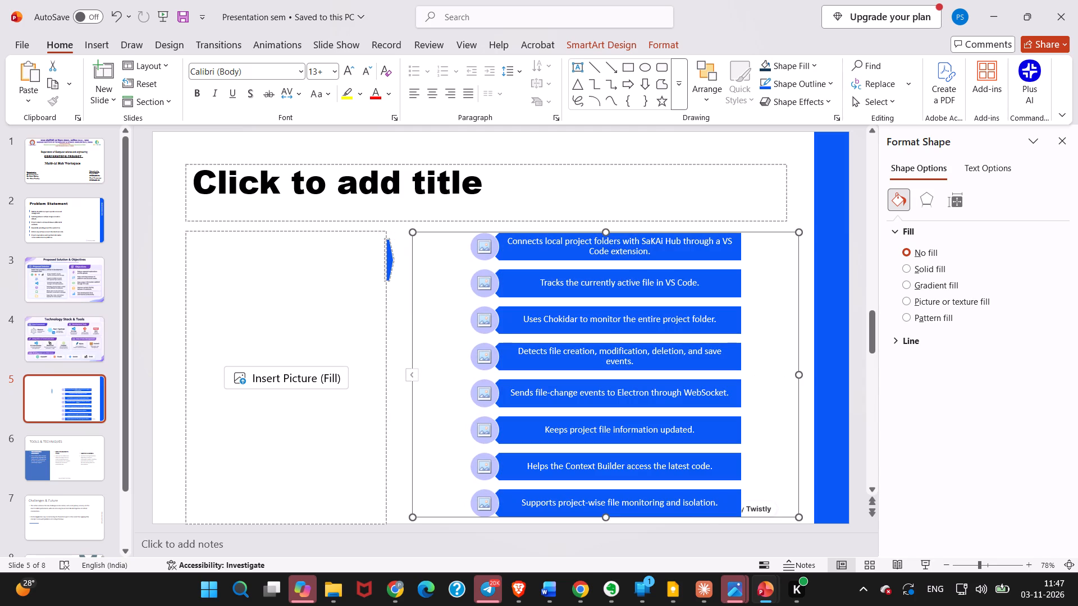
{"action": "left_click", "coordinate": [451, 373]}
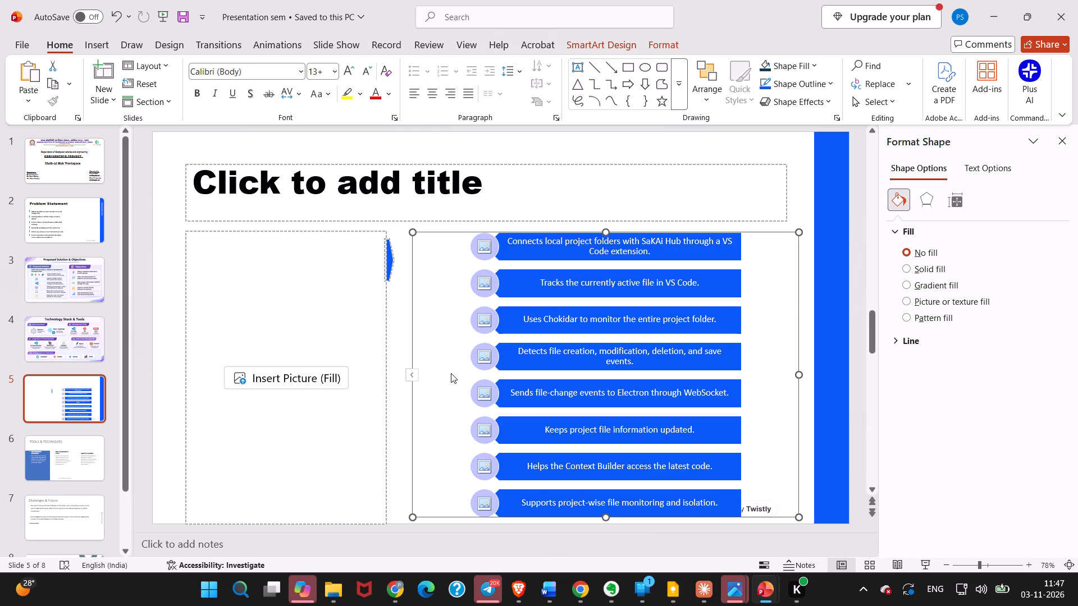
{"action": "left_click", "coordinate": [451, 373]}
{"action": "left_click", "coordinate": [403, 382]}
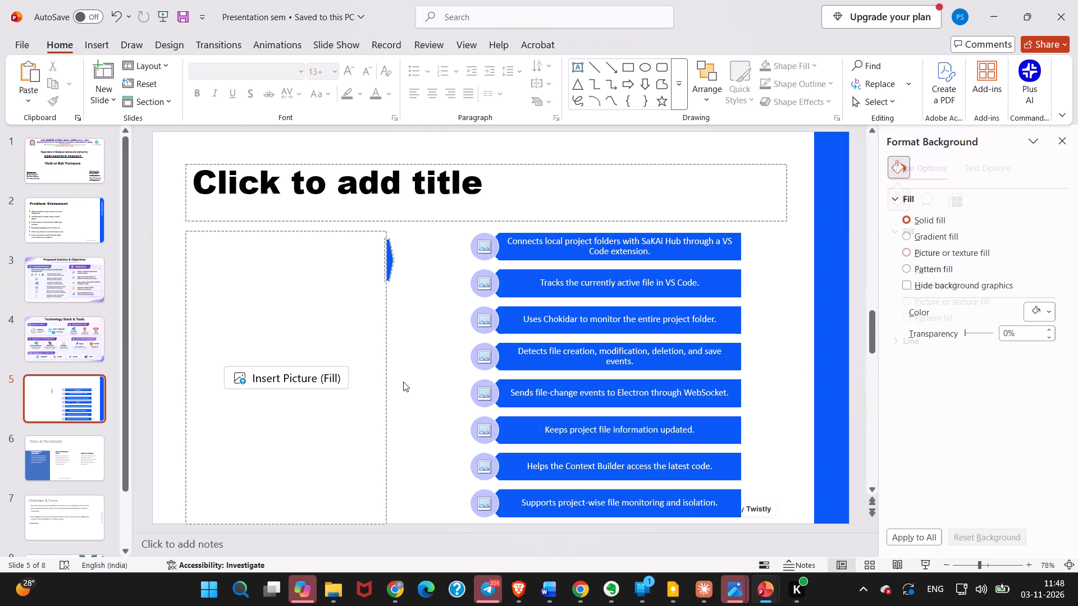
Apply a gradient fill to the round picture holders of the first four points in the SmartArt list.
{"action": "right_click", "coordinate": [487, 255]}
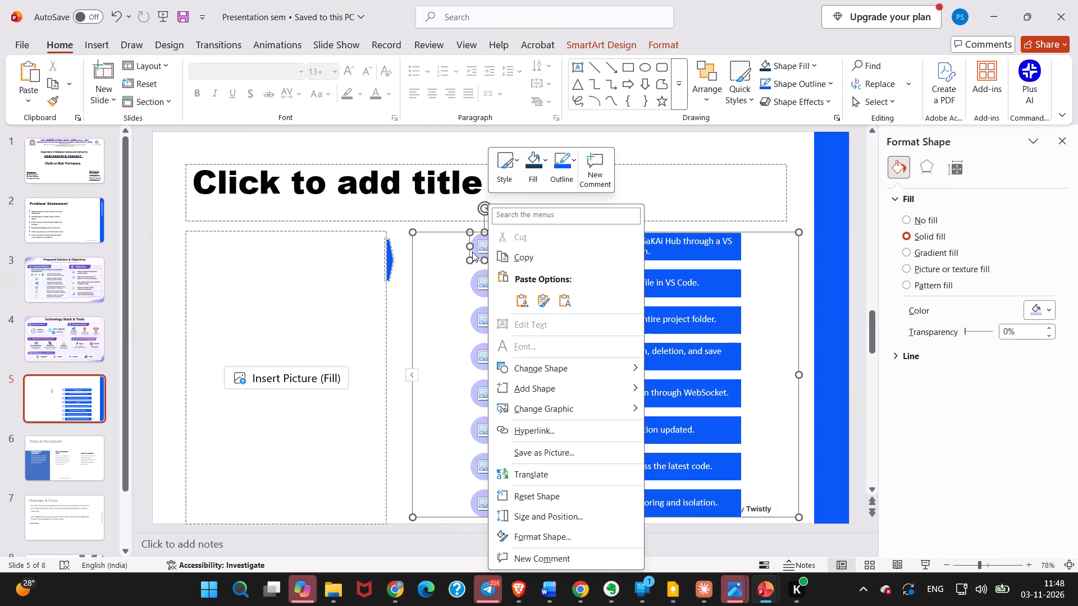
{"action": "left_click", "coordinate": [922, 218]}
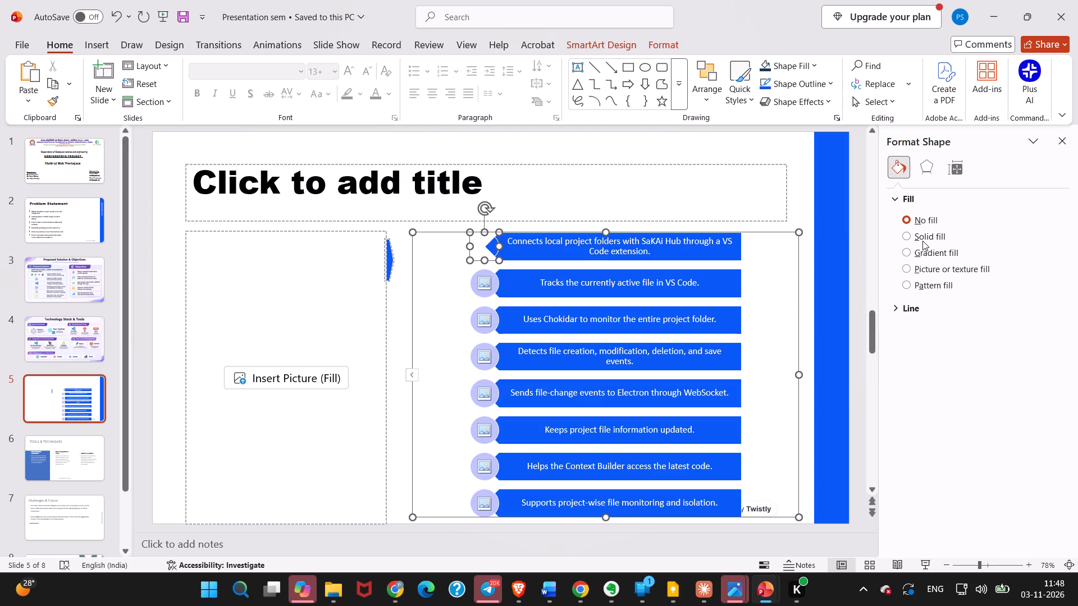
{"action": "left_click", "coordinate": [923, 237]}
{"action": "left_click", "coordinate": [926, 249]}
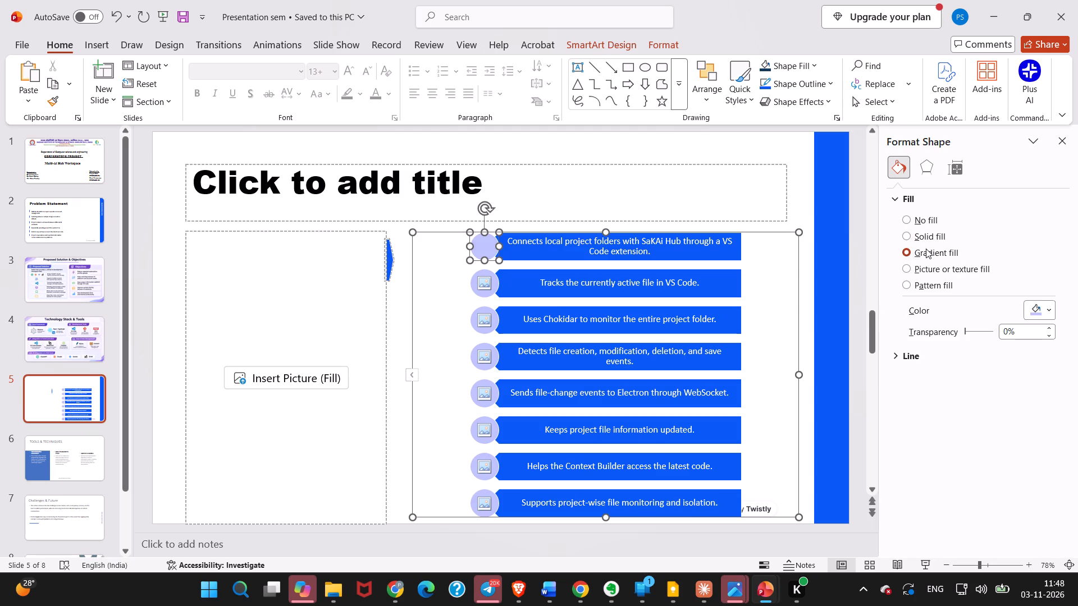
{"action": "left_click", "coordinate": [485, 284]}
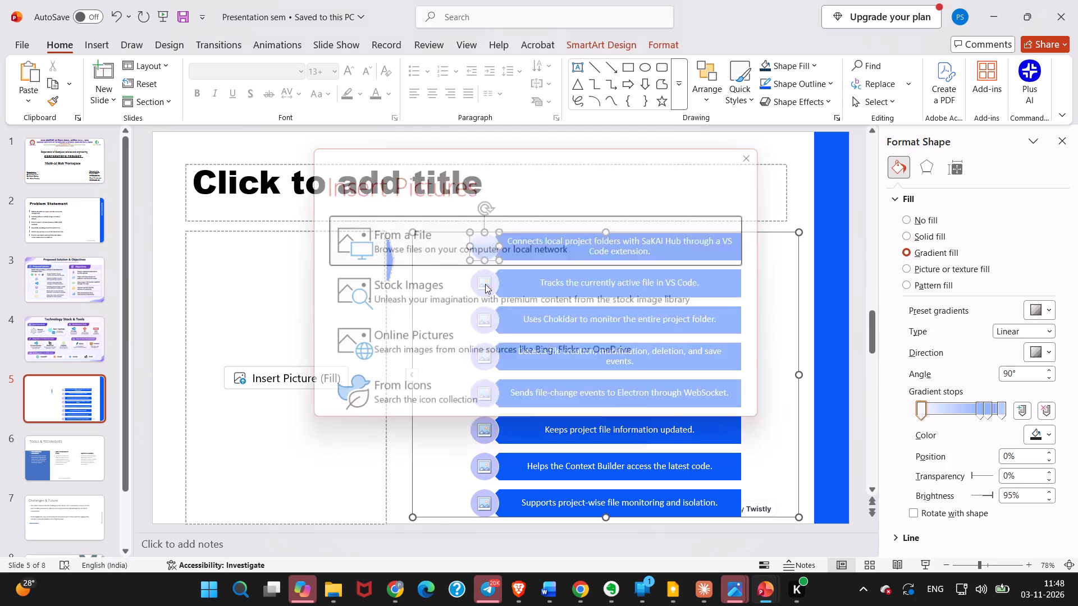
{"action": "left_click", "coordinate": [771, 150]}
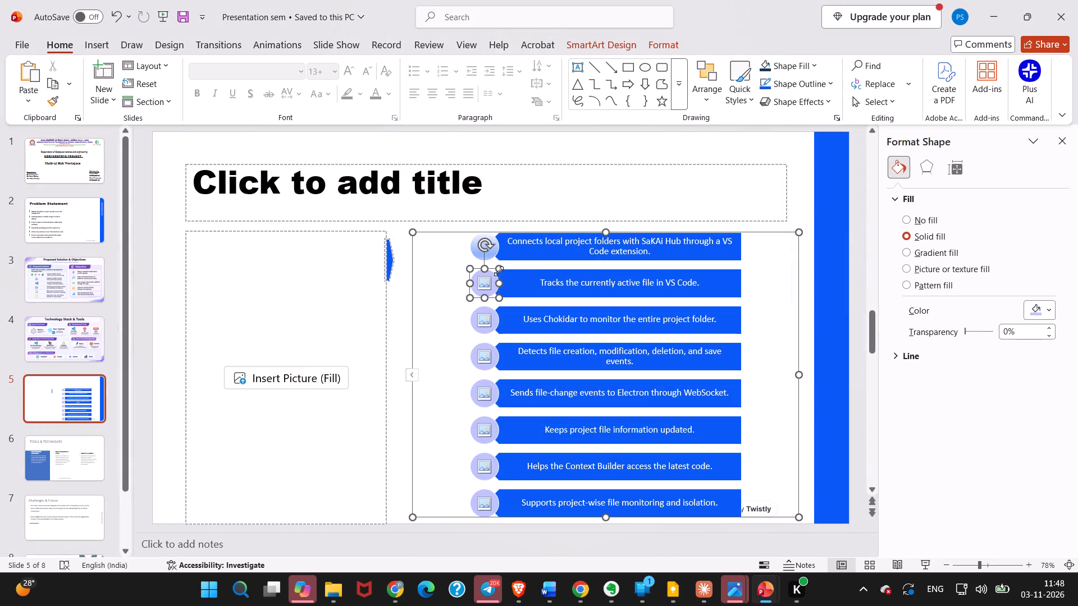
{"action": "left_click", "coordinate": [911, 255]}
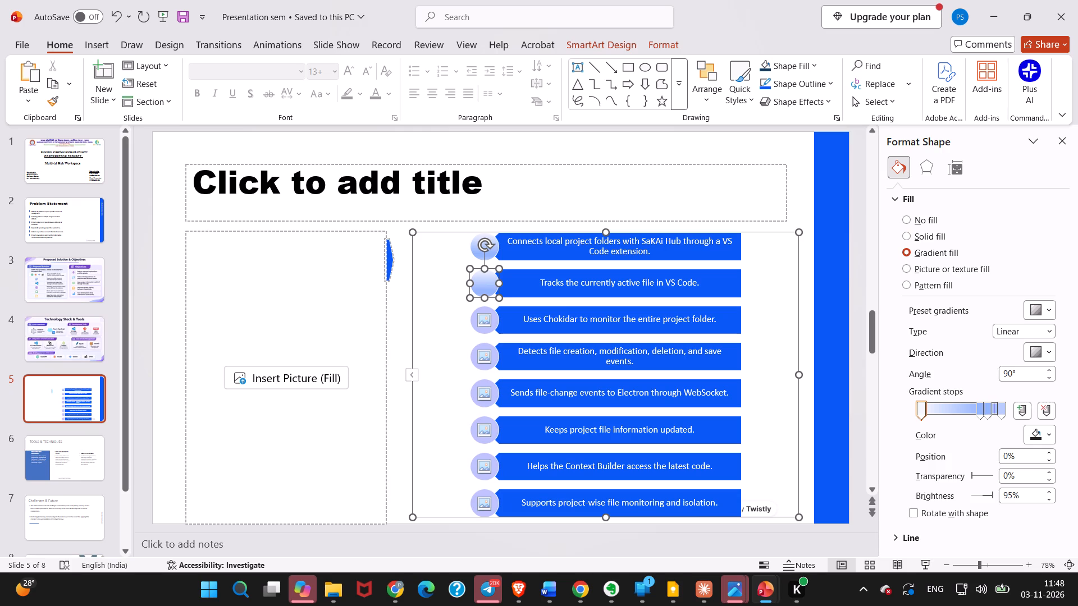
{"action": "left_click", "coordinate": [484, 316]}
{"action": "left_click", "coordinate": [772, 151]}
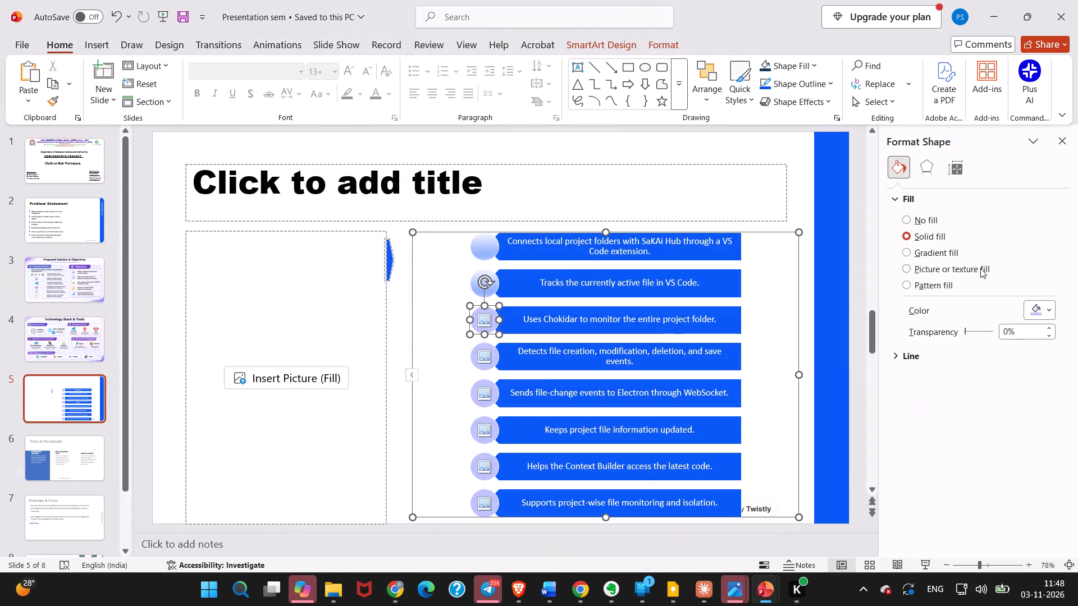
{"action": "left_click", "coordinate": [940, 252]}
{"action": "left_click", "coordinate": [470, 365]}
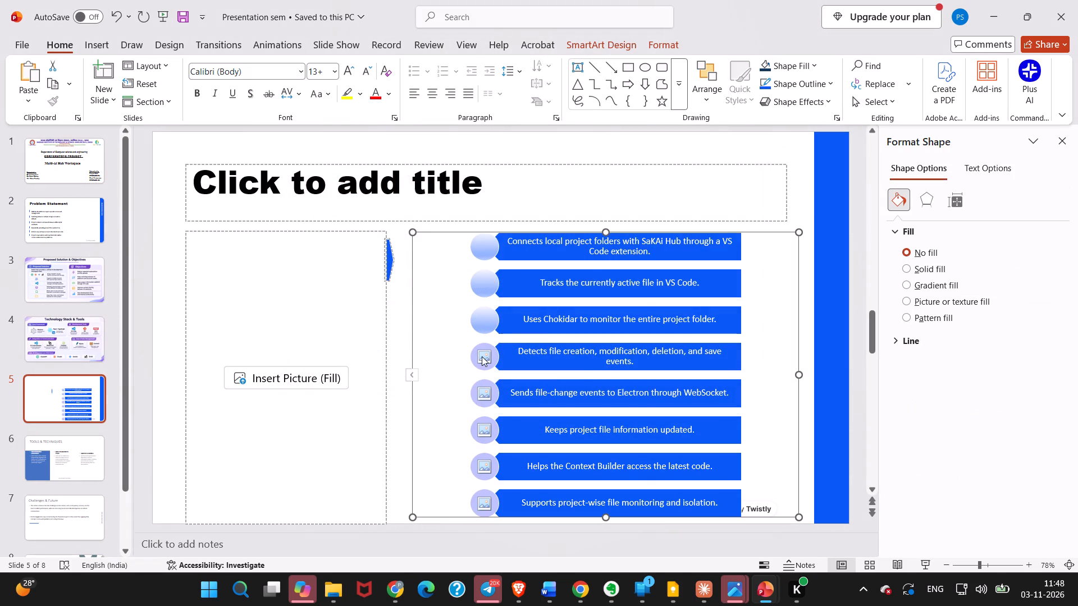
{"action": "left_click", "coordinate": [482, 356]}
{"action": "left_click", "coordinate": [771, 144]}
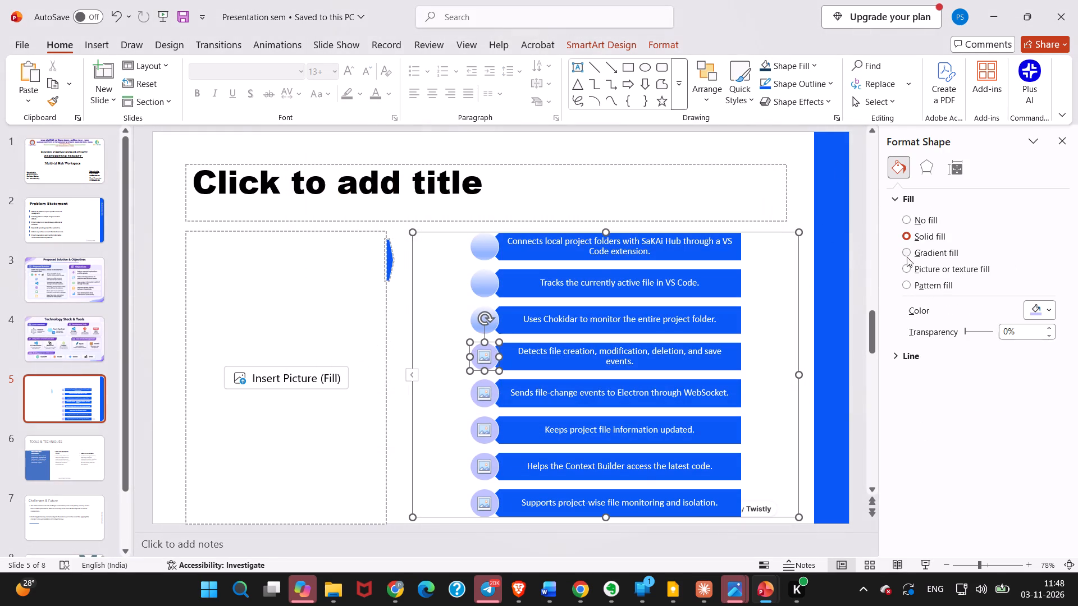
{"action": "left_click", "coordinate": [917, 247]}
Apply the same gradient fill to the round picture holders of the last four SmartArt points.
{"action": "left_click", "coordinate": [484, 394]}
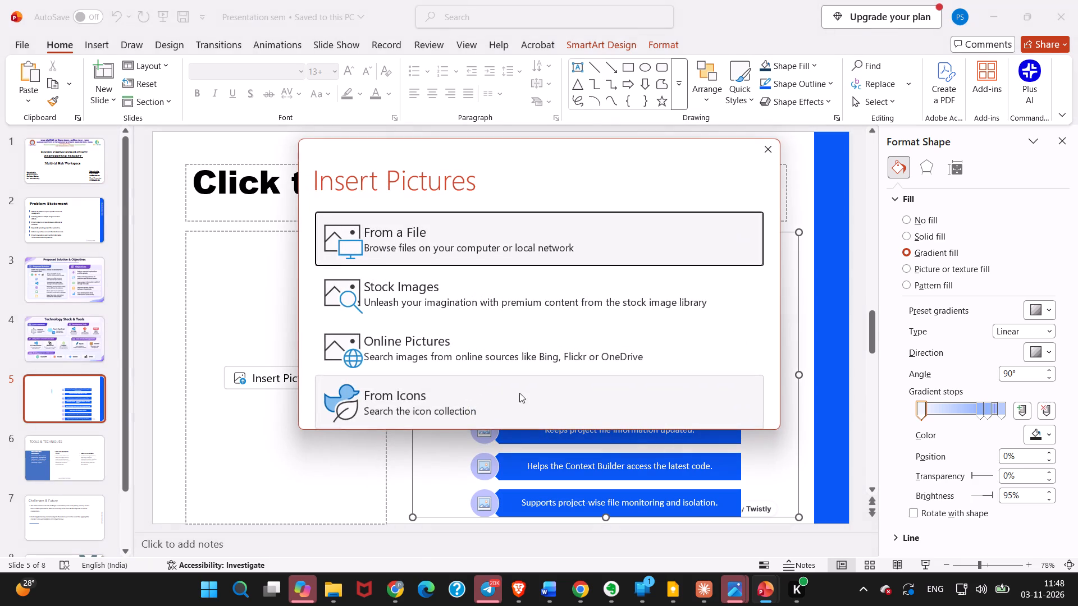
{"action": "left_click", "coordinate": [773, 140]}
{"action": "left_click", "coordinate": [913, 256]}
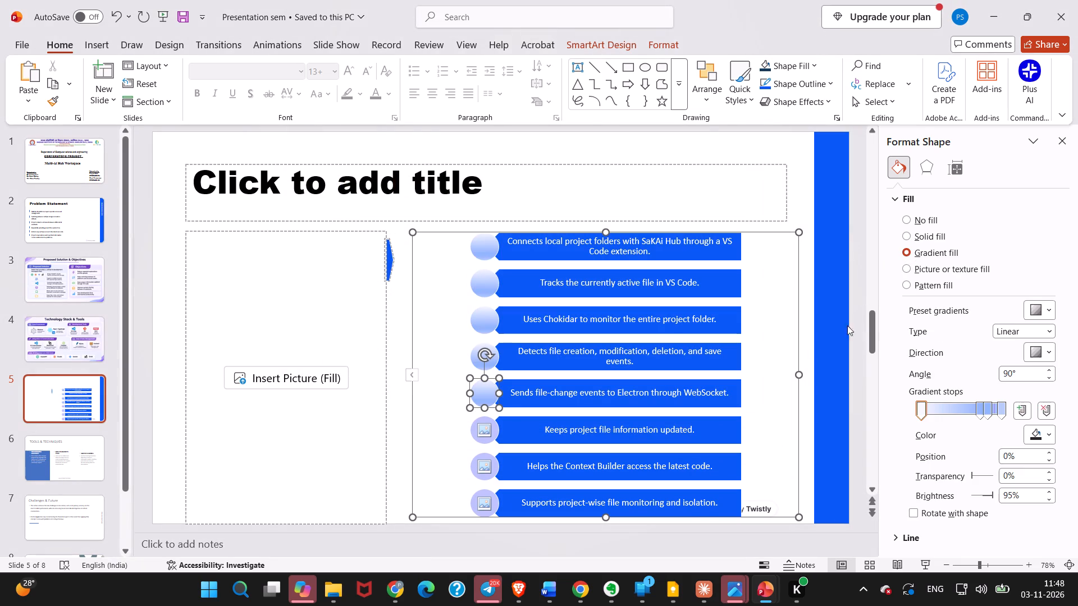
{"action": "left_click", "coordinate": [481, 432]}
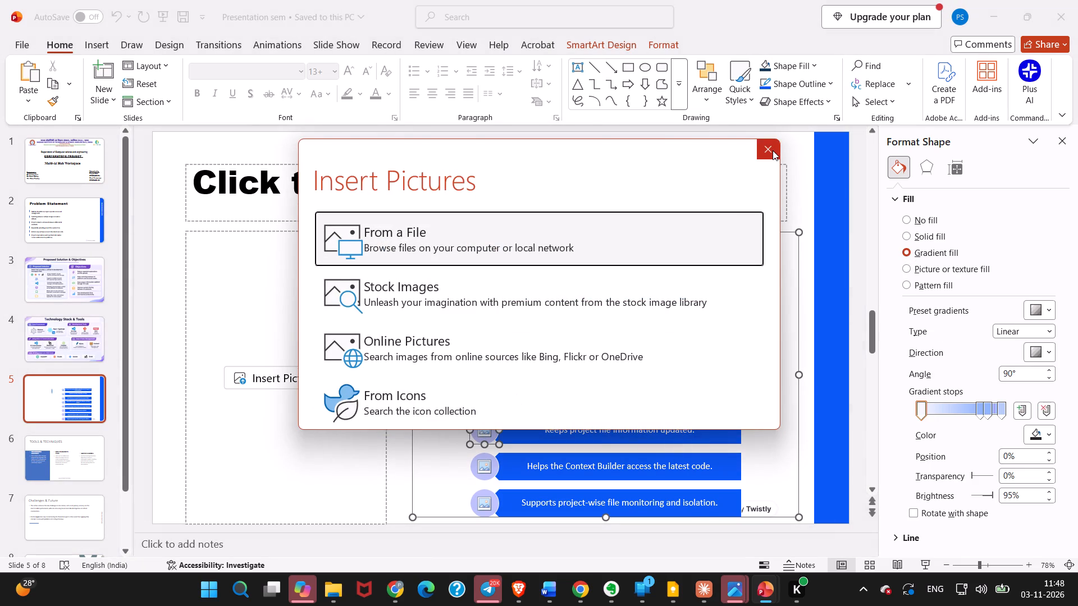
{"action": "left_click", "coordinate": [773, 150]}
{"action": "left_click", "coordinate": [911, 252]}
{"action": "left_click", "coordinate": [478, 433]}
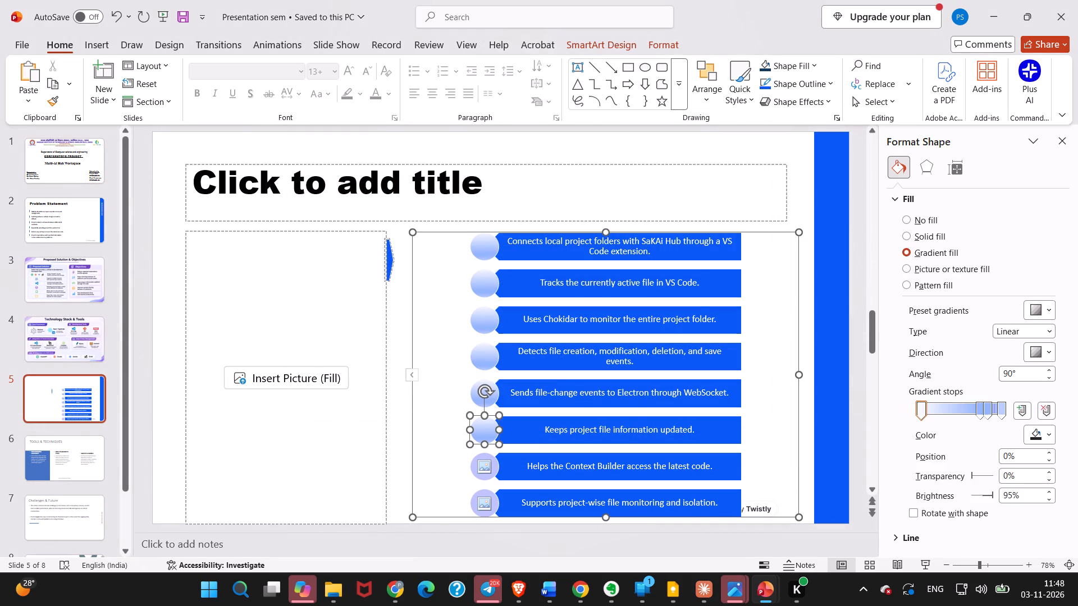
{"action": "left_click", "coordinate": [492, 457]}
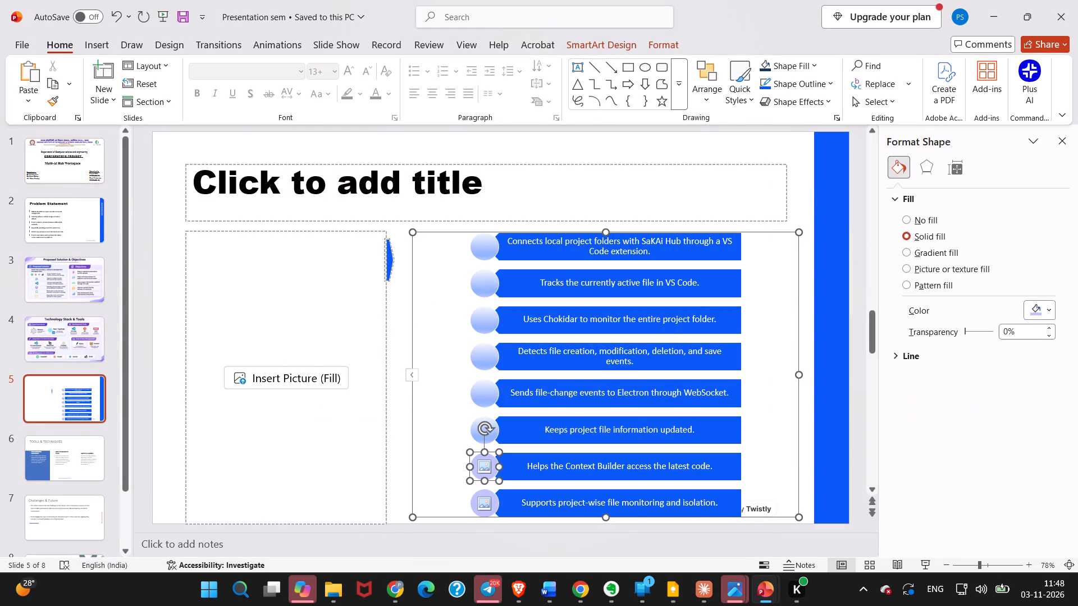
{"action": "left_click", "coordinate": [934, 252]}
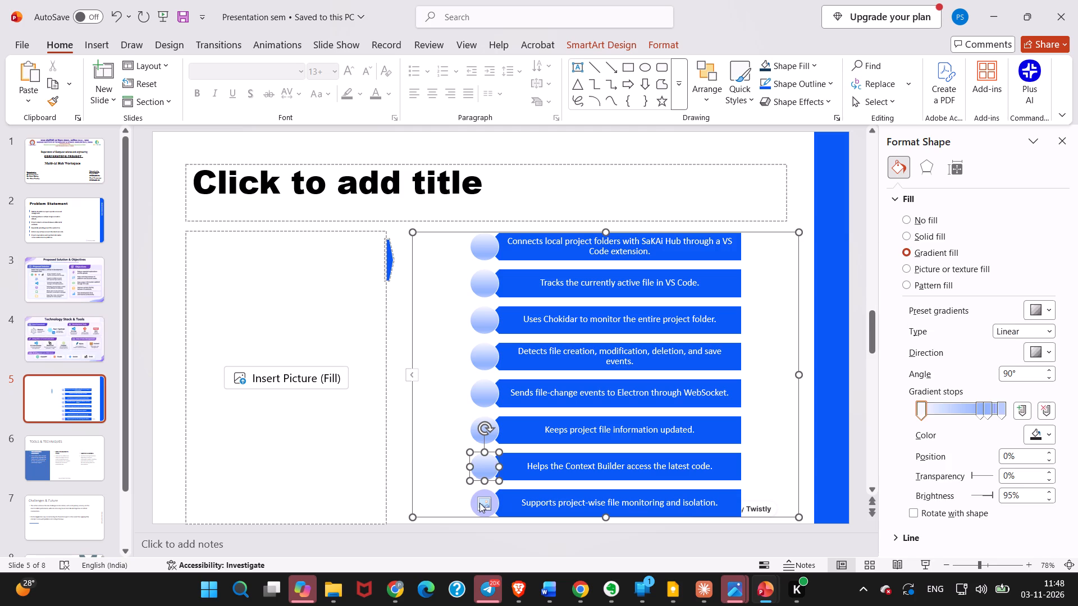
{"action": "left_click", "coordinate": [483, 493]}
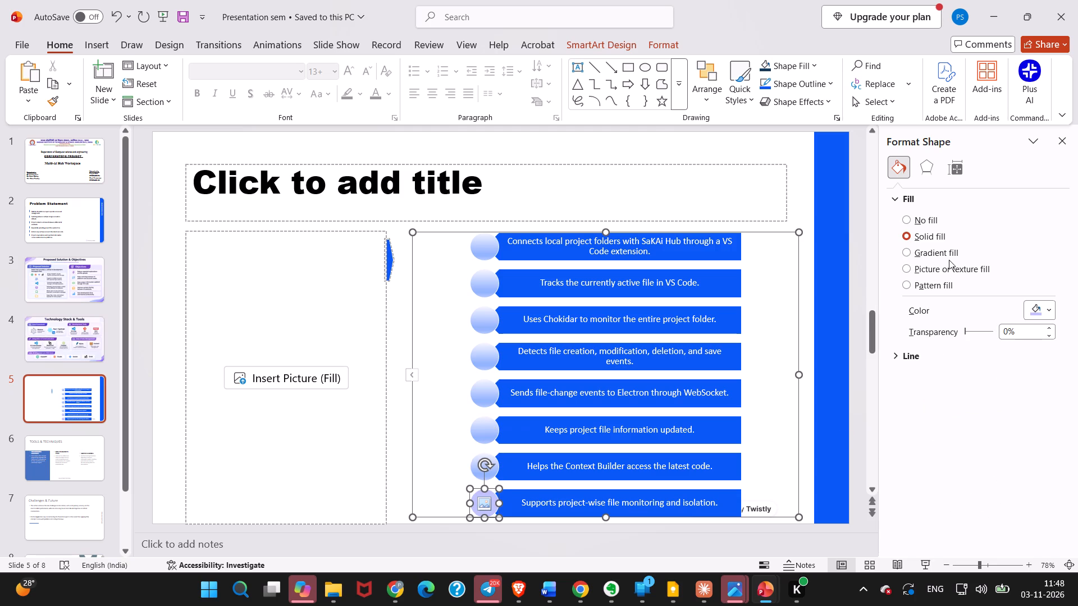
{"action": "left_click", "coordinate": [947, 254]}
{"action": "left_click", "coordinate": [441, 369]}
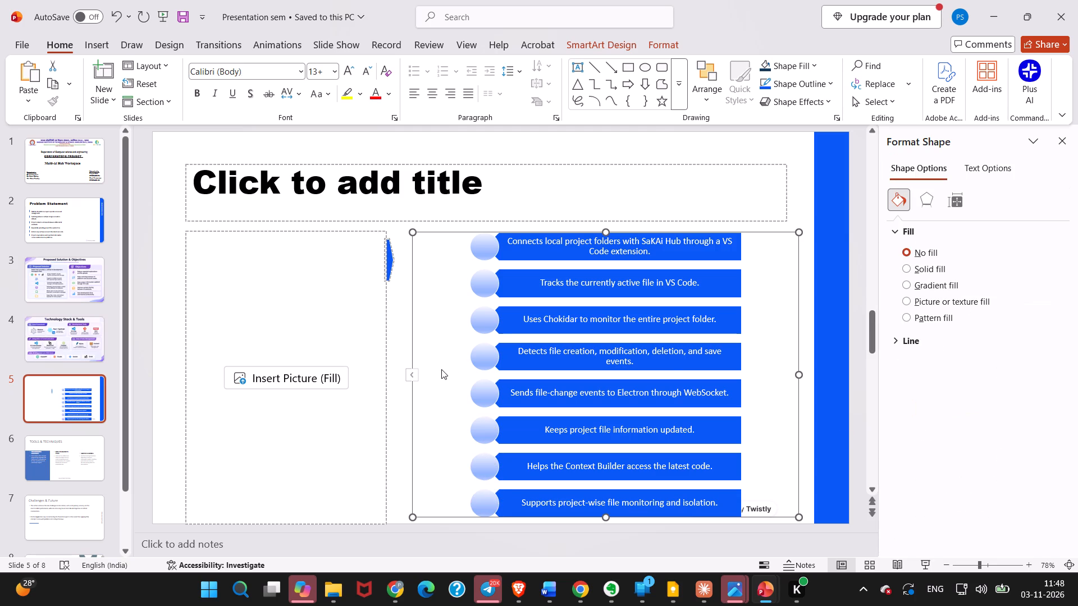
Delete the small blue shape at the upper edge of the gap between the picture placeholder and the SmartArt list.
{"action": "left_click", "coordinate": [391, 273]}
{"action": "key", "text": "BackSpace"}
{"action": "key", "text": "BackSpace"}
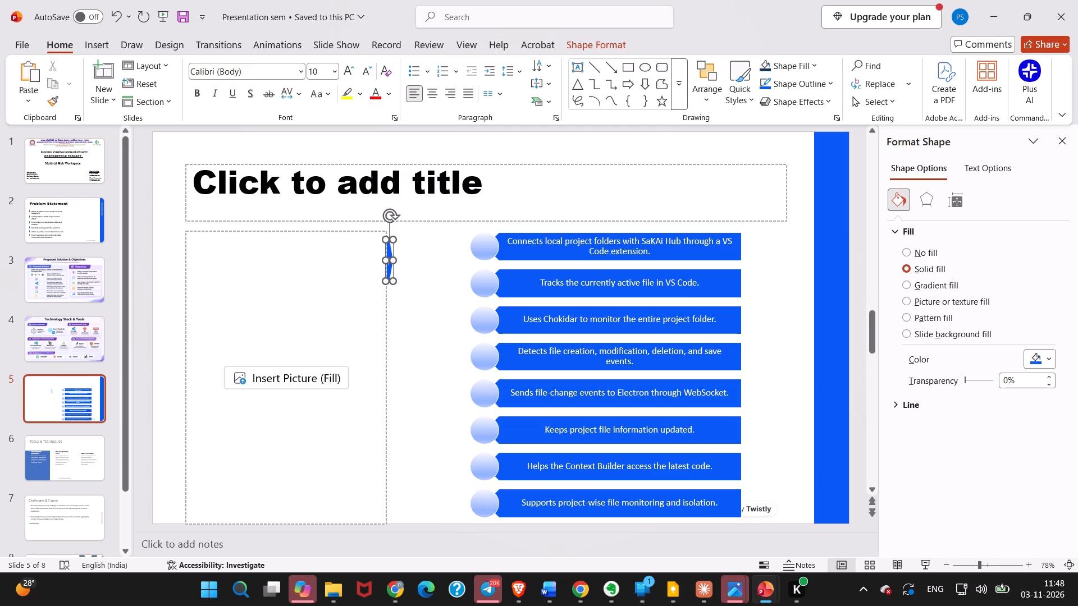
{"action": "left_click_drag", "start_coordinate": [397, 274], "coordinate": [403, 291]}
{"action": "key", "text": "BackSpace"}
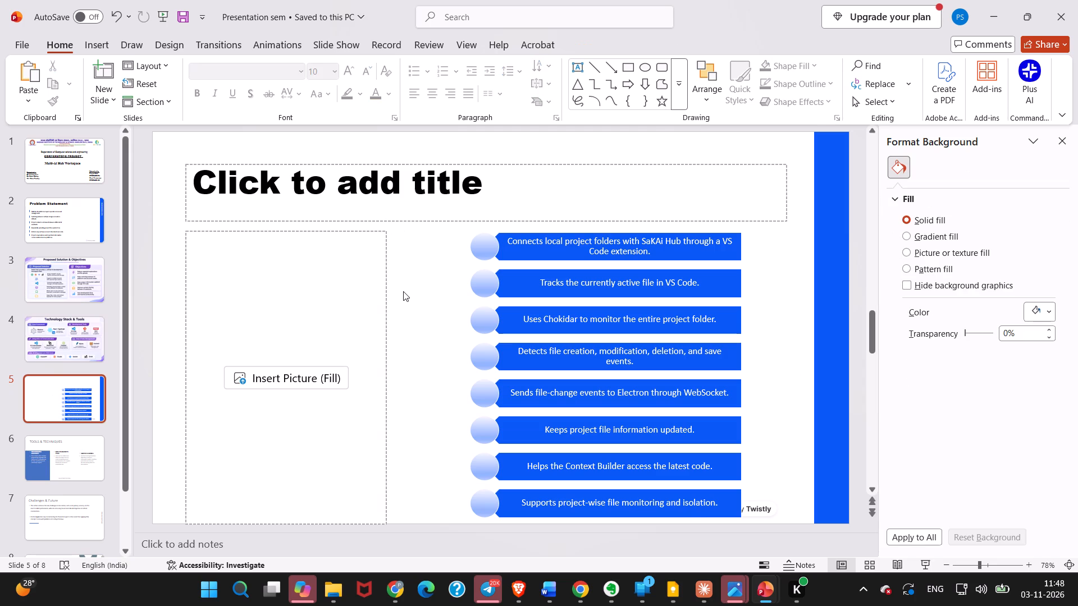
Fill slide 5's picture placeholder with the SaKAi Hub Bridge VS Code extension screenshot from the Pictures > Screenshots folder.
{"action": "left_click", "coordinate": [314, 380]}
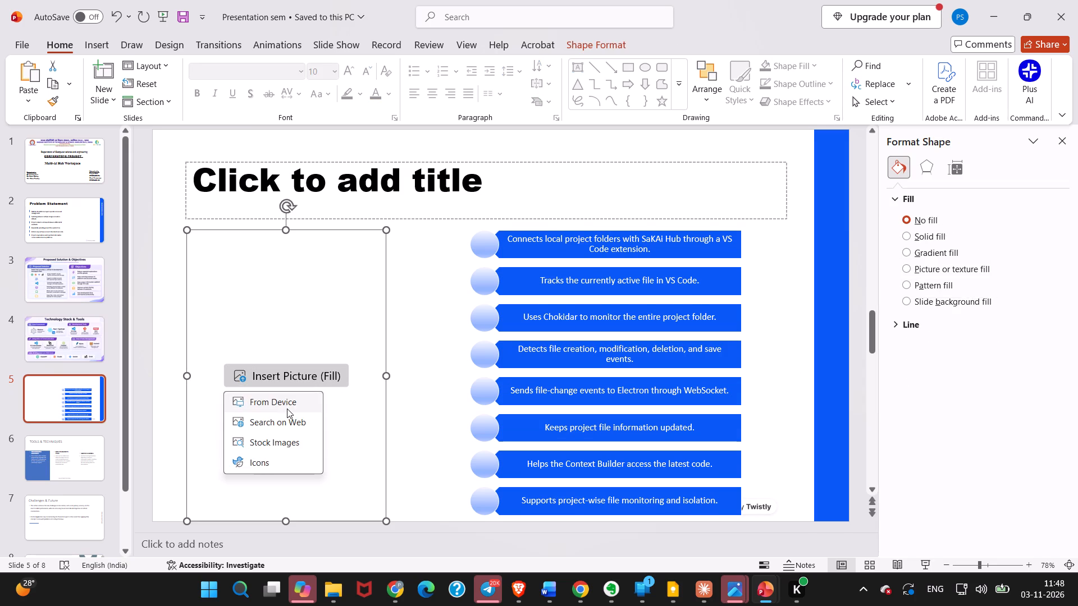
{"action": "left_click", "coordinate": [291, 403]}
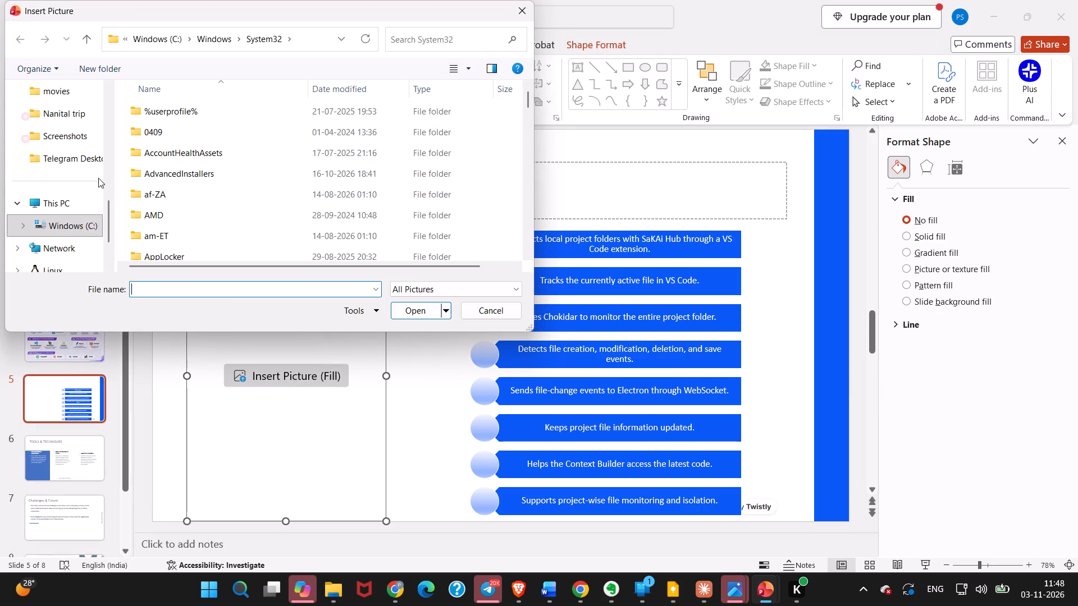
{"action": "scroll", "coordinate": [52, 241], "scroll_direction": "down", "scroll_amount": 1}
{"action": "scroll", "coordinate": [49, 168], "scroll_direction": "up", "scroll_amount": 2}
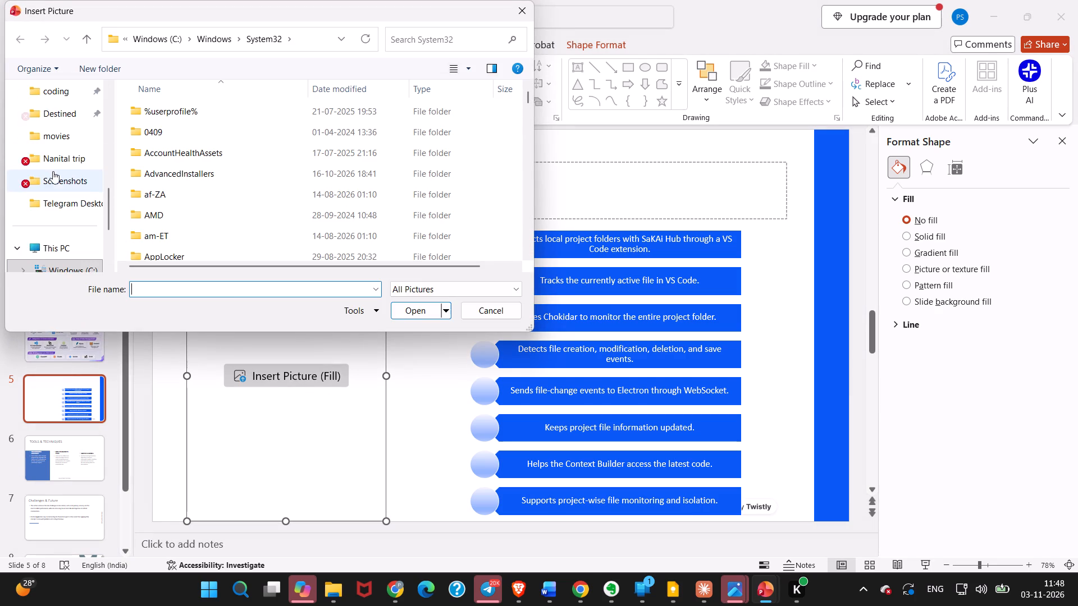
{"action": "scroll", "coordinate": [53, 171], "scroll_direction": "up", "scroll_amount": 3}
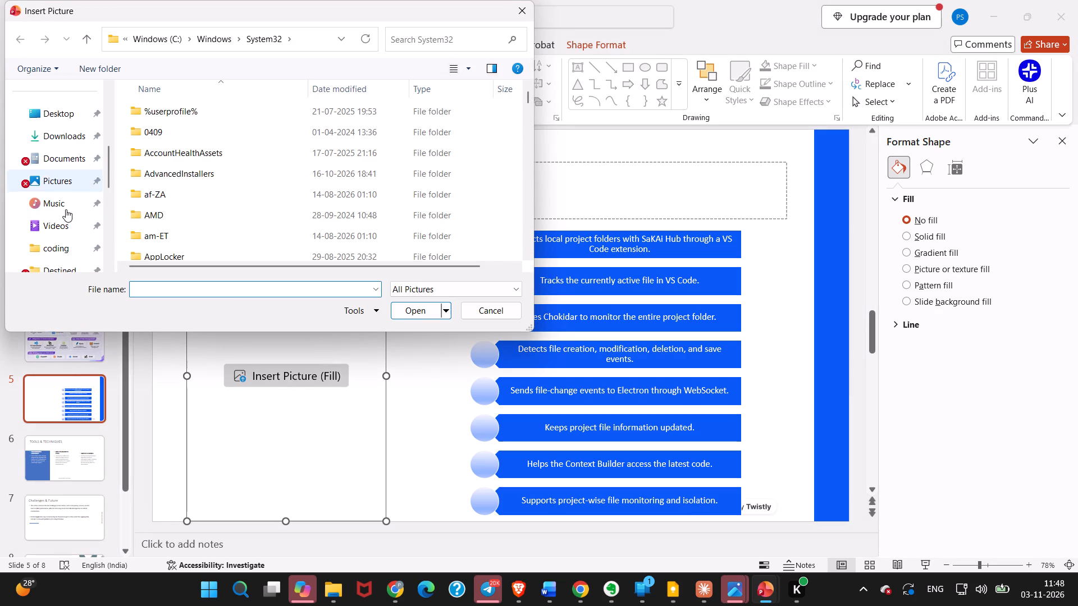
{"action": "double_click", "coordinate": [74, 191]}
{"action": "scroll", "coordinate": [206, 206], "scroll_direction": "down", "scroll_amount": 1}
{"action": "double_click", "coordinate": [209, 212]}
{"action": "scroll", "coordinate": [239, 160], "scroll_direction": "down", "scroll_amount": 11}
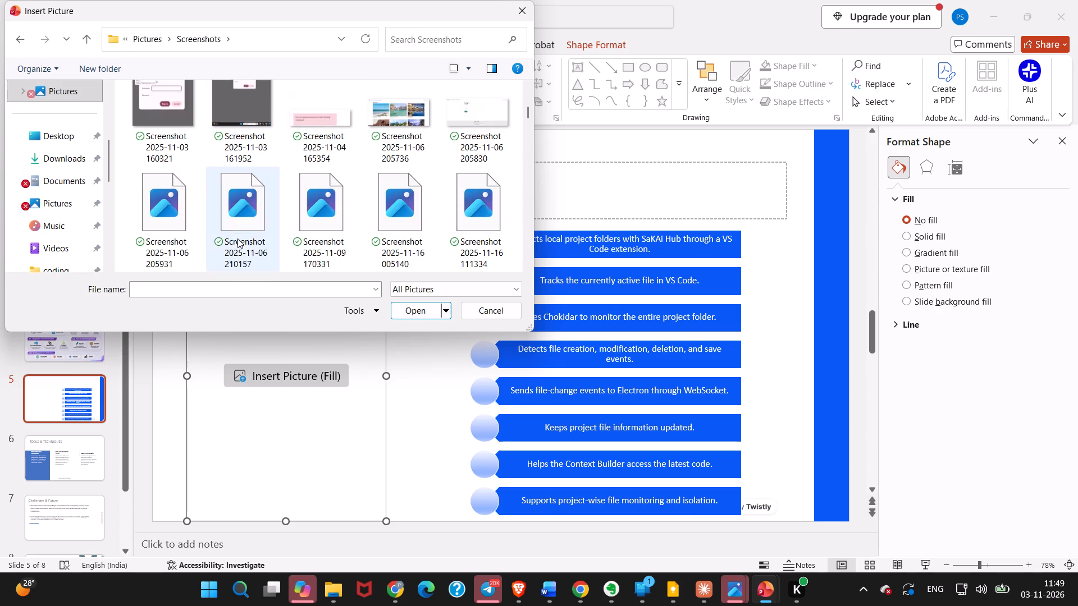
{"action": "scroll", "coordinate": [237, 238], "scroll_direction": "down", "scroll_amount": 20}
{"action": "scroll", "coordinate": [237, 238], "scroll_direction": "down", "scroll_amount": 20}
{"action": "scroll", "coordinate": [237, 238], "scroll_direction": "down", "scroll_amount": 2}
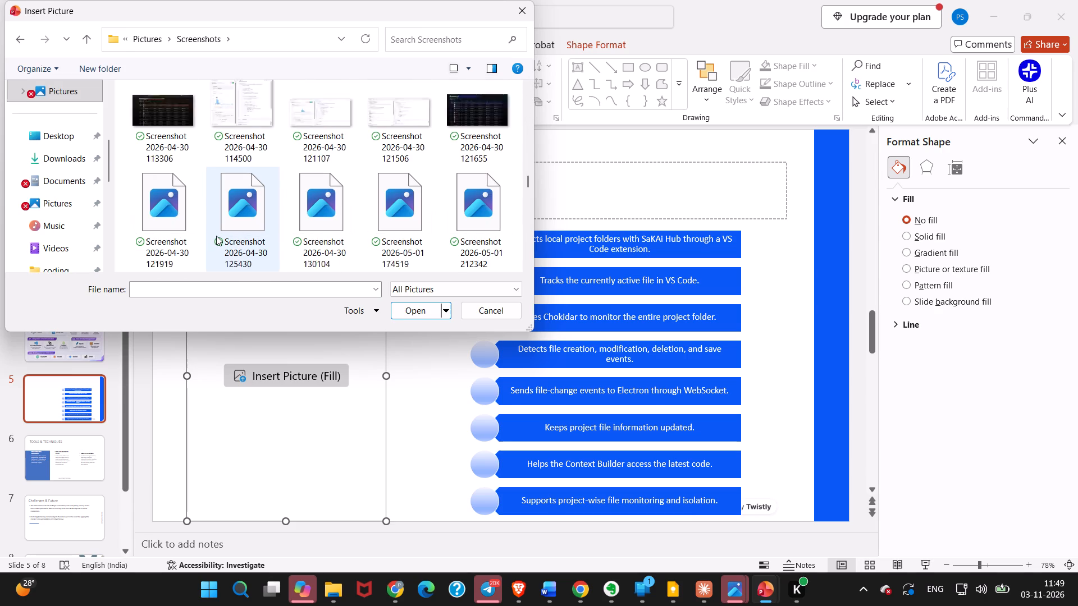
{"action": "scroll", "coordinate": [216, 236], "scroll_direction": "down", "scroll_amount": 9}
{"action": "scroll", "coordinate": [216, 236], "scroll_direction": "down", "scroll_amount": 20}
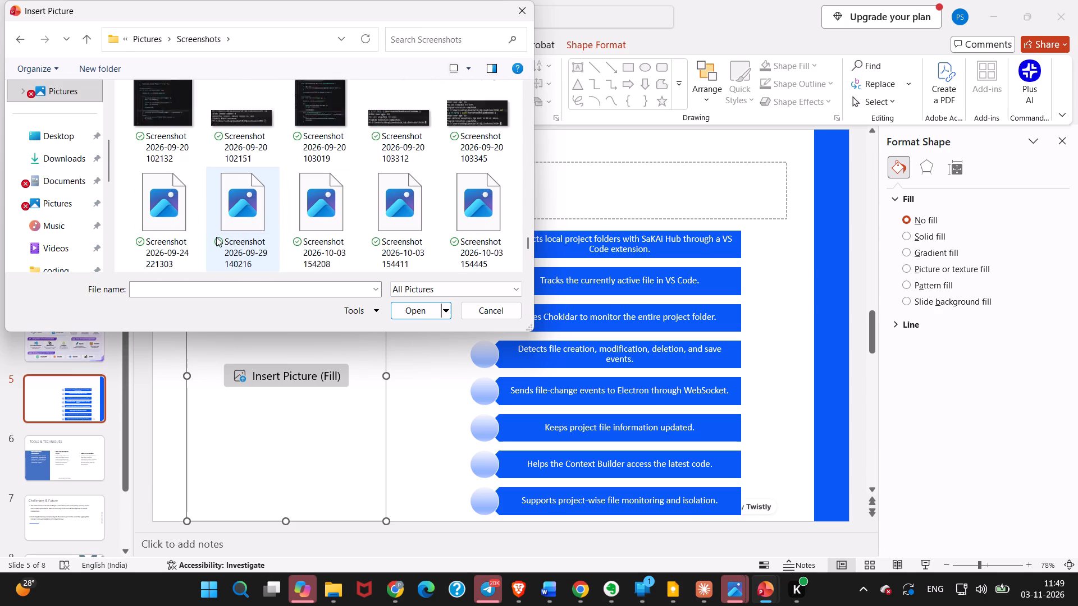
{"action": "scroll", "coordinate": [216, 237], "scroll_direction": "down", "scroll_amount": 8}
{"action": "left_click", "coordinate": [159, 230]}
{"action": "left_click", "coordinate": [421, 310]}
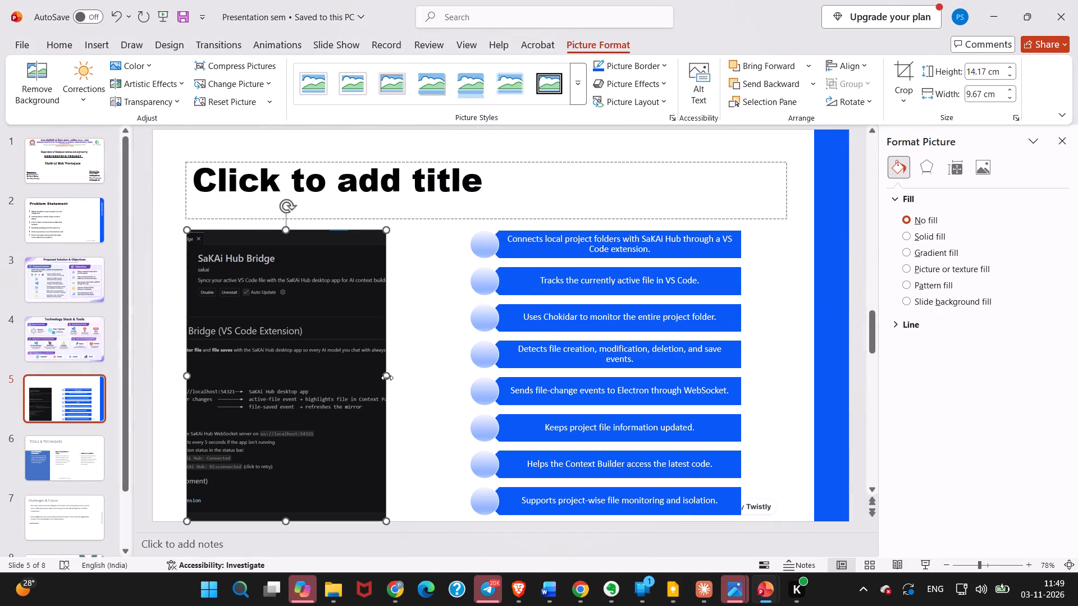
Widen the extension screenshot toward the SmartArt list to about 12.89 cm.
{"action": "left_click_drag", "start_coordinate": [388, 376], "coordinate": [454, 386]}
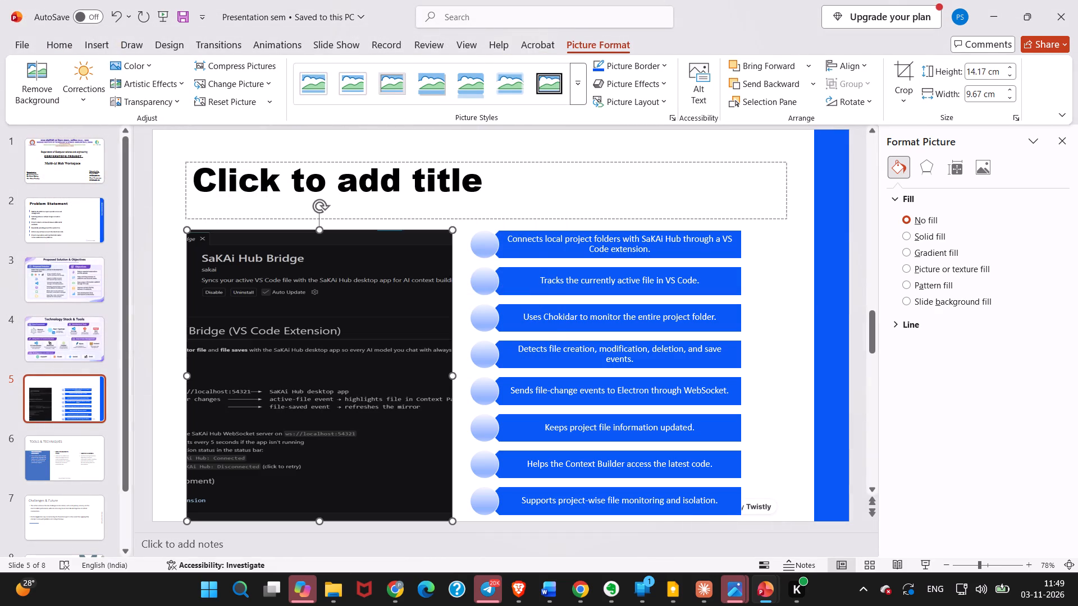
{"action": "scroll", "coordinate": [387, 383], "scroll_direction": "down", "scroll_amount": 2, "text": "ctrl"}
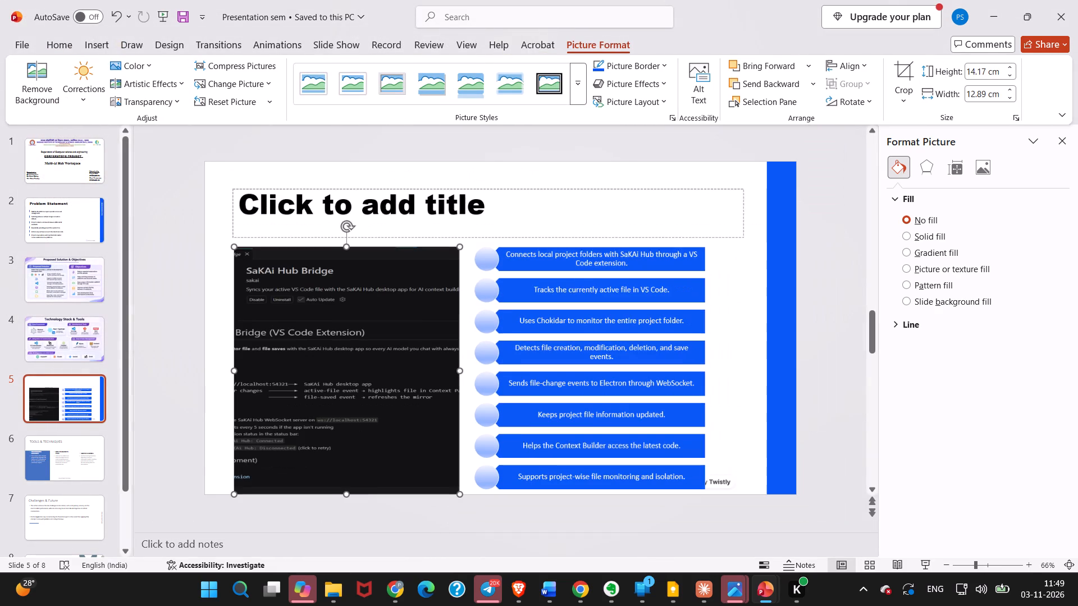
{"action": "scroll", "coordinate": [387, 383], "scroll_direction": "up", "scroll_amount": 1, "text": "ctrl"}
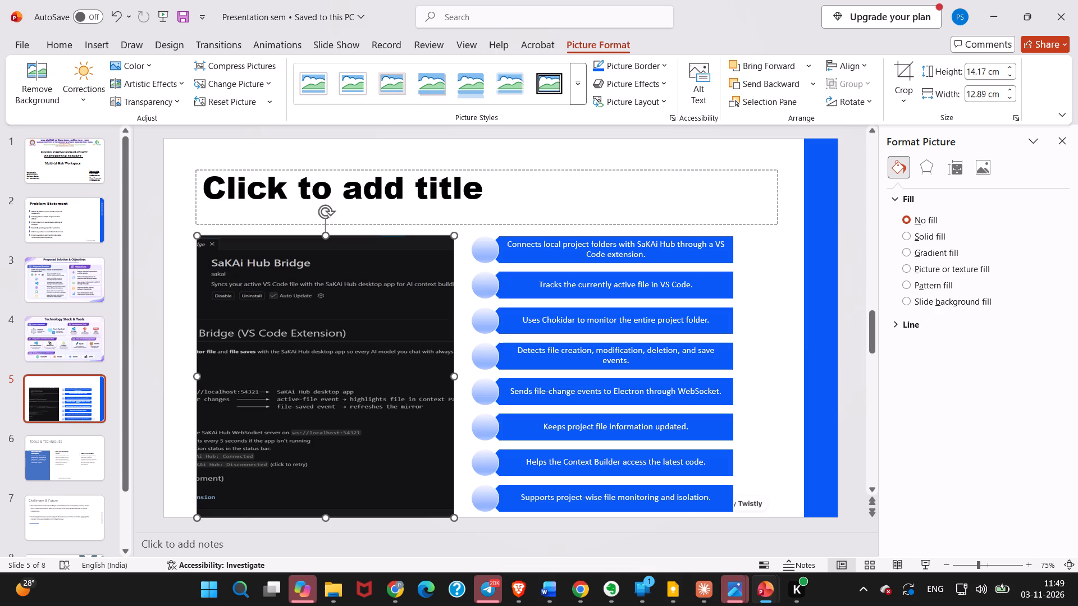
Delete the extension screenshot and its empty picture placeholder from slide 5.
{"action": "key", "text": "BackSpace"}
{"action": "left_click_drag", "start_coordinate": [386, 383], "coordinate": [376, 383]}
{"action": "key", "text": "BackSpace"}
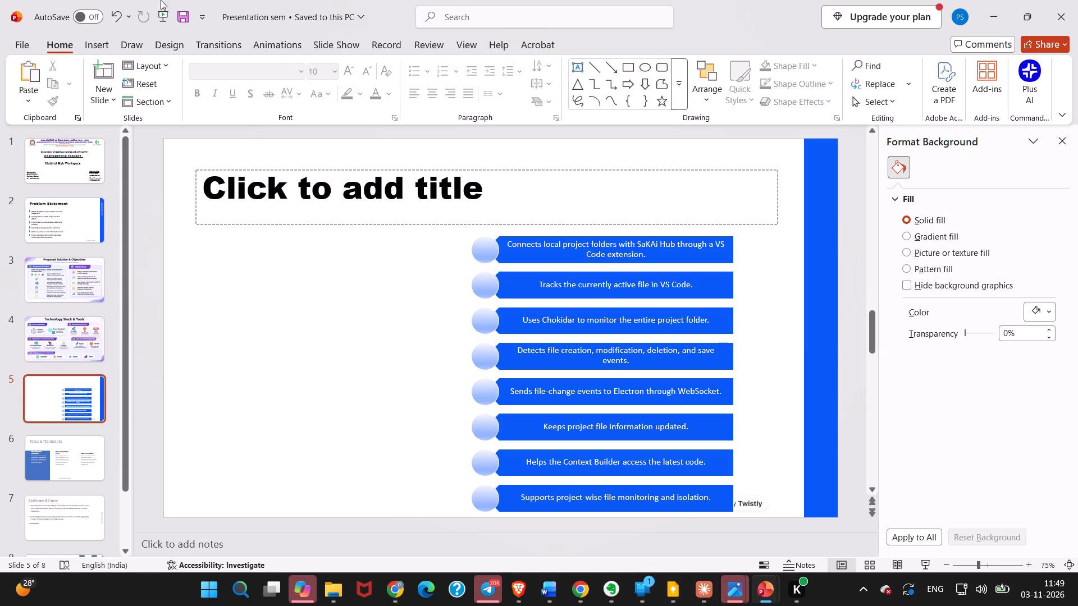
Copy the image file "vs code SakAi extension" from the Screenshots folder in File Explorer and return to the PowerPoint presentation.
{"action": "left_click", "coordinate": [339, 595]}
{"action": "left_click", "coordinate": [241, 534]}
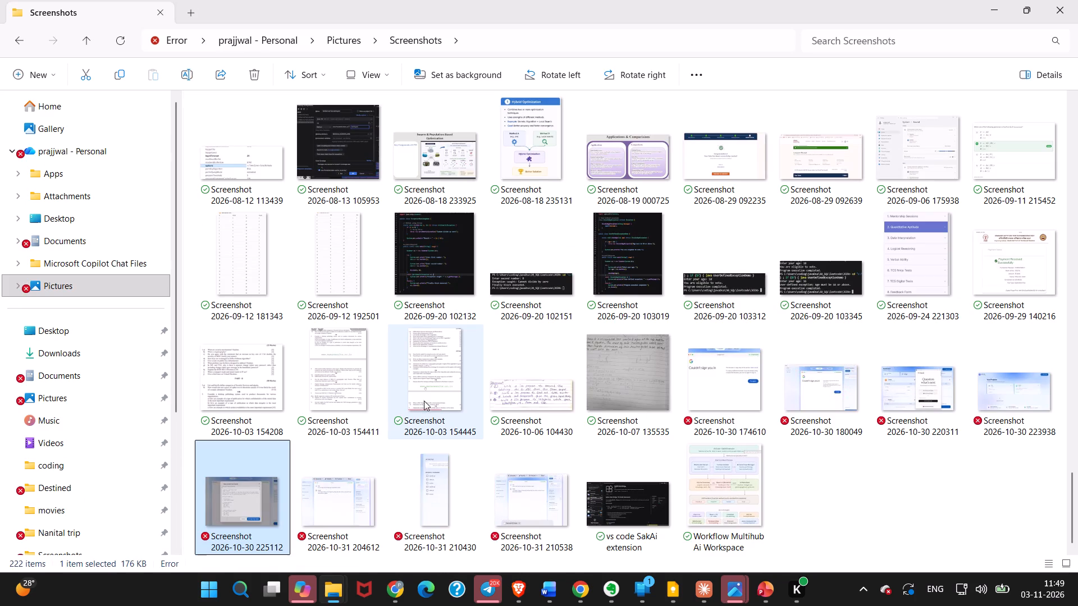
{"action": "scroll", "coordinate": [640, 483], "scroll_direction": "down", "scroll_amount": 6}
{"action": "right_click", "coordinate": [640, 492]}
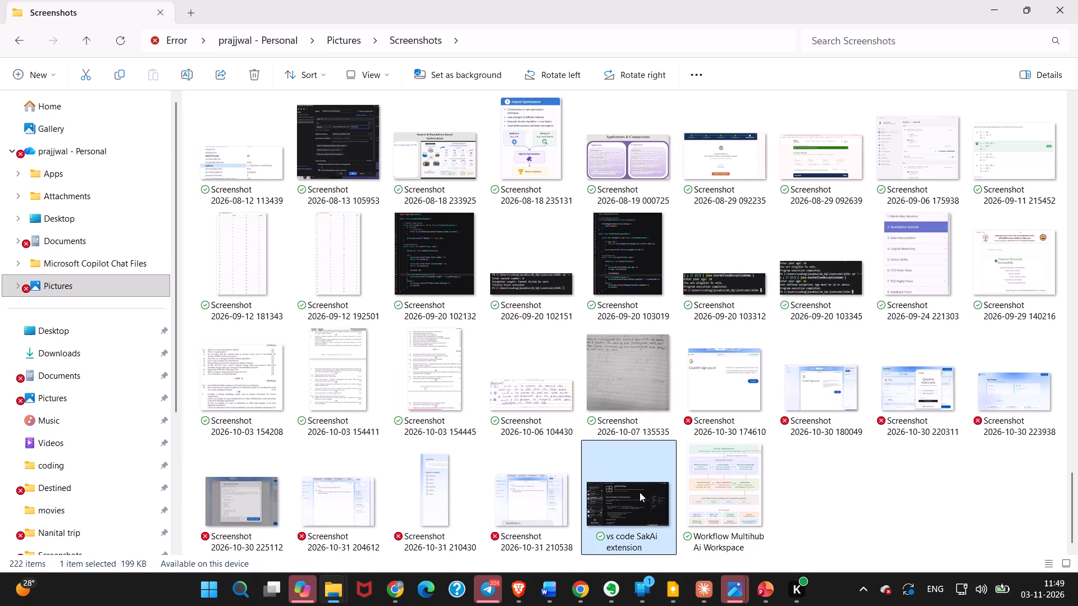
{"action": "left_click", "coordinate": [713, 17]}
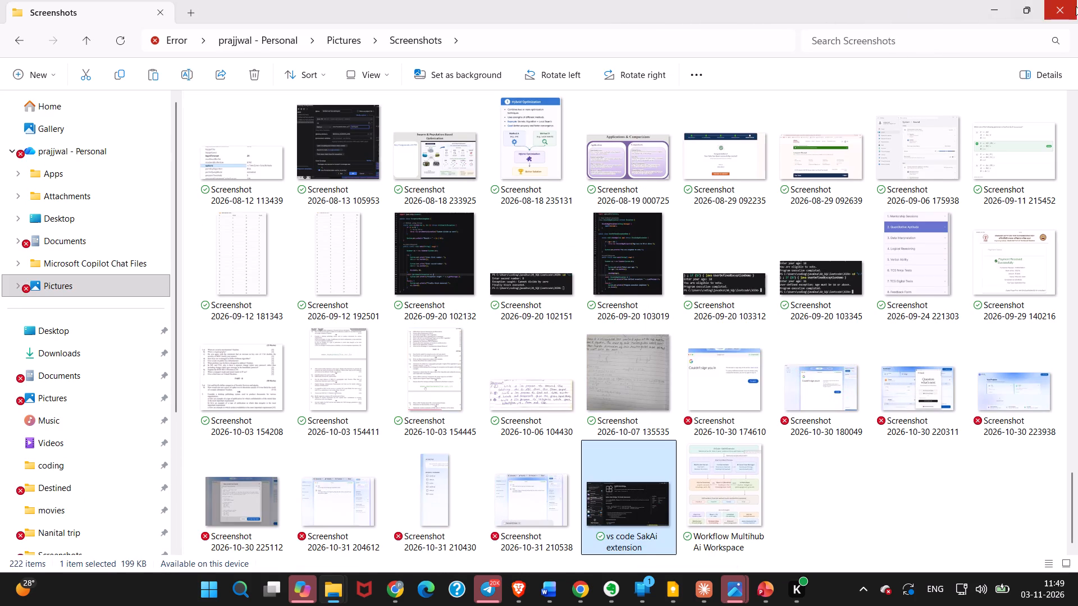
{"action": "left_click", "coordinate": [1001, 10]}
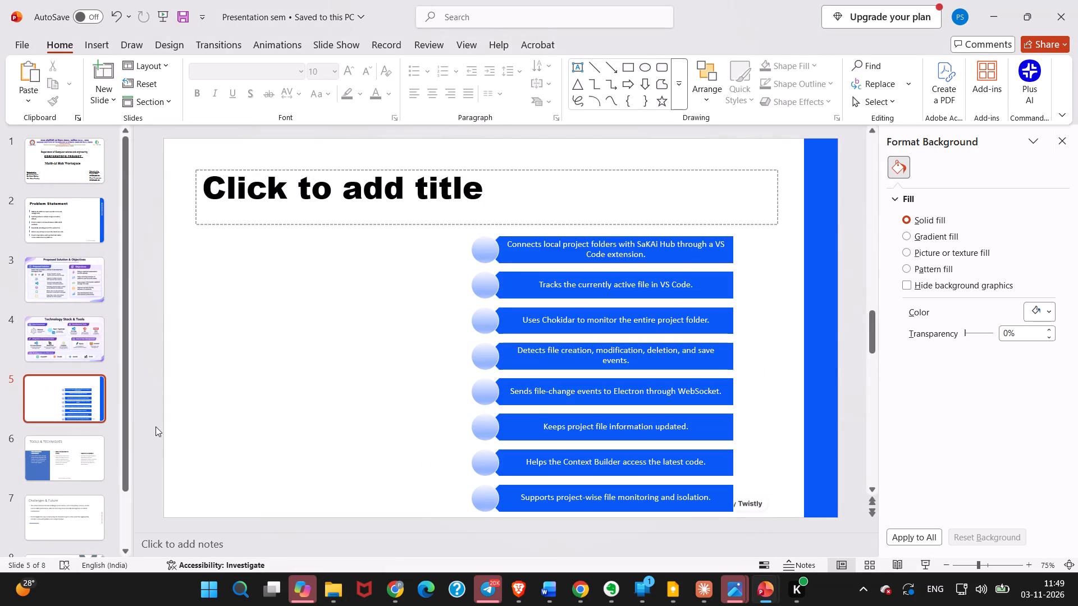
Paste the copied extension screenshot onto slide 5, shrink it to about 10.61 × 19.81 cm, and place it below the title placeholder.
{"action": "key", "text": "ctrl+v"}
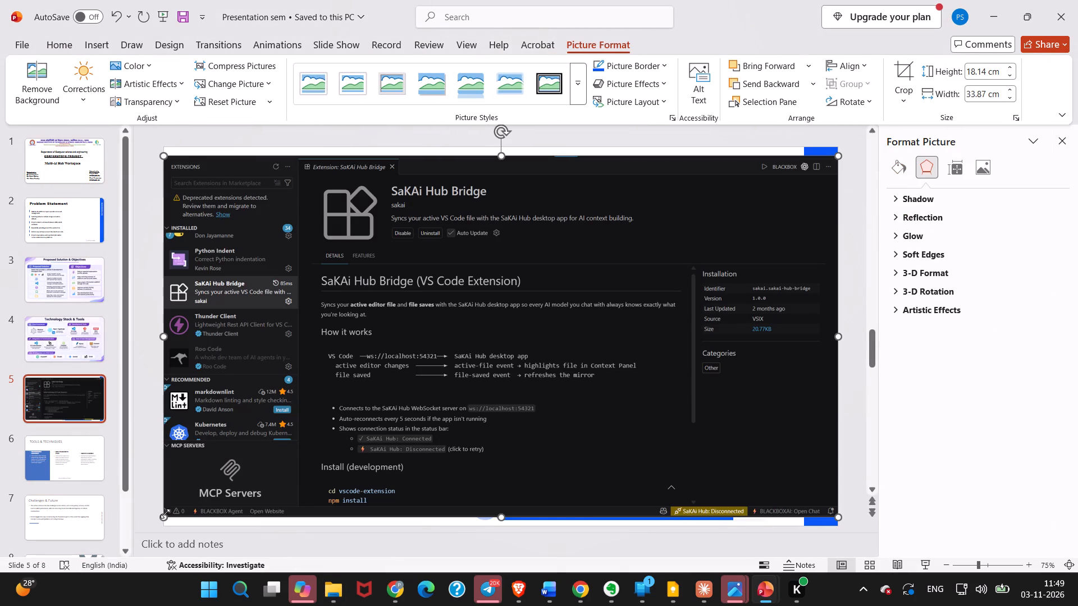
{"action": "left_click_drag", "start_coordinate": [165, 513], "coordinate": [473, 366]}
{"action": "left_click_drag", "start_coordinate": [678, 327], "coordinate": [674, 328]}
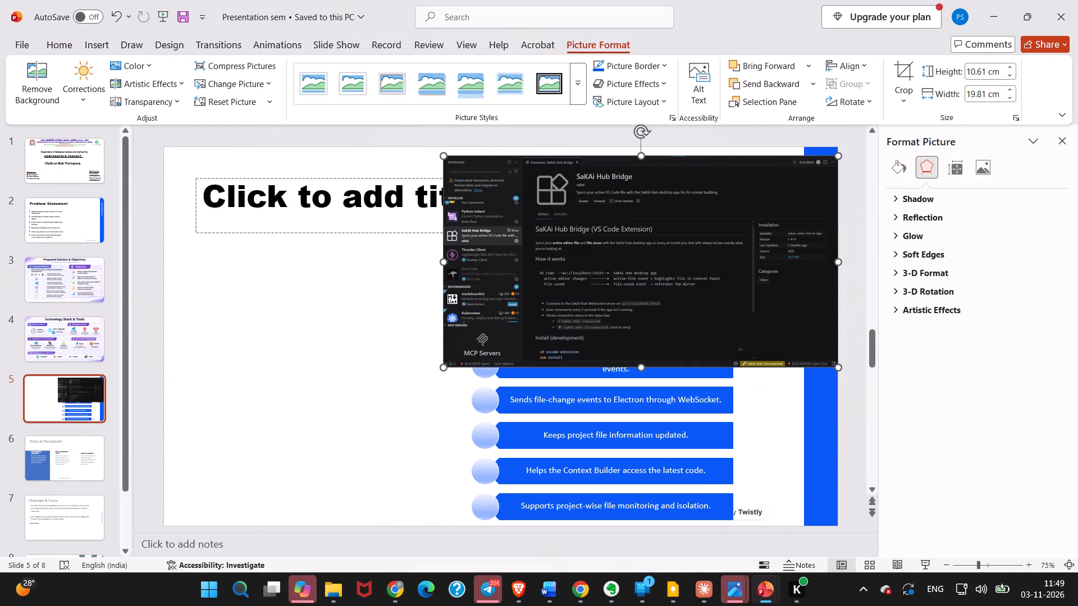
{"action": "left_click_drag", "start_coordinate": [674, 328], "coordinate": [403, 420]}
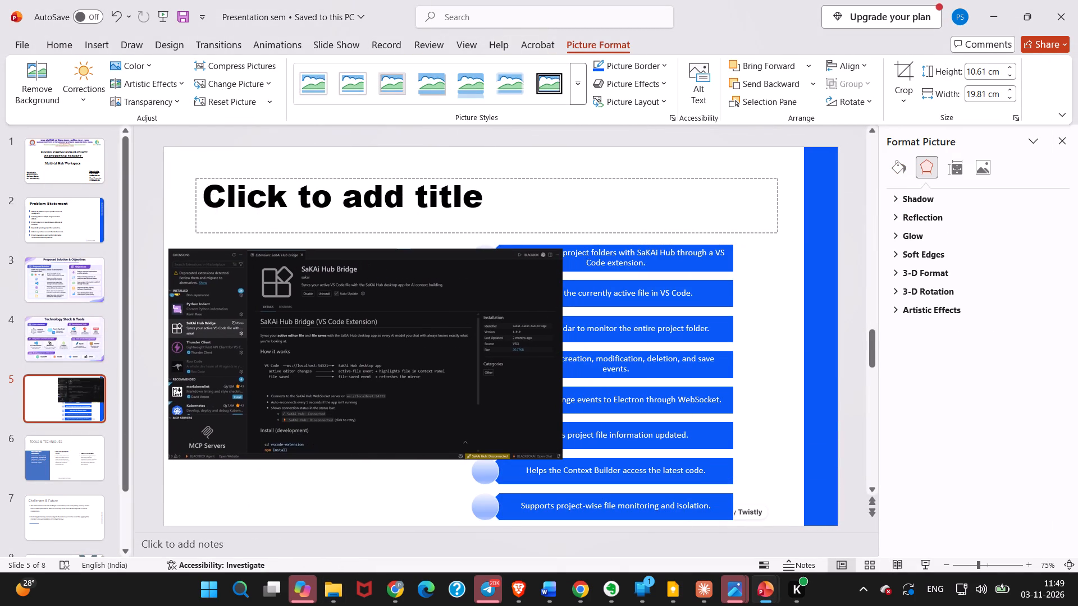
{"action": "left_click_drag", "start_coordinate": [403, 420], "coordinate": [403, 415]}
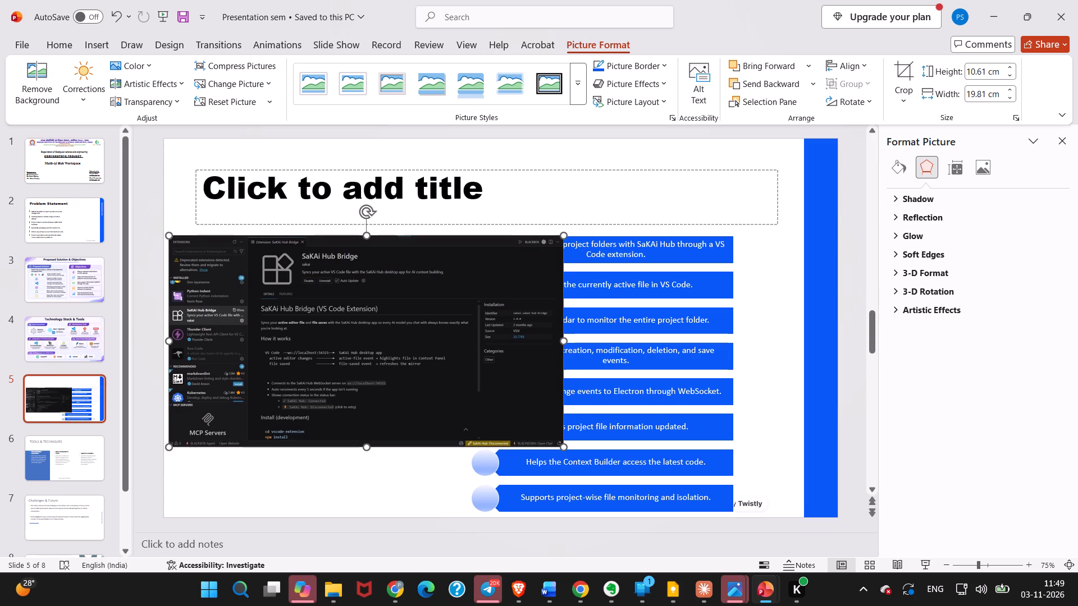
Narrow the extension screenshot to about 14.78 cm and stretch its height to about 13.89 cm, fitting it beside the SmartArt list.
{"action": "left_click_drag", "start_coordinate": [562, 341], "coordinate": [494, 353]}
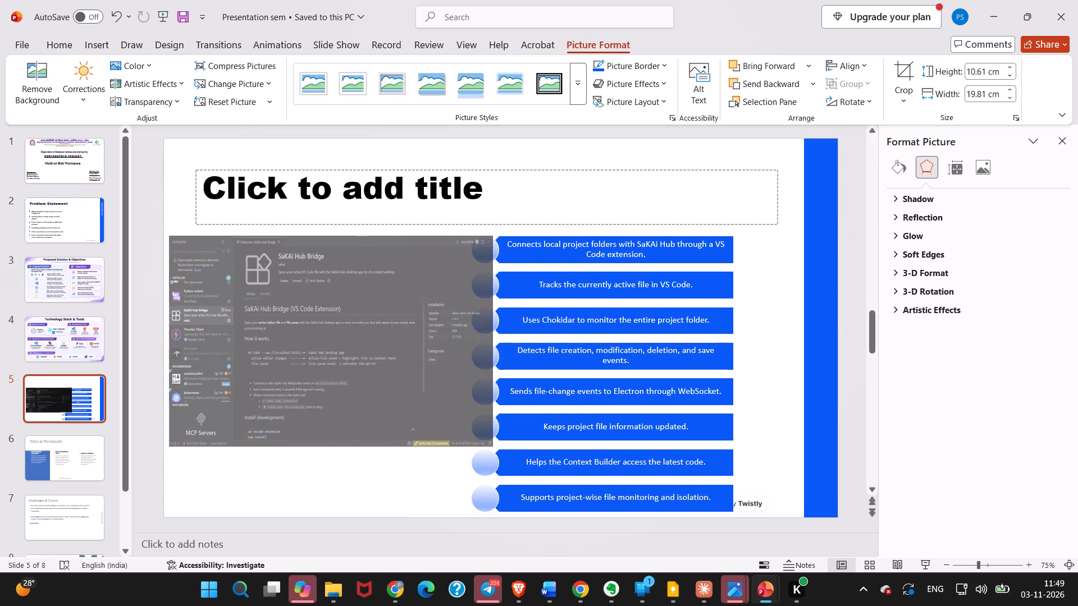
{"action": "left_click_drag", "start_coordinate": [494, 353], "coordinate": [463, 361]}
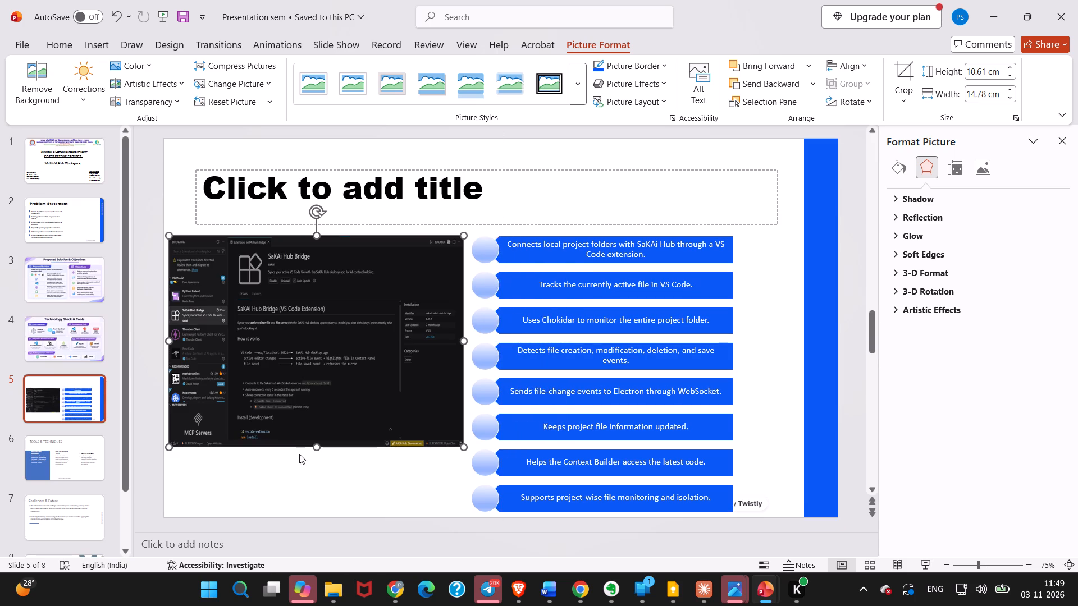
{"action": "left_click_drag", "start_coordinate": [316, 449], "coordinate": [307, 511]}
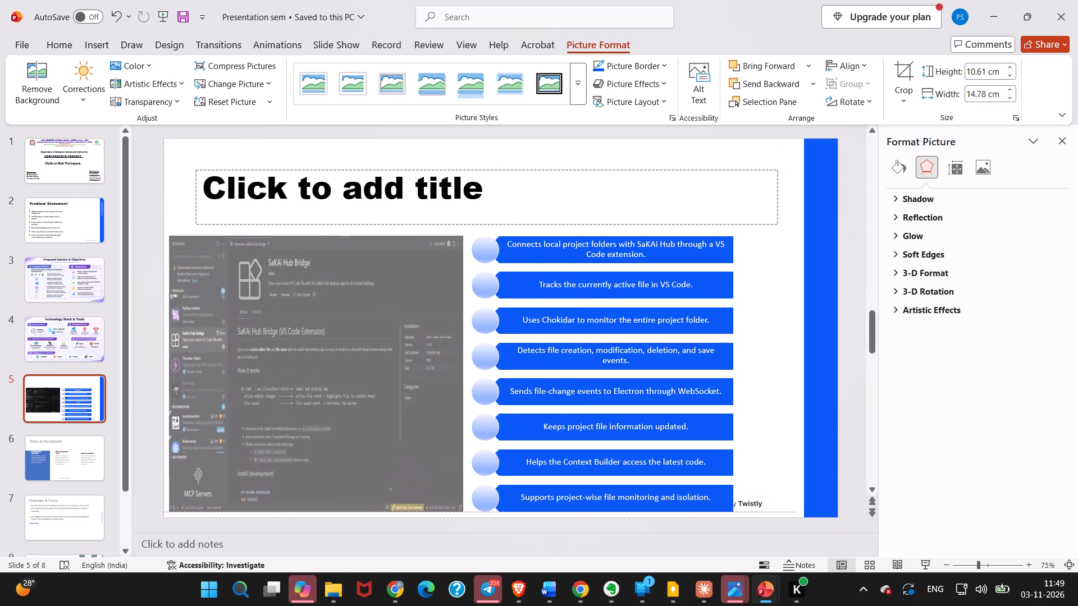
{"action": "left_click_drag", "start_coordinate": [307, 511], "coordinate": [305, 515]}
{"action": "left_click", "coordinate": [334, 433]}
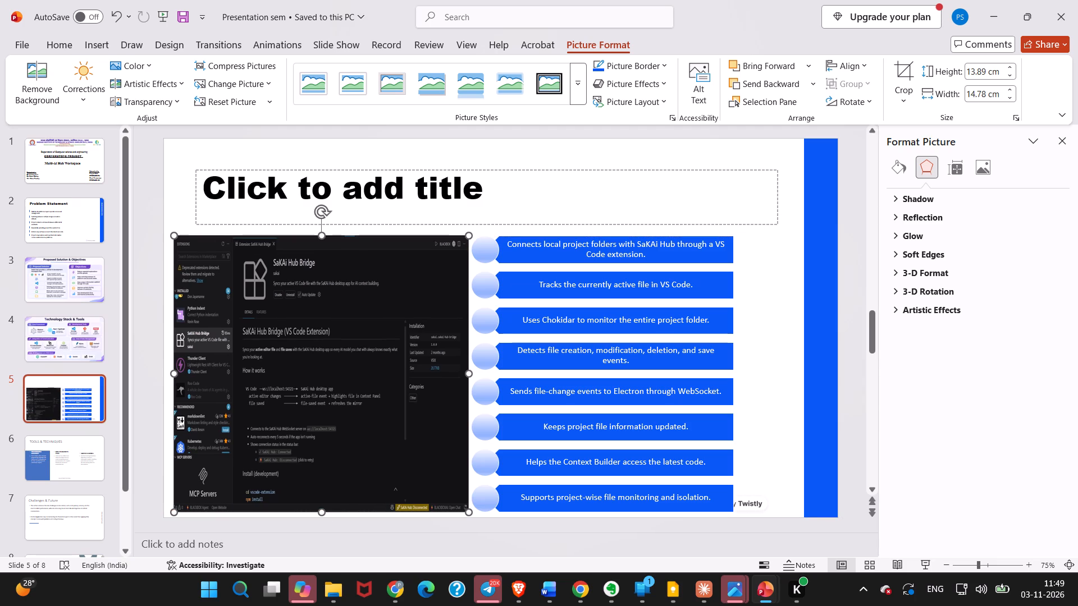
{"action": "left_click", "coordinate": [154, 432]}
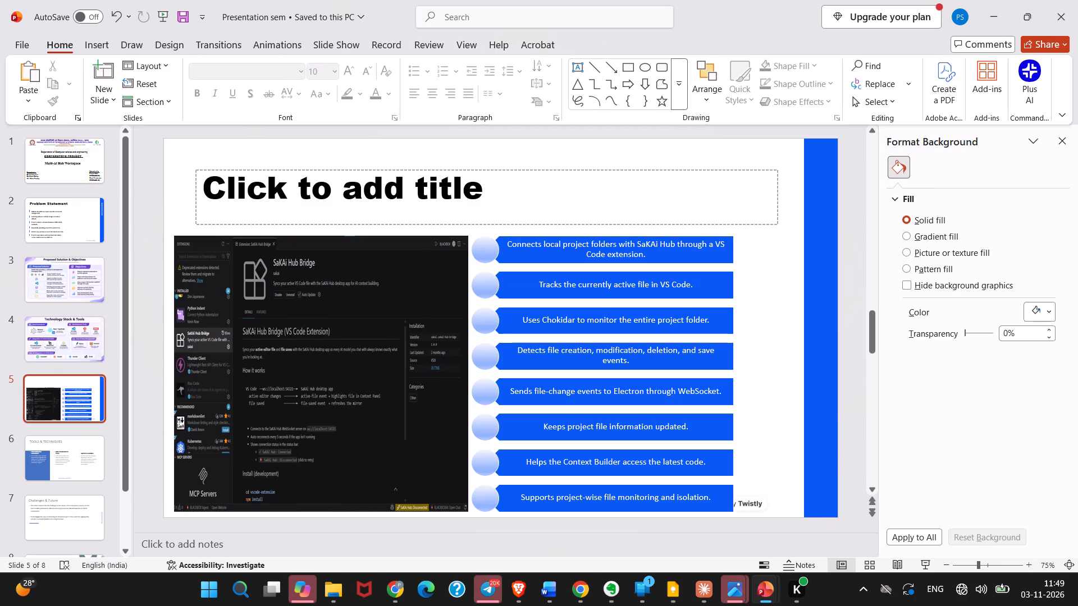
Enter "VS CODE EXTENSION" as the title of slide 5.
{"action": "left_click", "coordinate": [507, 183]}
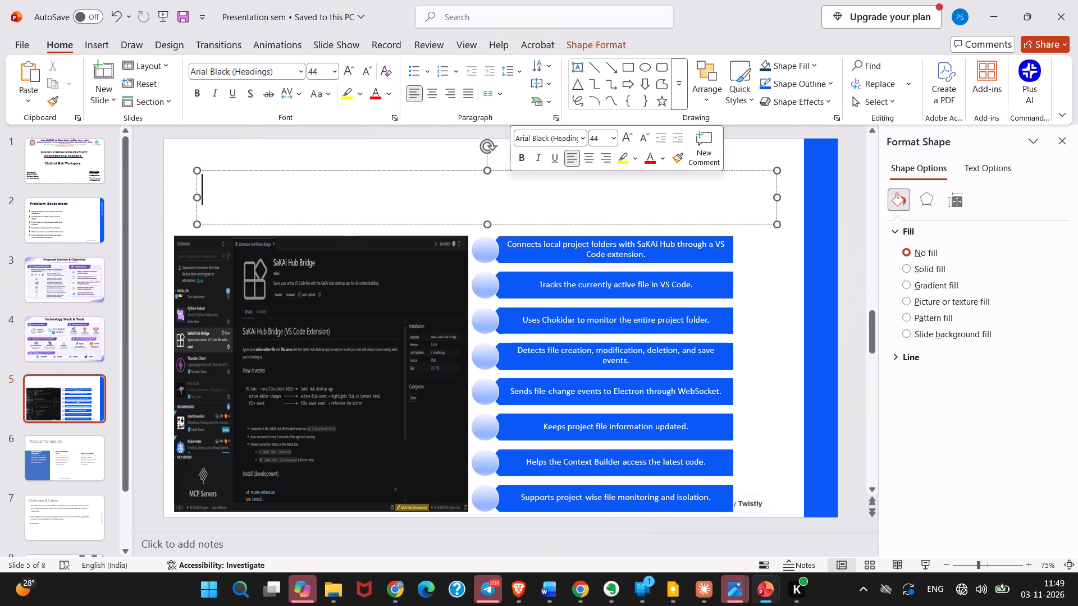
{"action": "type", "text": "VS"}
{"action": "key", "text": "space"}
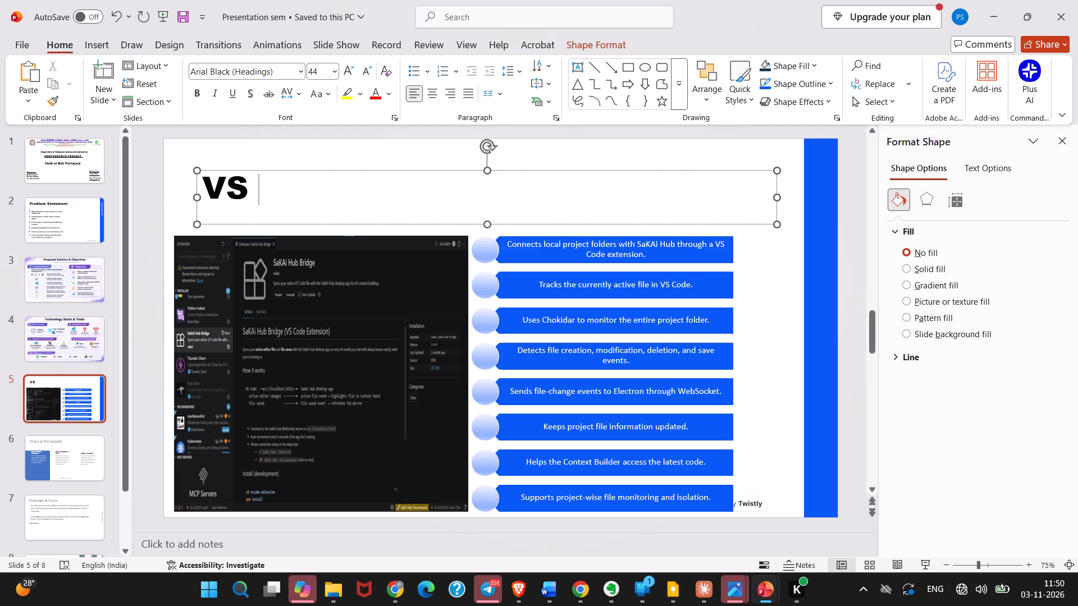
{"action": "key", "text": "BackSpace"}
{"action": "key", "text": "BackSpace"}
{"action": "key", "text": "BackSpace"}
{"action": "key", "text": "BackSpace"}
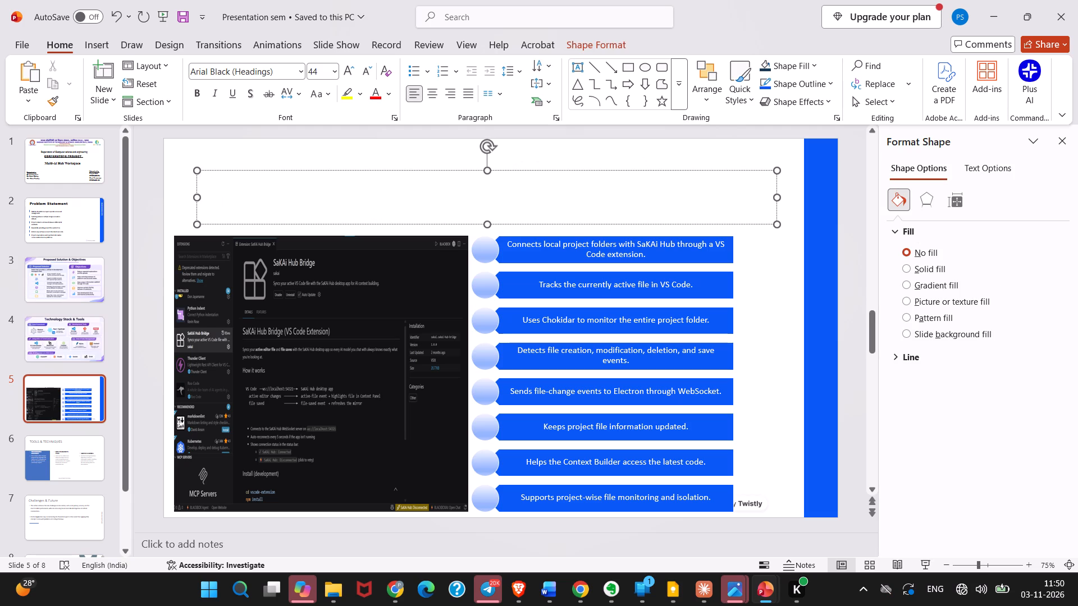
{"action": "type", "text": "VS"}
{"action": "key", "text": "space"}
{"action": "type", "text": "CODE"}
{"action": "key", "text": "space"}
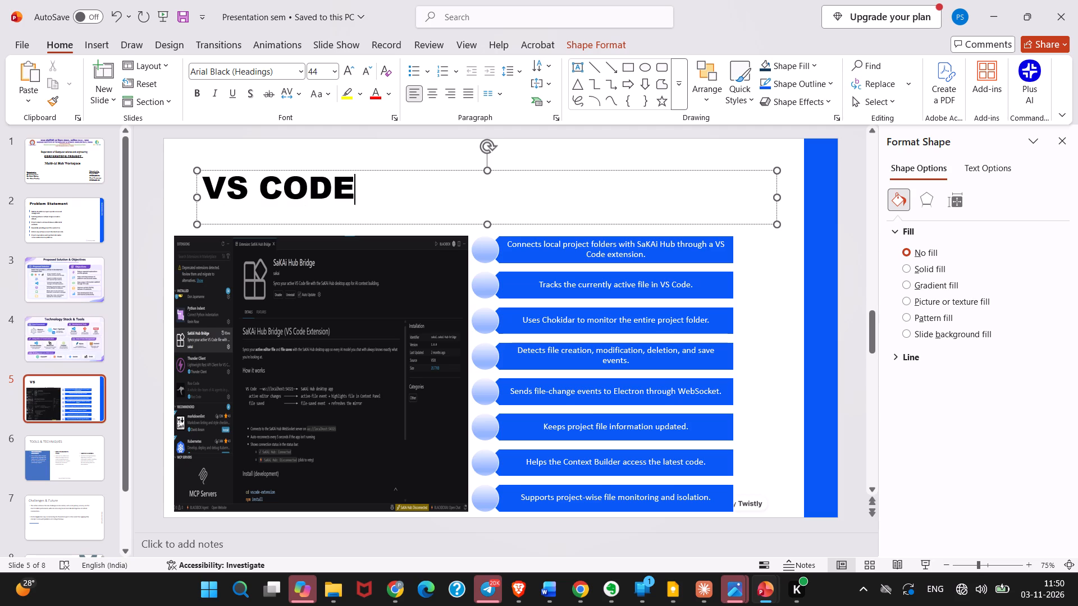
{"action": "type", "text": "EX6E"}
{"action": "key", "text": "BackSpace"}
{"action": "key", "text": "BackSpace"}
{"action": "type", "text": "TENSION"}
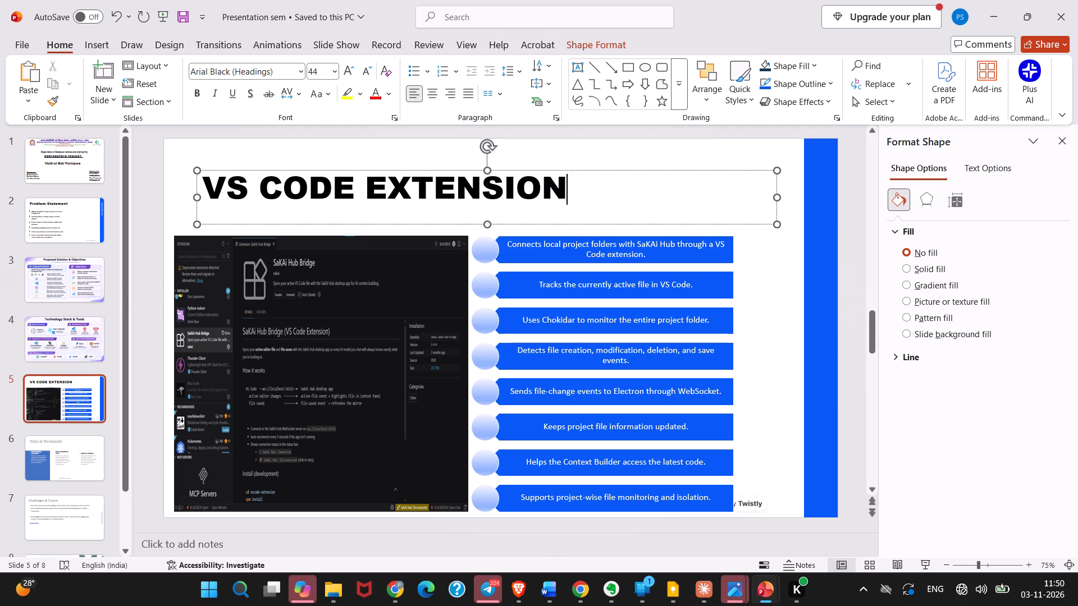
{"action": "left_click", "coordinate": [550, 162]}
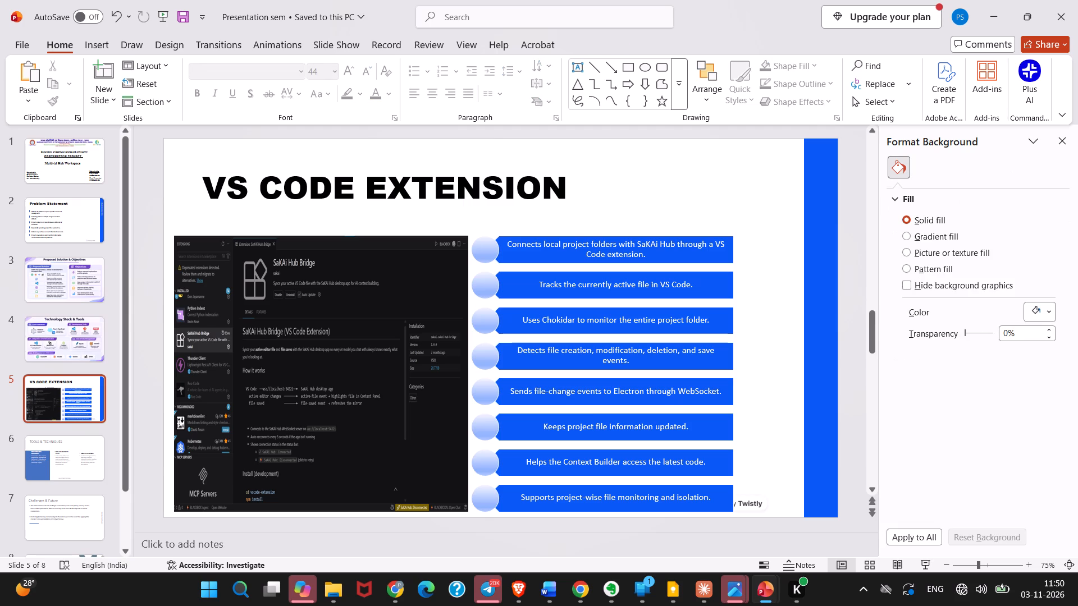
Set the font size of the whole slide 5 title to 36.
{"action": "left_click_drag", "start_coordinate": [584, 184], "coordinate": [215, 186]}
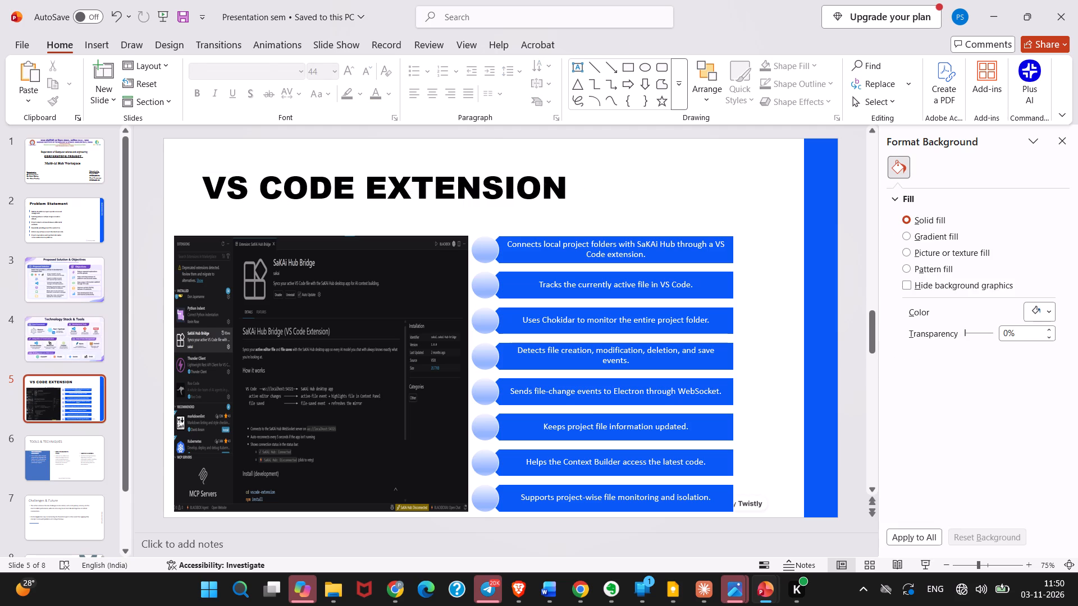
{"action": "left_click", "coordinate": [199, 185]}
{"action": "left_click_drag", "start_coordinate": [577, 190], "coordinate": [497, 194]}
{"action": "left_click", "coordinate": [510, 191]}
{"action": "right_click", "coordinate": [513, 187]}
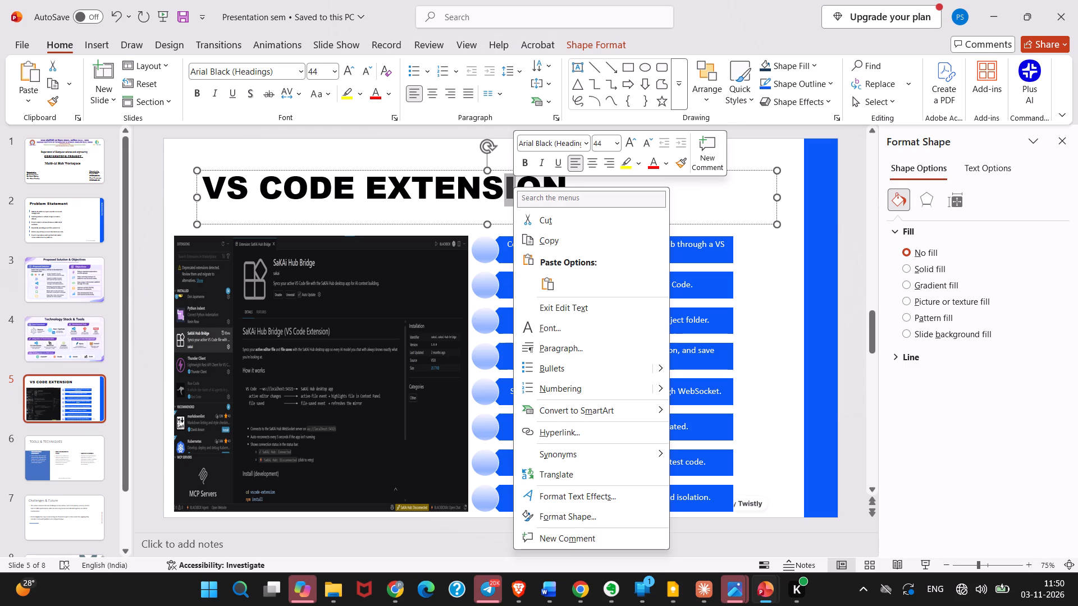
{"action": "left_click", "coordinate": [708, 202]}
{"action": "left_click_drag", "start_coordinate": [573, 189], "coordinate": [257, 192]}
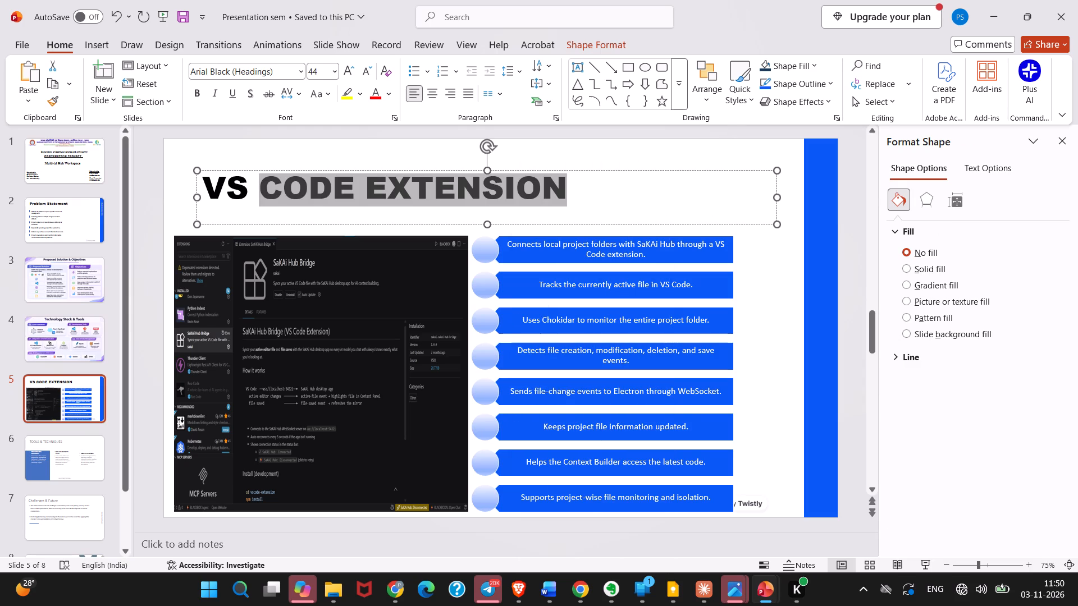
{"action": "left_click_drag", "start_coordinate": [257, 192], "coordinate": [235, 193]}
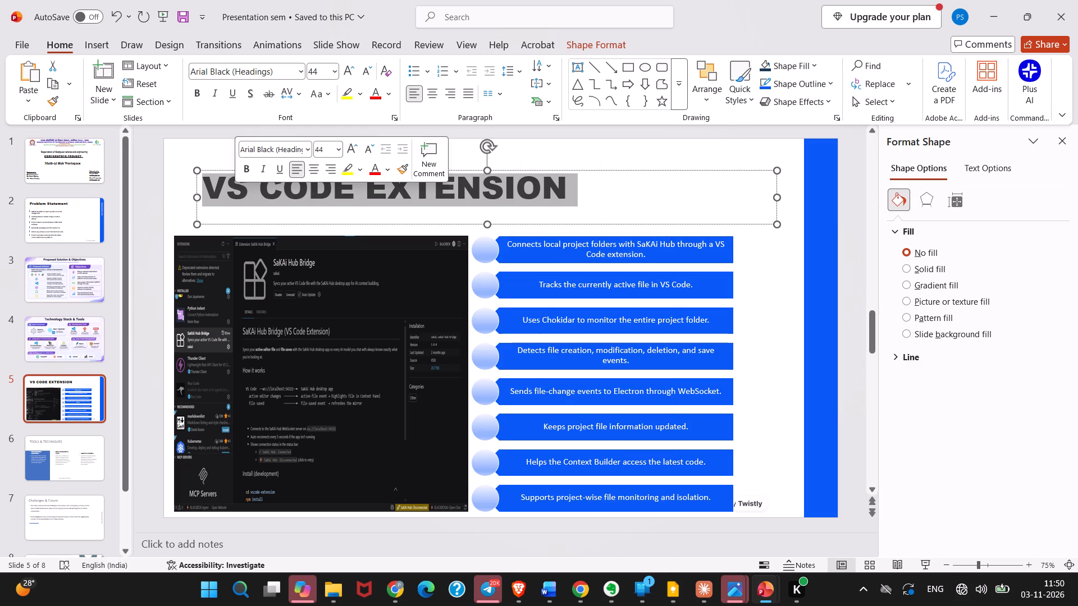
{"action": "left_click", "coordinate": [333, 153]}
{"action": "left_click", "coordinate": [339, 153]}
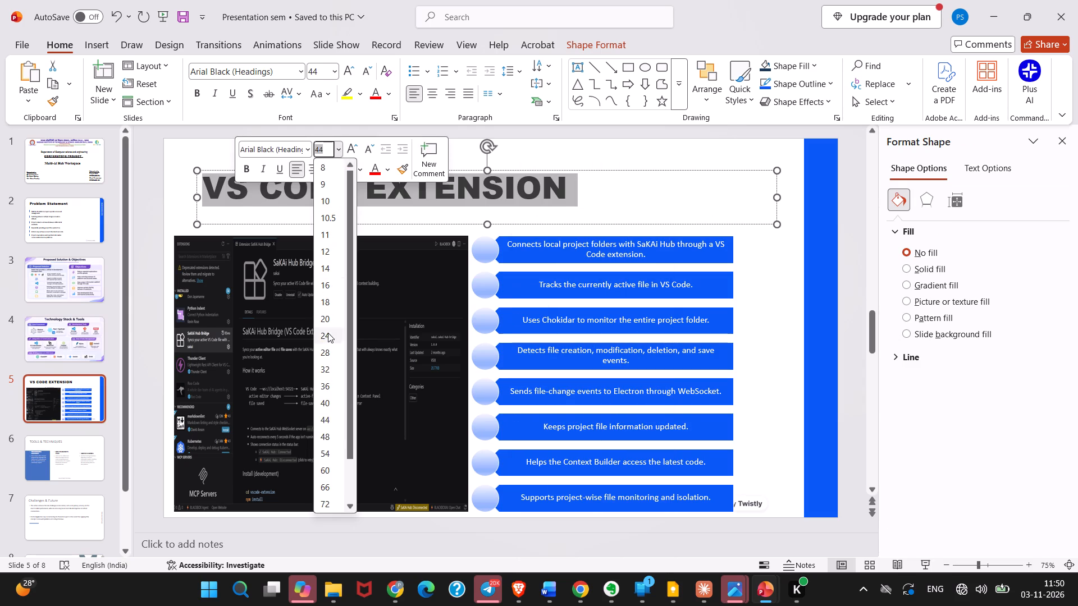
{"action": "left_click", "coordinate": [327, 380]}
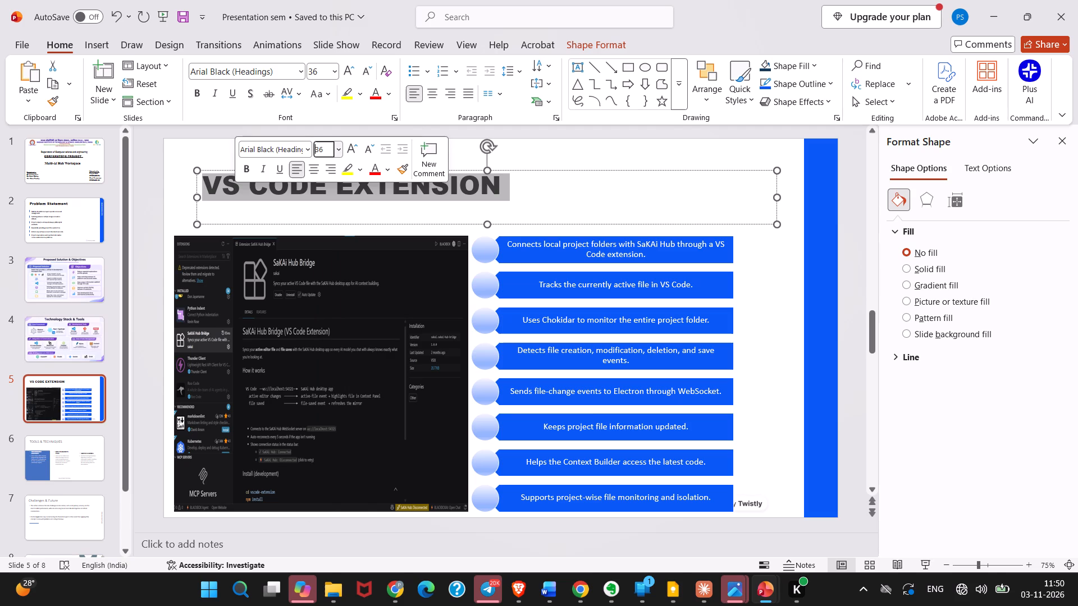
{"action": "left_click", "coordinate": [634, 204]}
{"action": "left_click", "coordinate": [629, 155]}
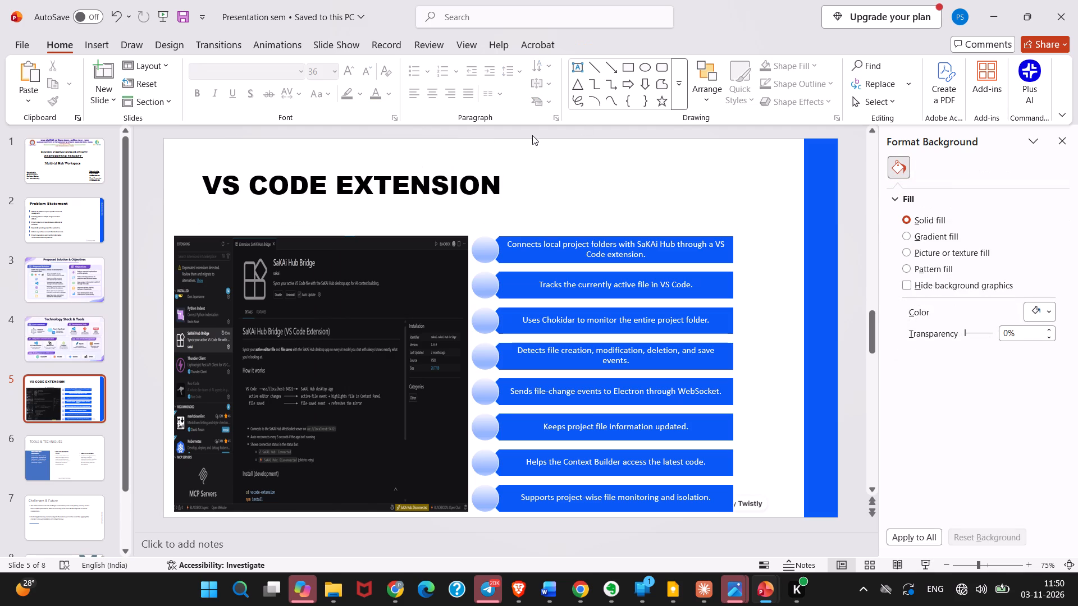
Move the SmartArt list sideways toward the blue stripe, leaving a gap between it and the extension screenshot.
{"action": "left_click", "coordinate": [611, 305]}
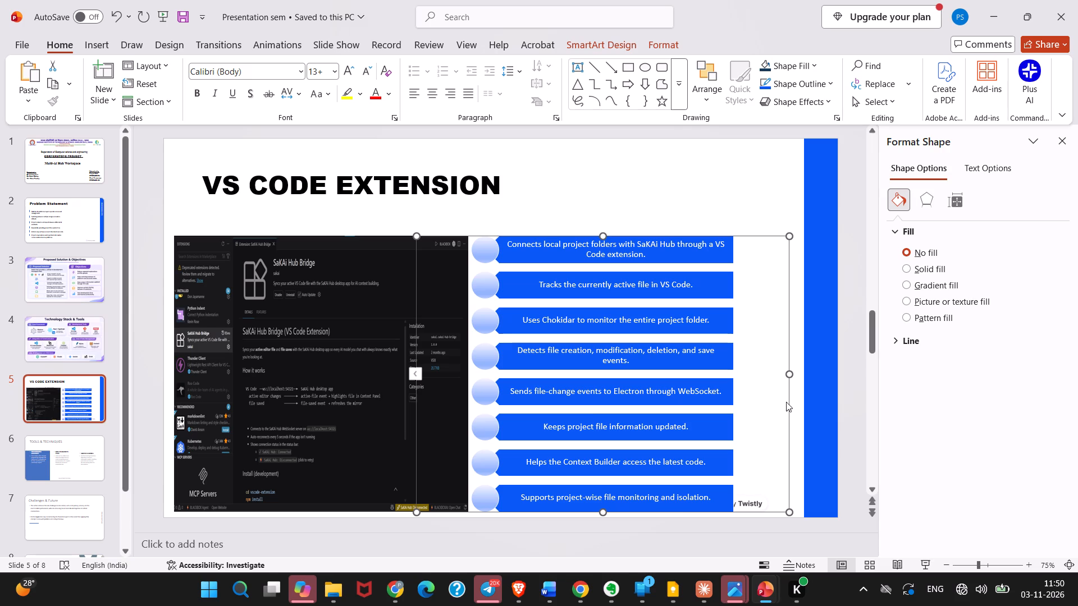
{"action": "left_click_drag", "start_coordinate": [789, 400], "coordinate": [813, 399]}
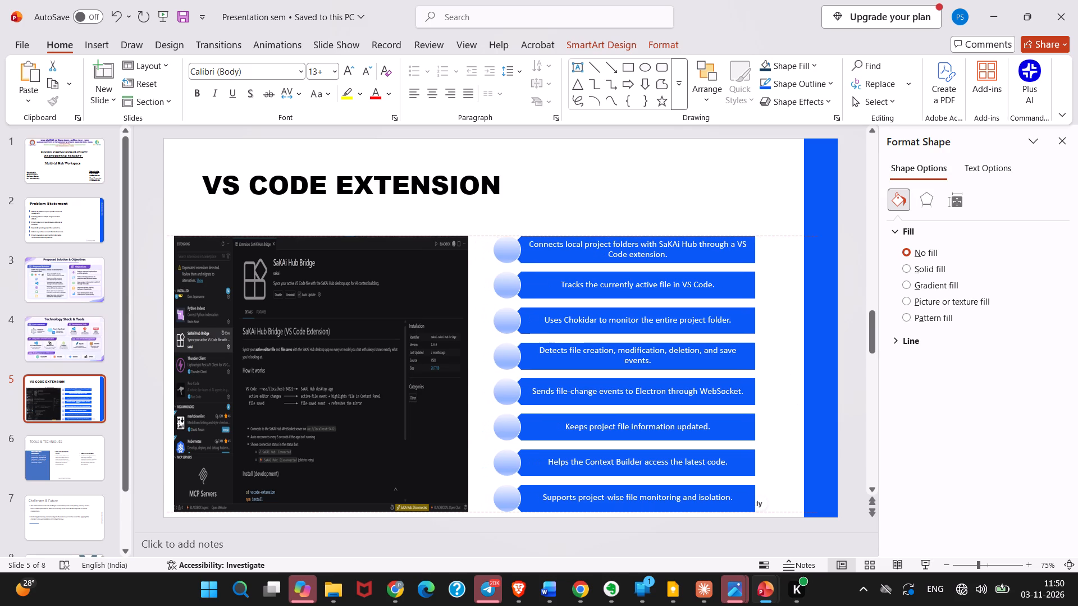
{"action": "left_click_drag", "start_coordinate": [813, 399], "coordinate": [819, 399]}
{"action": "left_click", "coordinate": [743, 158]}
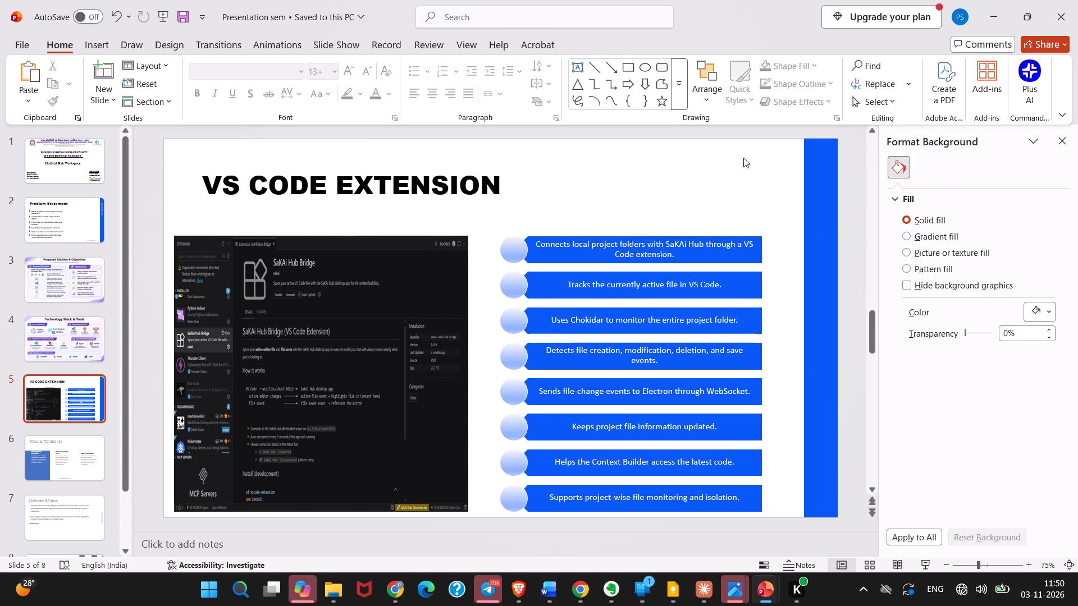
{"action": "scroll", "coordinate": [67, 360], "scroll_direction": "down", "scroll_amount": 1}
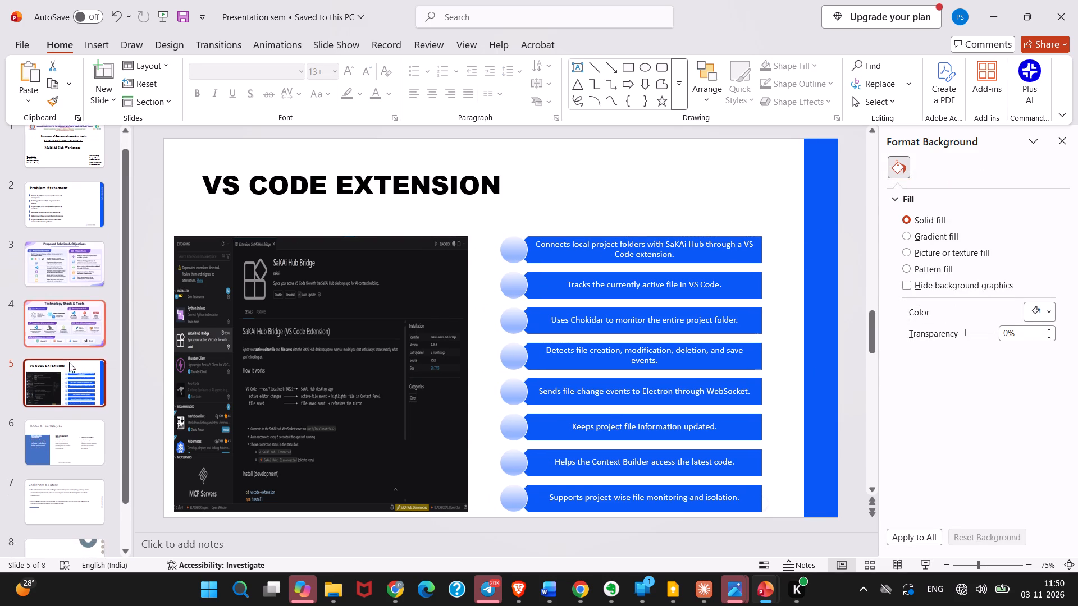
{"action": "scroll", "coordinate": [74, 389], "scroll_direction": "down", "scroll_amount": 1}
{"action": "left_click", "coordinate": [47, 433]}
{"action": "scroll", "coordinate": [49, 442], "scroll_direction": "down", "scroll_amount": 1}
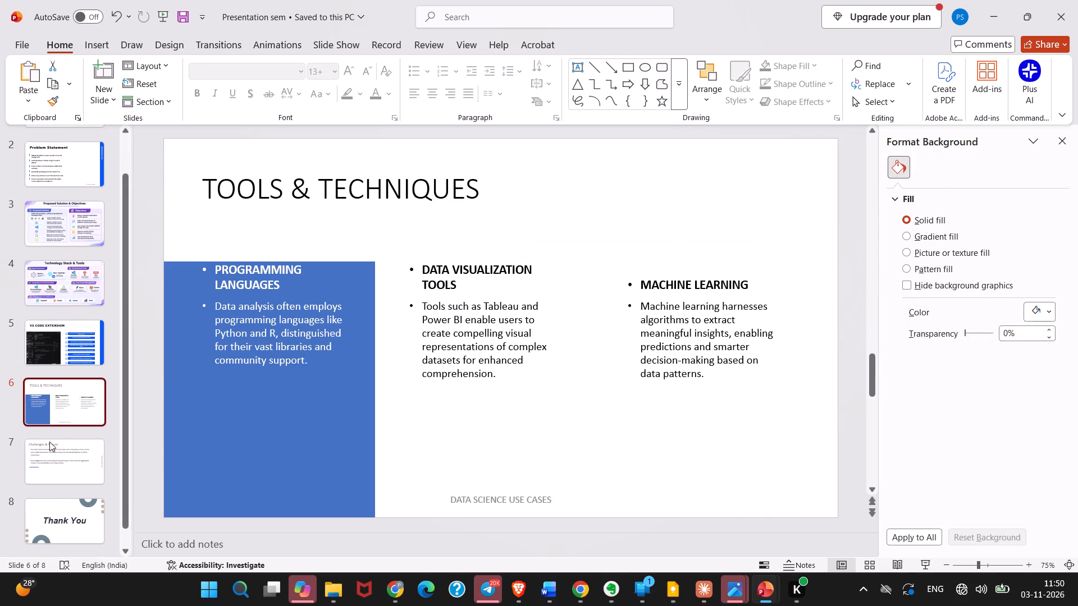
{"action": "scroll", "coordinate": [49, 442], "scroll_direction": "down", "scroll_amount": 2}
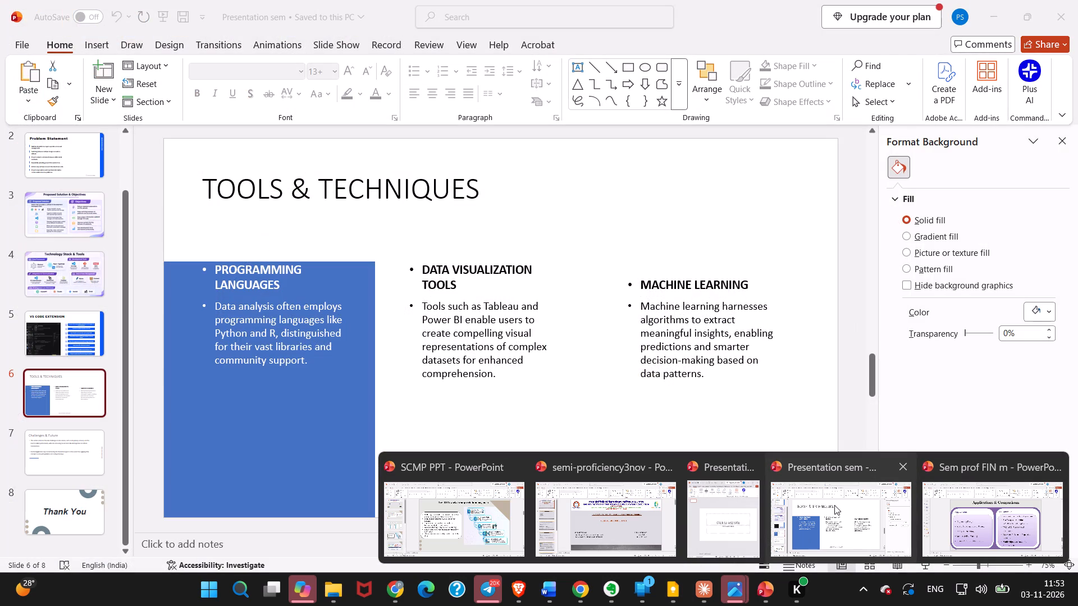
{"action": "left_click", "coordinate": [834, 505]}
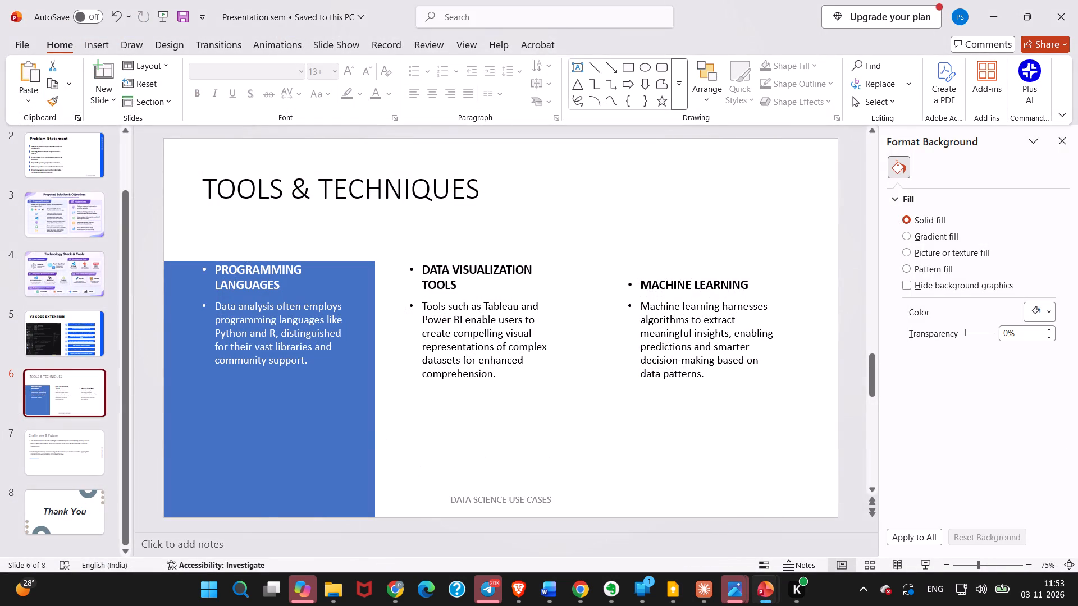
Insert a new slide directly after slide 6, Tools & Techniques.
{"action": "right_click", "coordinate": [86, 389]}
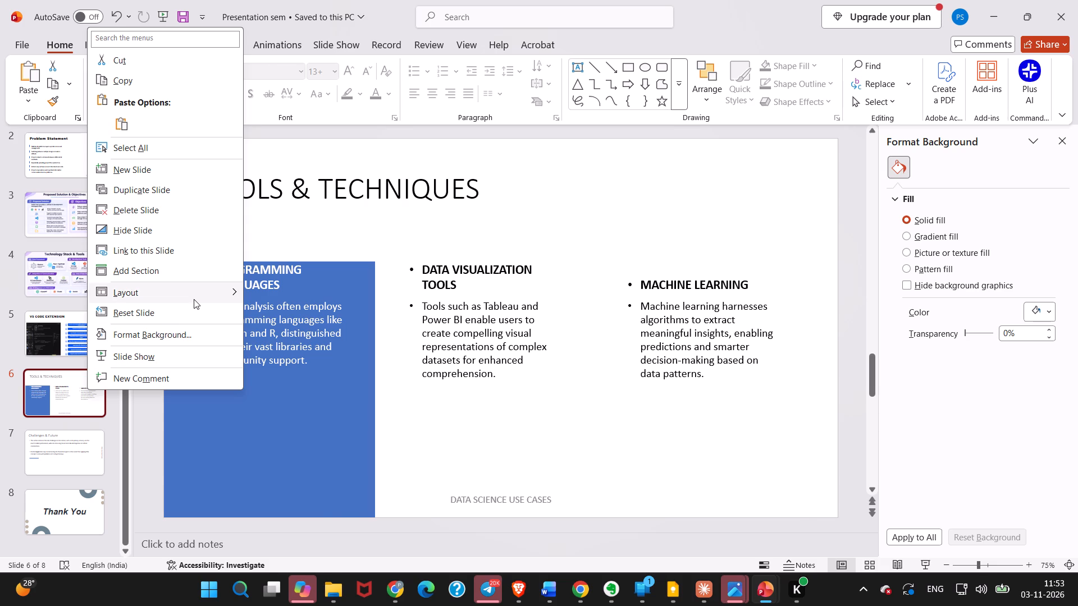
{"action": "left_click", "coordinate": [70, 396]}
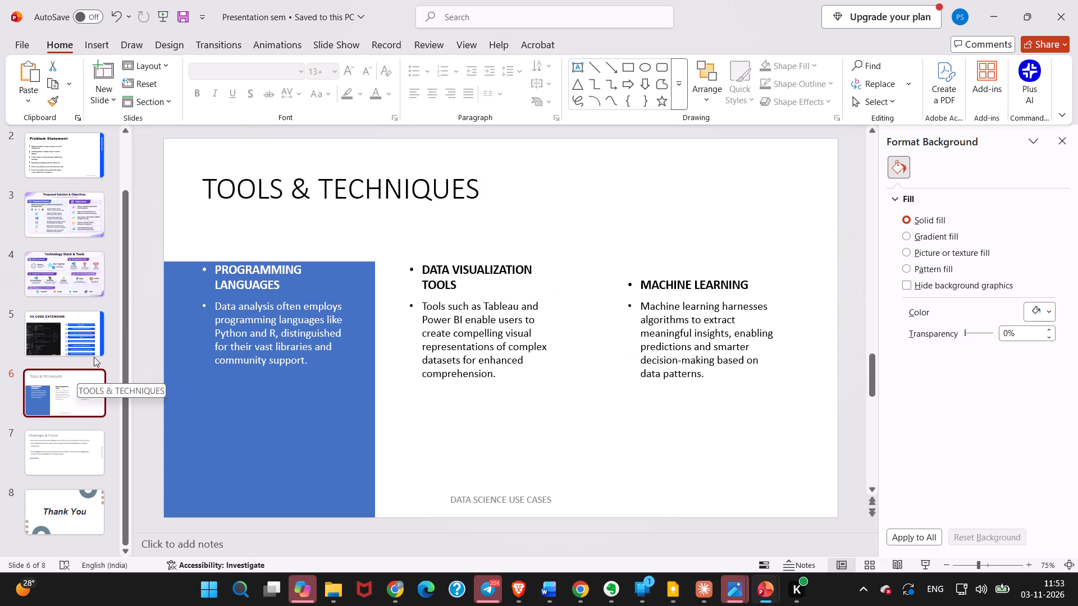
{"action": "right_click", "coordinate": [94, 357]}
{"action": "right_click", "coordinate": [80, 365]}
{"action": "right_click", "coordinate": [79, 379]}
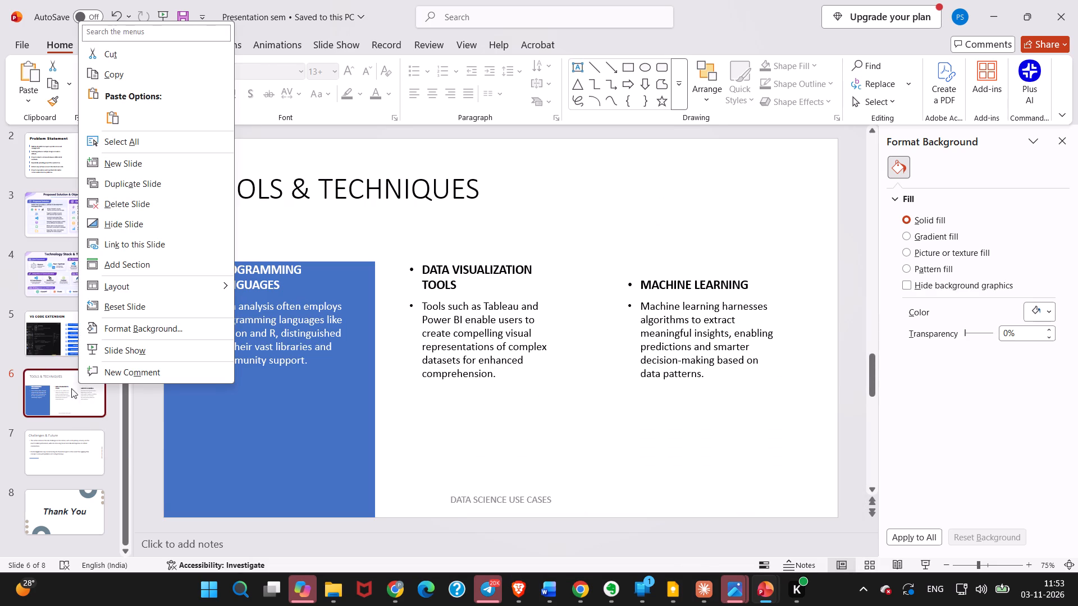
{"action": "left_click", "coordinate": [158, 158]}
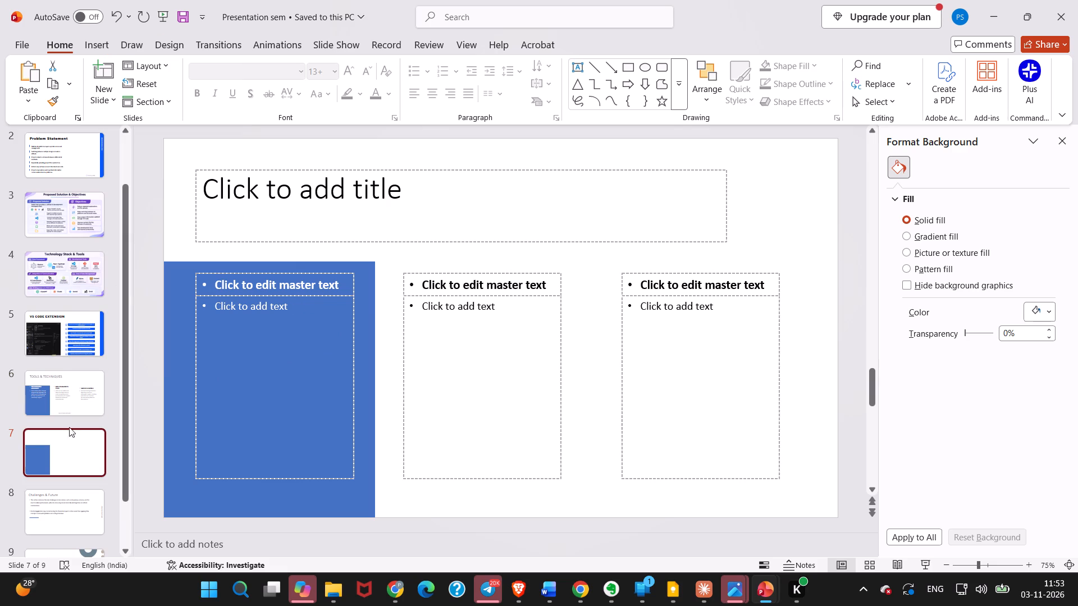
Delete slide 6, Tools & Techniques, from the presentation.
{"action": "left_click", "coordinate": [68, 405]}
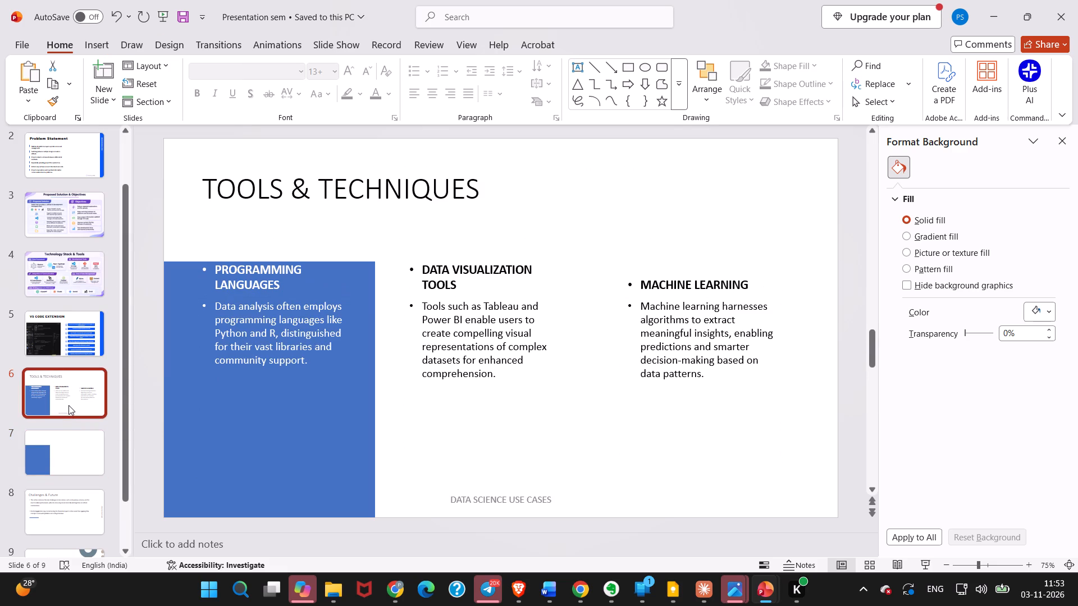
{"action": "right_click", "coordinate": [68, 405]}
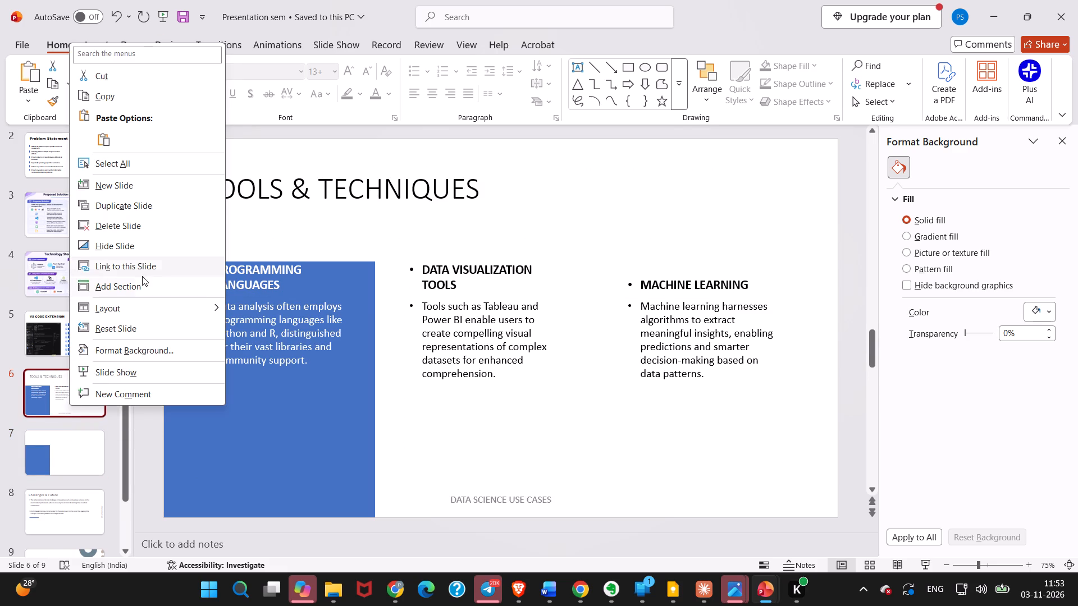
{"action": "left_click", "coordinate": [142, 229]}
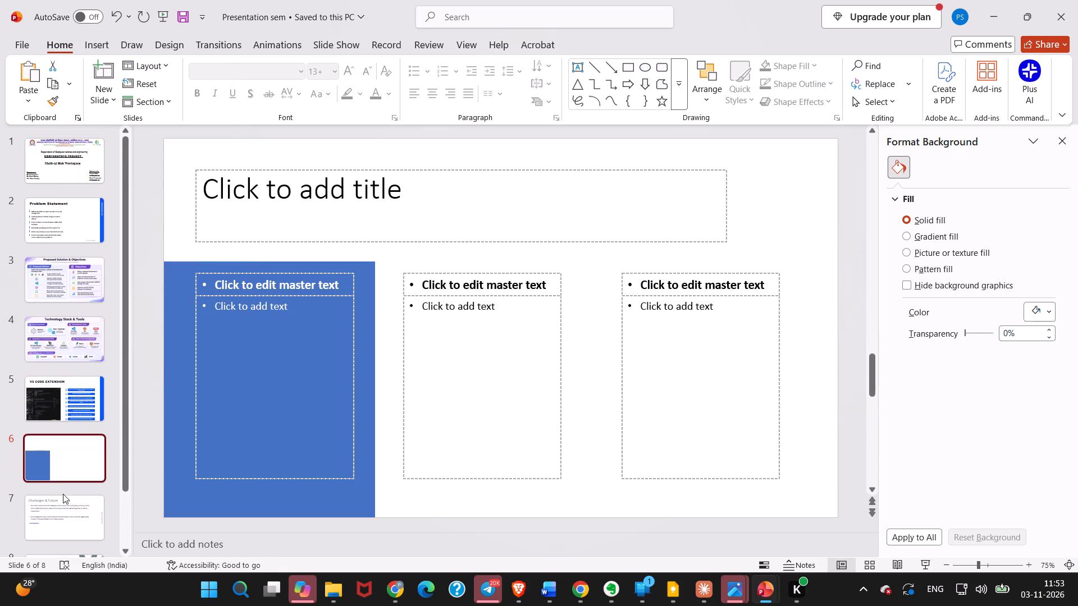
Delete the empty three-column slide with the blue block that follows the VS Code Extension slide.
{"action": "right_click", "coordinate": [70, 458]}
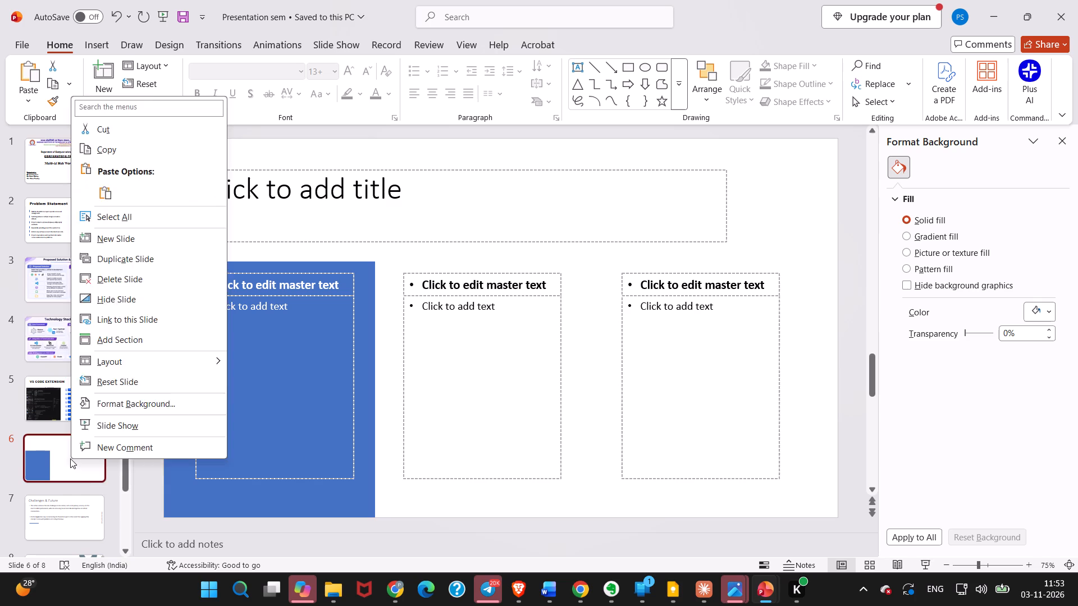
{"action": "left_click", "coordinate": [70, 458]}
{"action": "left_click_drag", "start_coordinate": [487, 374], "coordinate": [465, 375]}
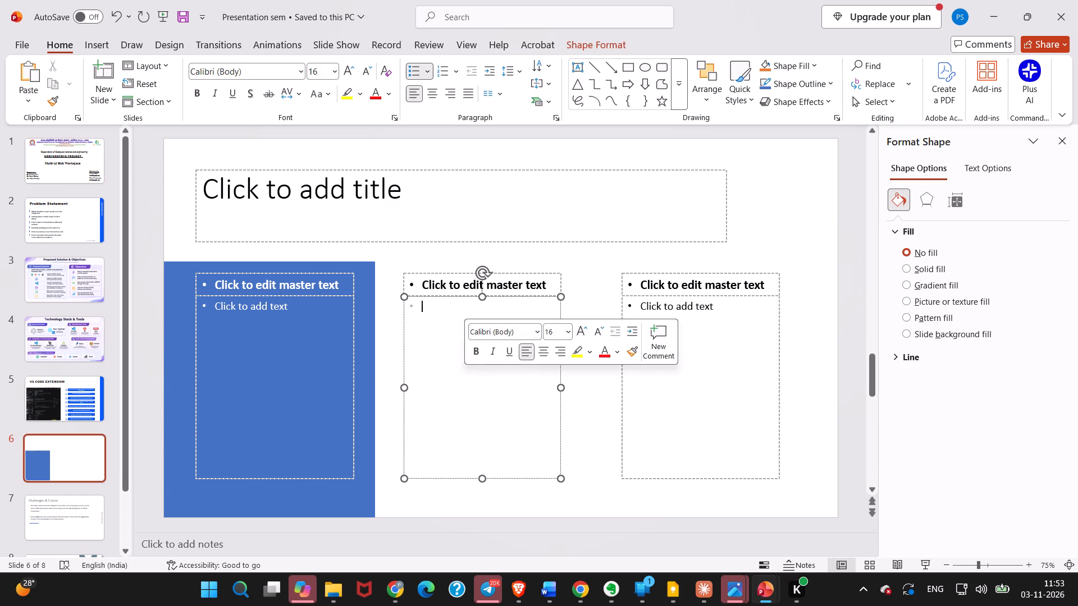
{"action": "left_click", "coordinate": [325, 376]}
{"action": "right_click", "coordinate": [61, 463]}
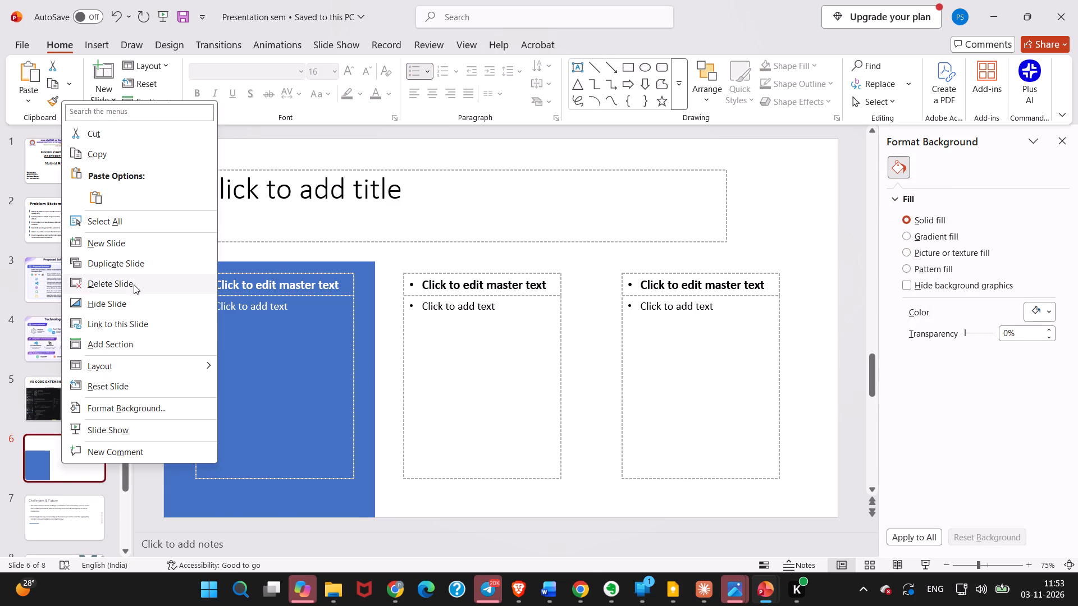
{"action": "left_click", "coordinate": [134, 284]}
Insert a new slide directly after slide 6, Challenges & Future.
{"action": "right_click", "coordinate": [74, 458]}
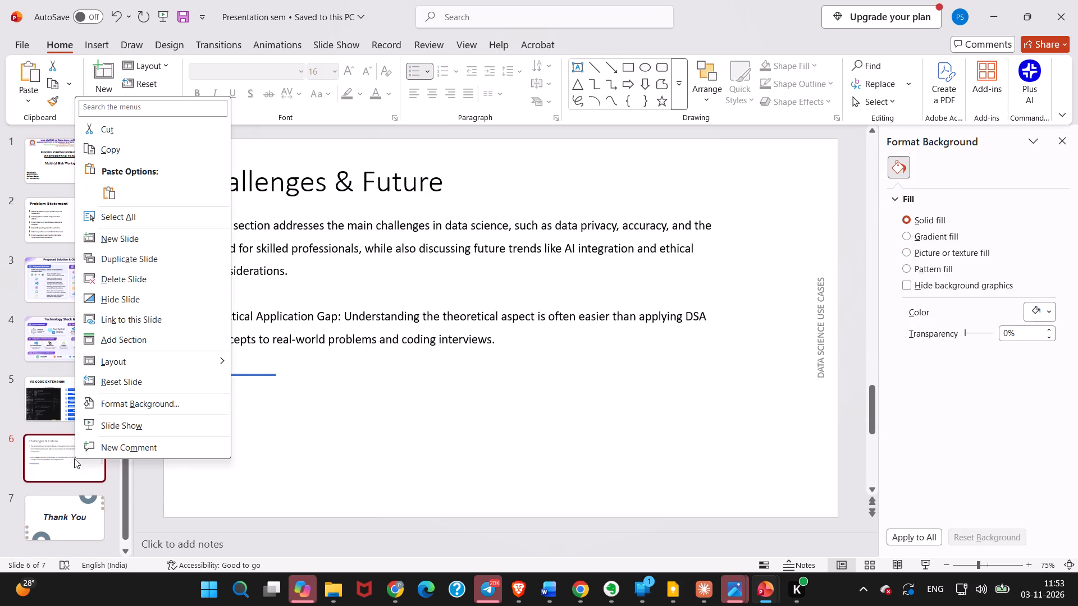
{"action": "left_click", "coordinate": [141, 236]}
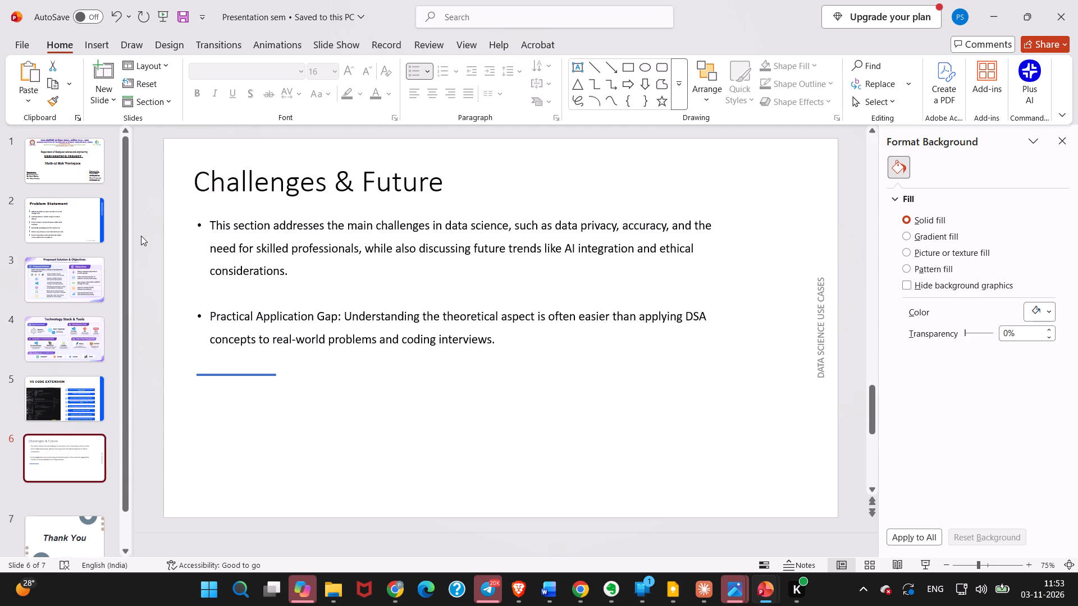
Move the newly added blank slide ahead of Challenges & Future so it directly follows the VS Code Extension slide.
{"action": "left_click", "coordinate": [81, 465]}
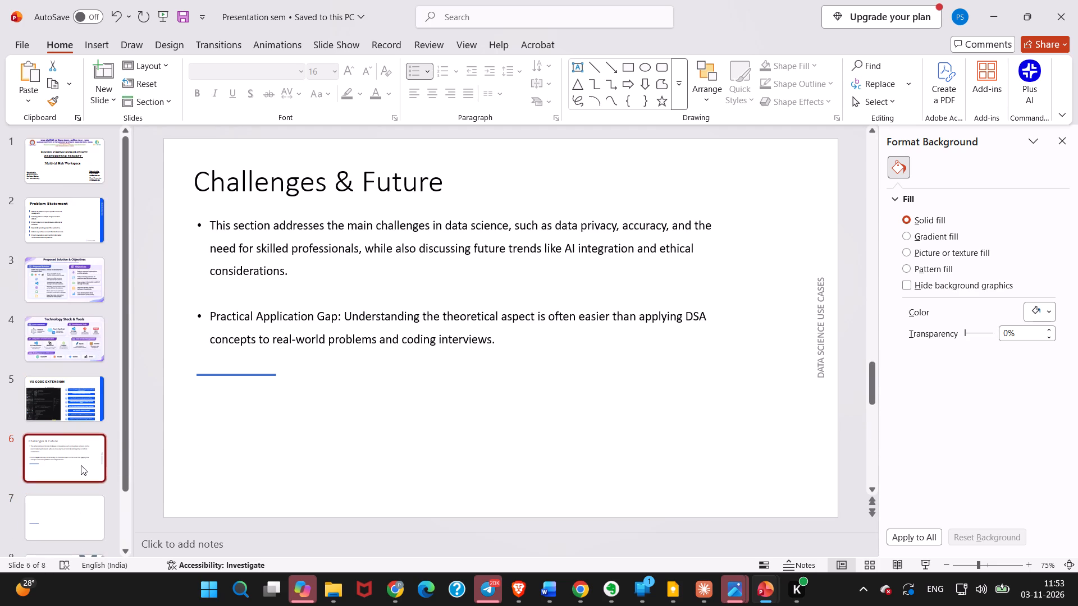
{"action": "scroll", "coordinate": [81, 465], "scroll_direction": "down", "scroll_amount": 2}
{"action": "left_click_drag", "start_coordinate": [79, 492], "coordinate": [78, 434]}
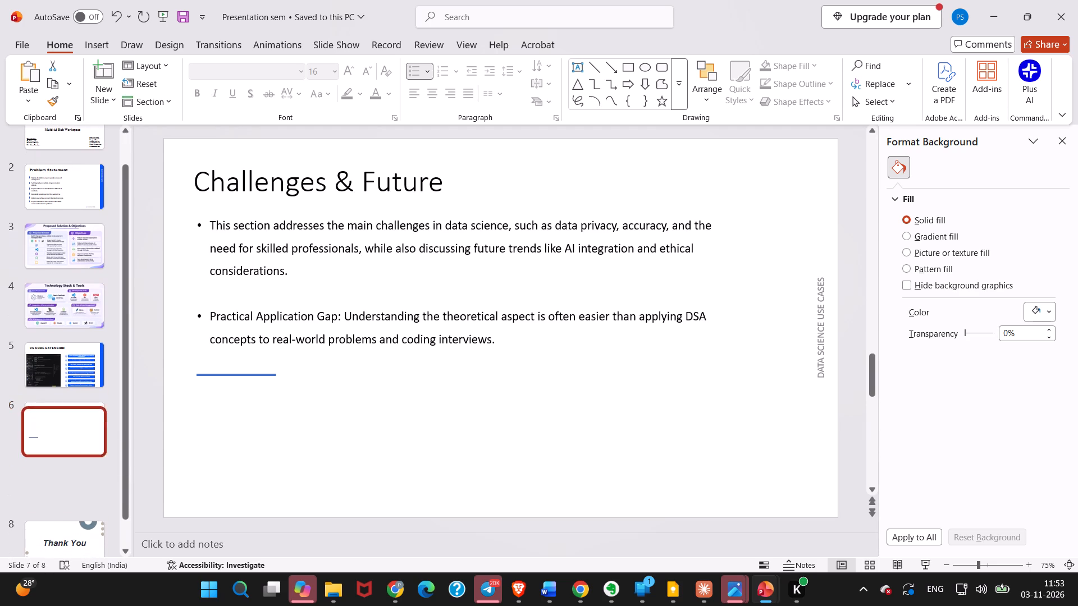
{"action": "left_click_drag", "start_coordinate": [78, 434], "coordinate": [78, 428]}
{"action": "left_click", "coordinate": [78, 428]}
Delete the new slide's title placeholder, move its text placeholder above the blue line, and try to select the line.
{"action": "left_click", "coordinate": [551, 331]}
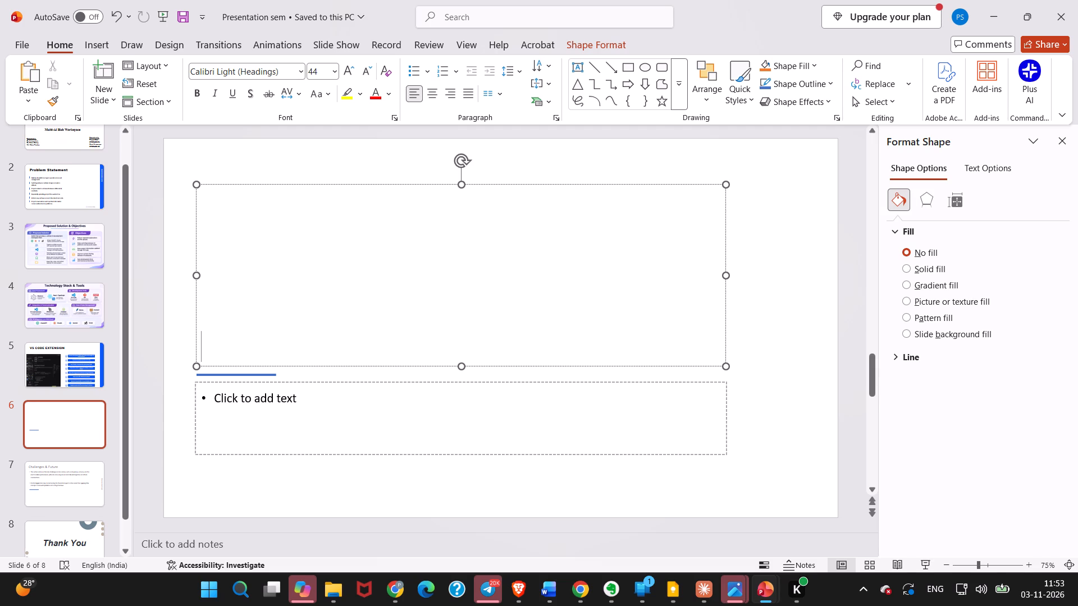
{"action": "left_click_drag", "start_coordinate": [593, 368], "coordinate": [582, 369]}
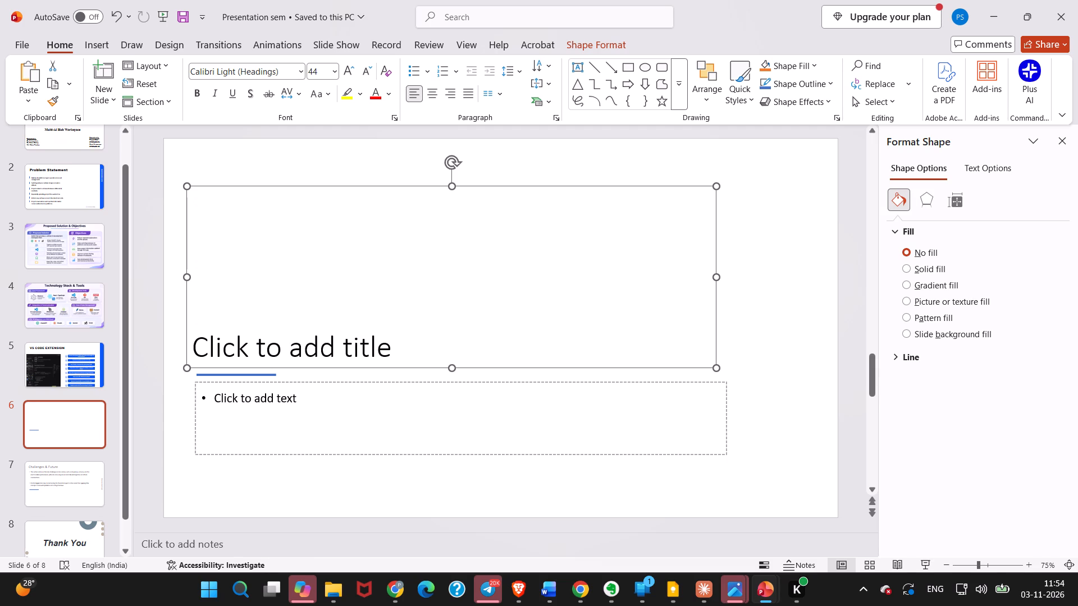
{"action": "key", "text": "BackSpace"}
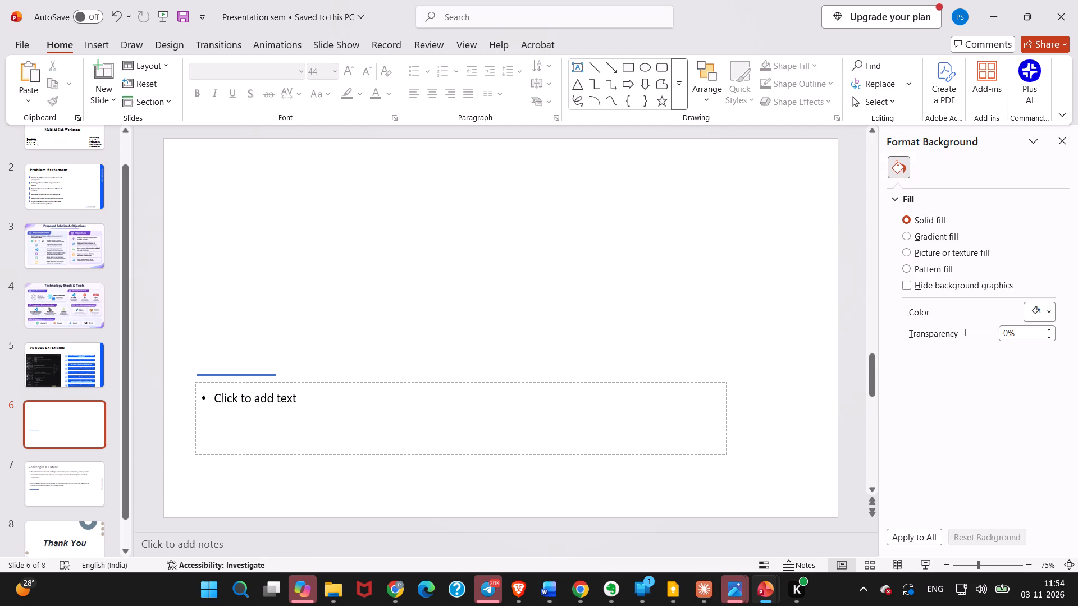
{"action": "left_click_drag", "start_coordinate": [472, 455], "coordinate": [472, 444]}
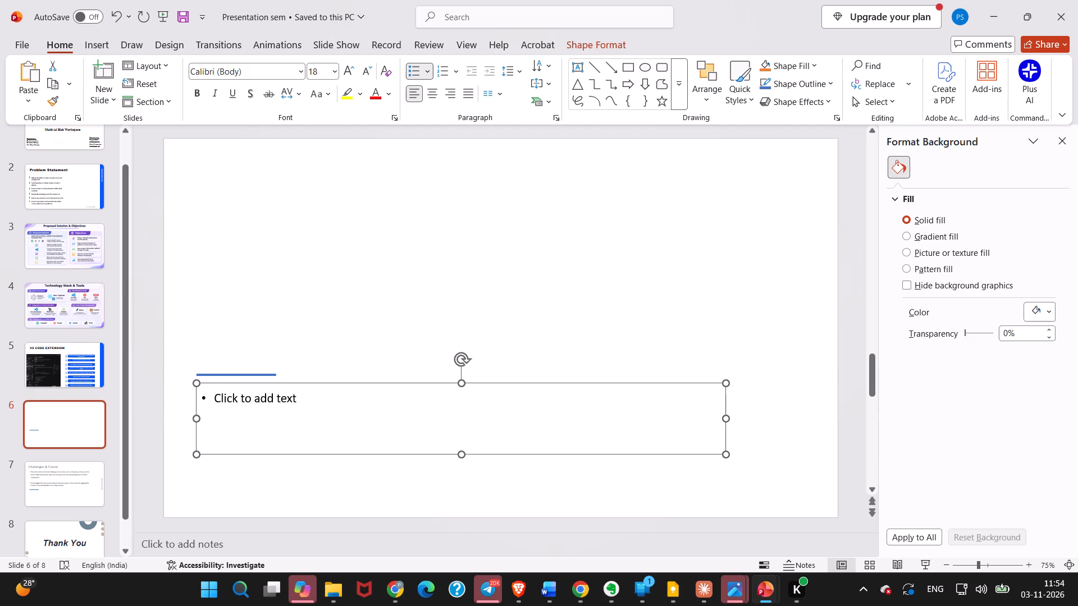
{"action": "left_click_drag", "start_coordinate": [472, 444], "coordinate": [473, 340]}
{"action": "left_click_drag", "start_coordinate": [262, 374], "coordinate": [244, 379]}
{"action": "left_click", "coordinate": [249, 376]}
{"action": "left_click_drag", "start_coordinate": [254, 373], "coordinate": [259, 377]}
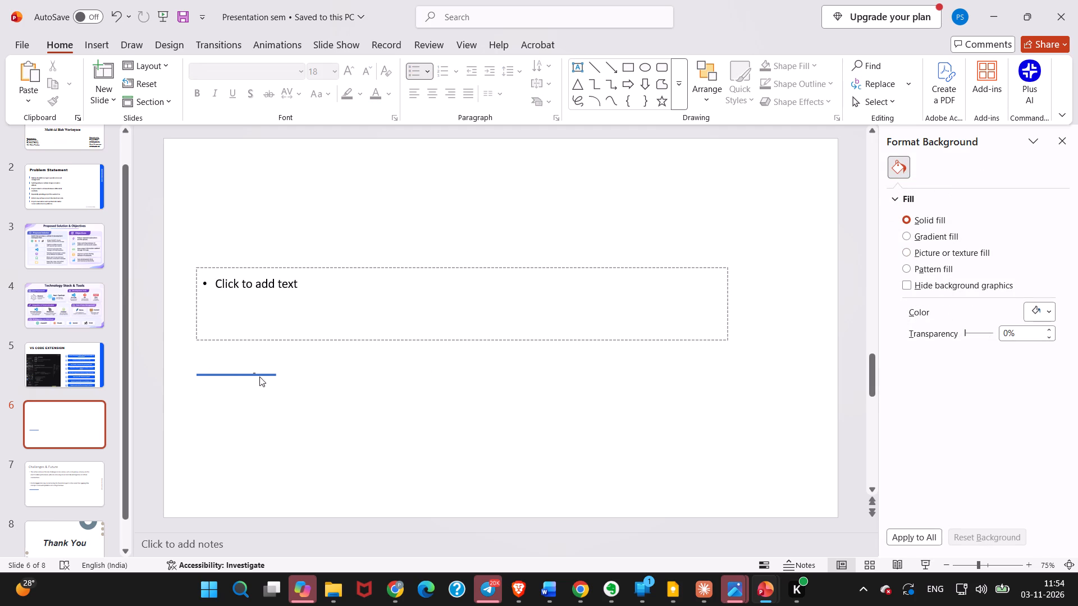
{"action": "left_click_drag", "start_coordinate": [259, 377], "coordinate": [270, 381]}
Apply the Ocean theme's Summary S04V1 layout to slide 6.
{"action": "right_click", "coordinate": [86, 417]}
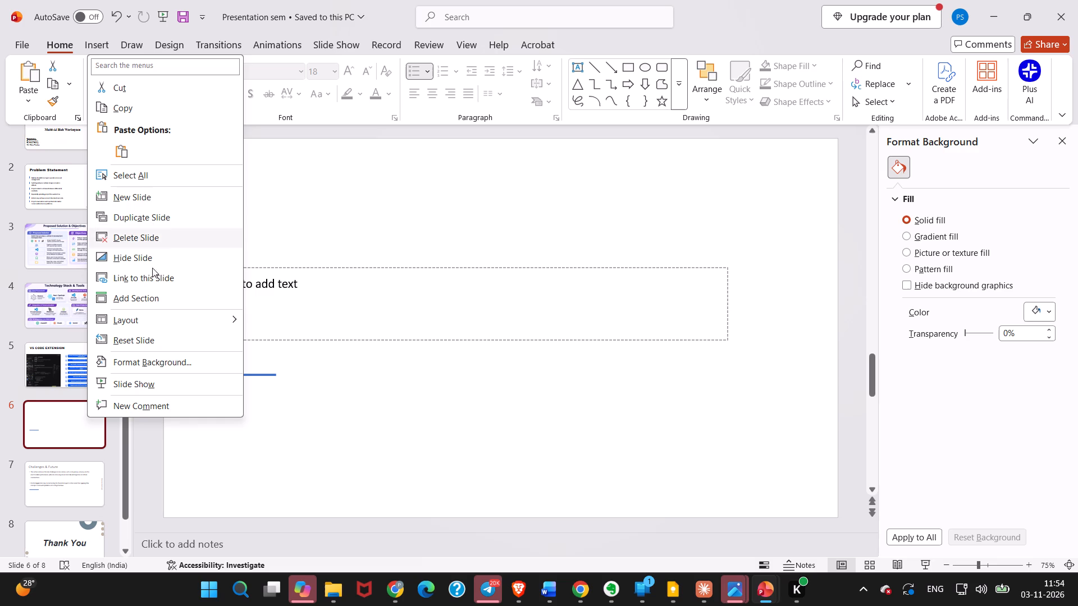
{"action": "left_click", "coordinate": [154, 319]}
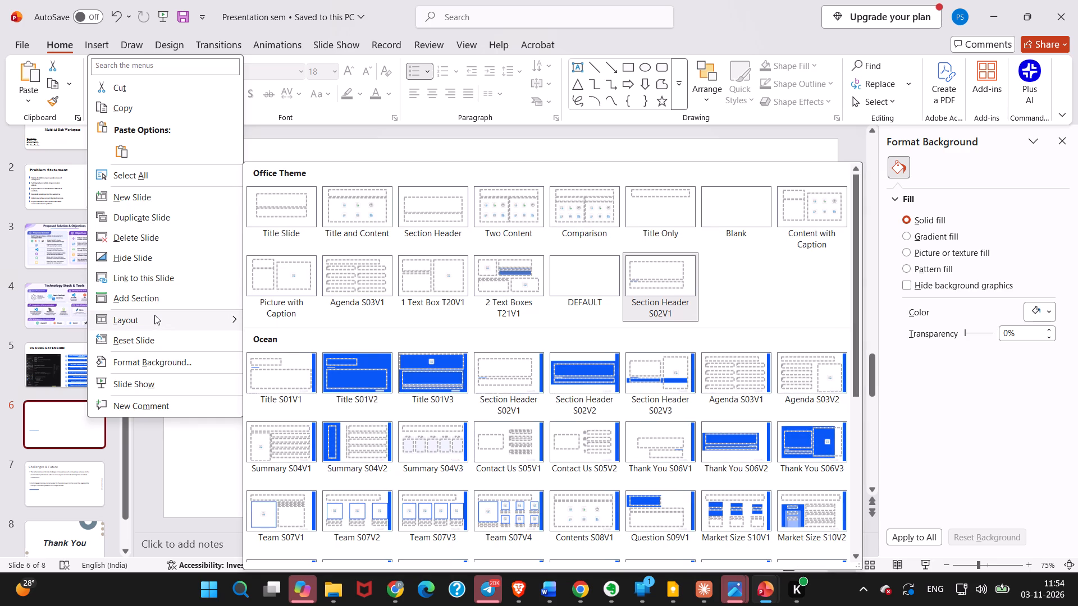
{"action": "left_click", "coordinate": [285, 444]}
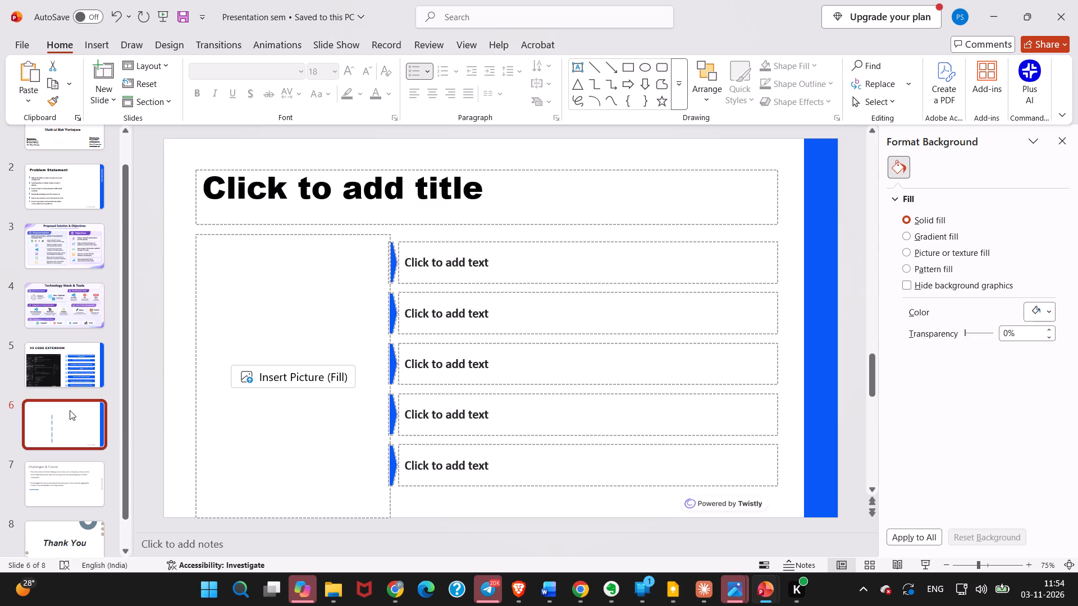
Change slide 6 to the Ocean theme's Blank layout with the blue side band.
{"action": "right_click", "coordinate": [70, 410]}
{"action": "left_click", "coordinate": [152, 319]}
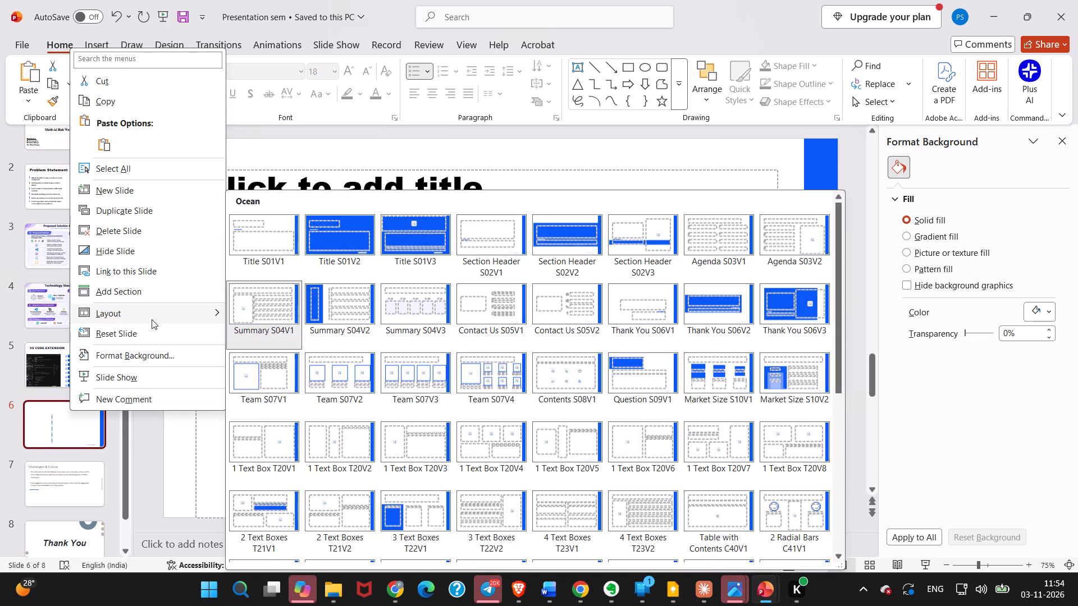
{"action": "scroll", "coordinate": [298, 341], "scroll_direction": "down", "scroll_amount": 10}
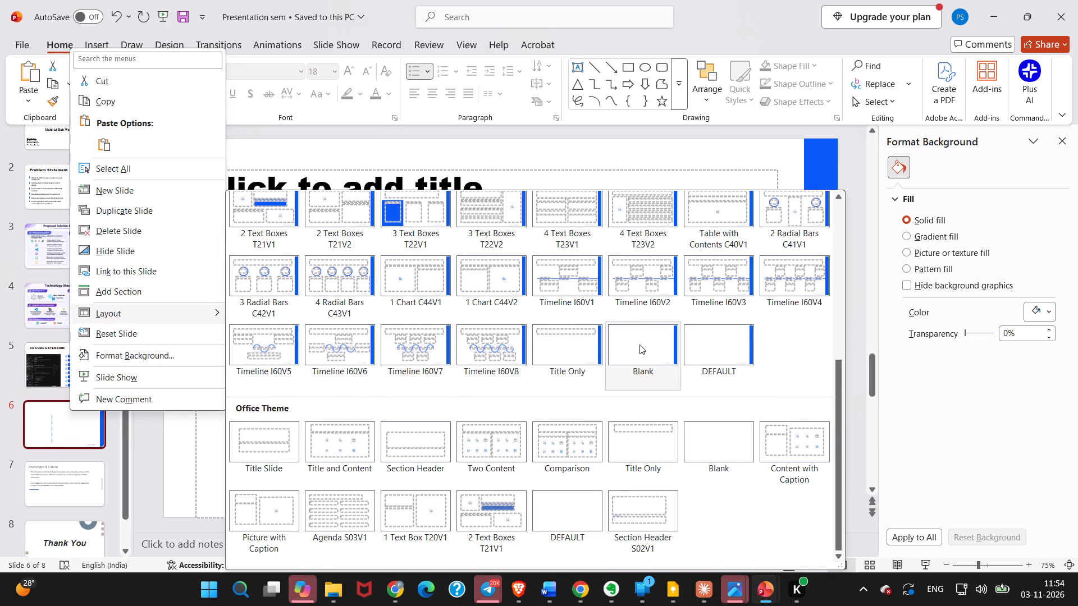
{"action": "left_click", "coordinate": [640, 345]}
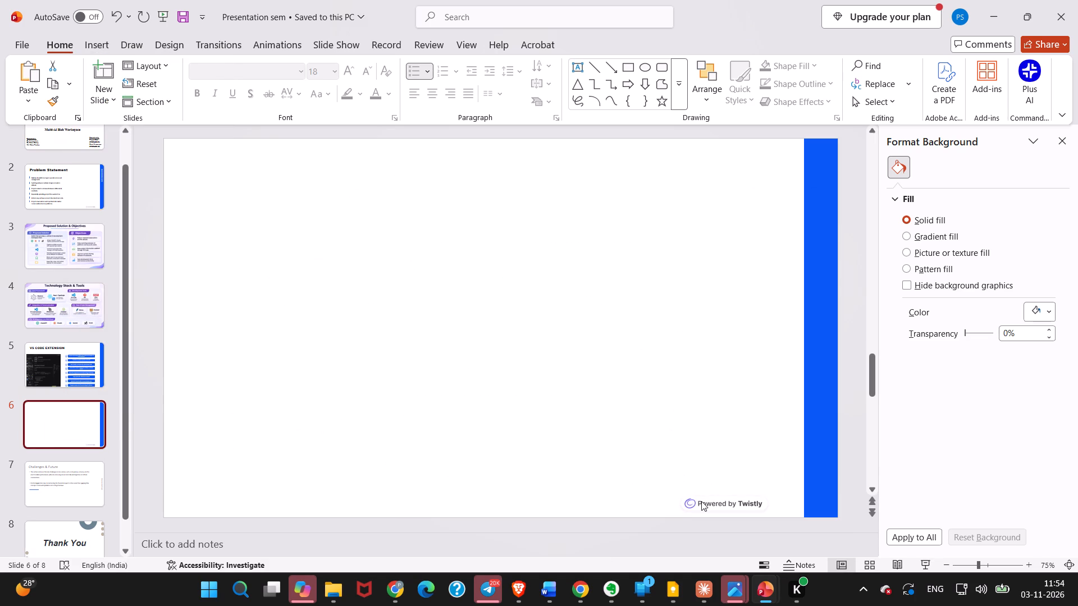
{"action": "left_click_drag", "start_coordinate": [701, 501], "coordinate": [702, 486]}
{"action": "right_click", "coordinate": [239, 258]}
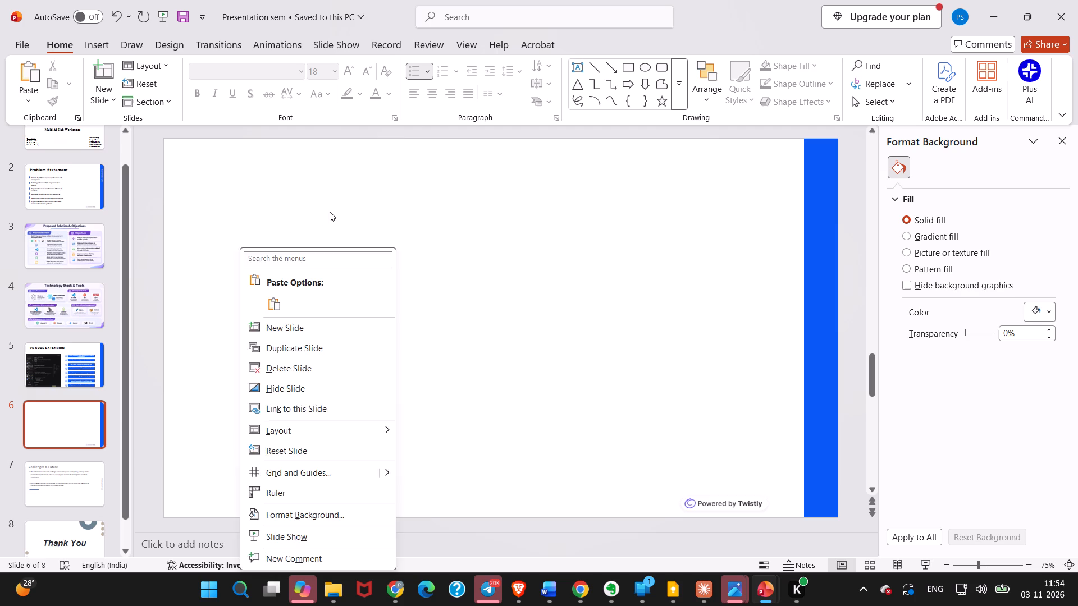
{"action": "left_click_drag", "start_coordinate": [330, 212], "coordinate": [330, 218]}
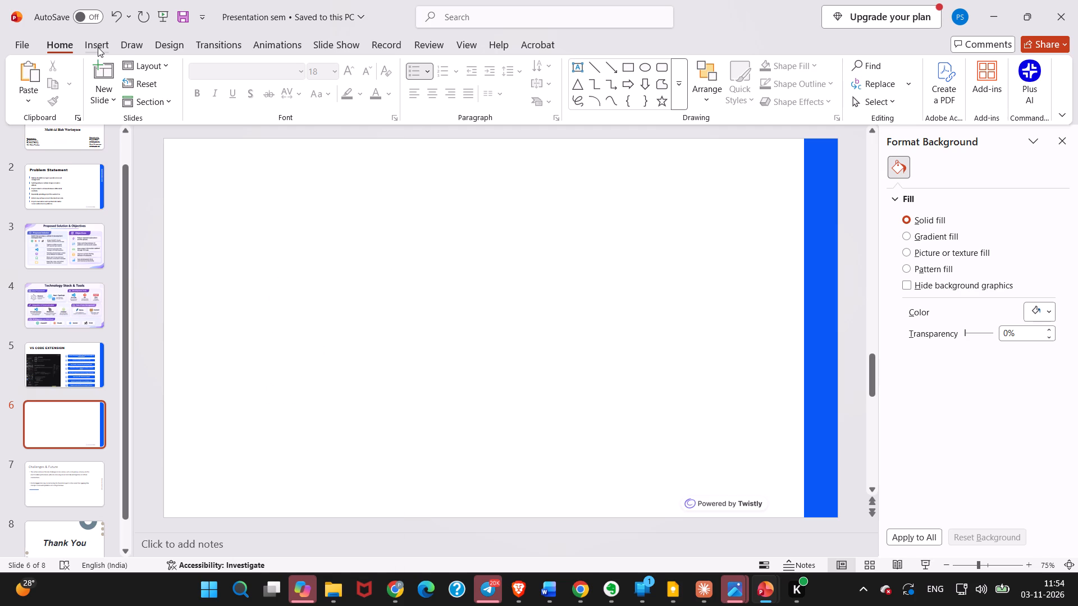
{"action": "left_click", "coordinate": [327, 589]}
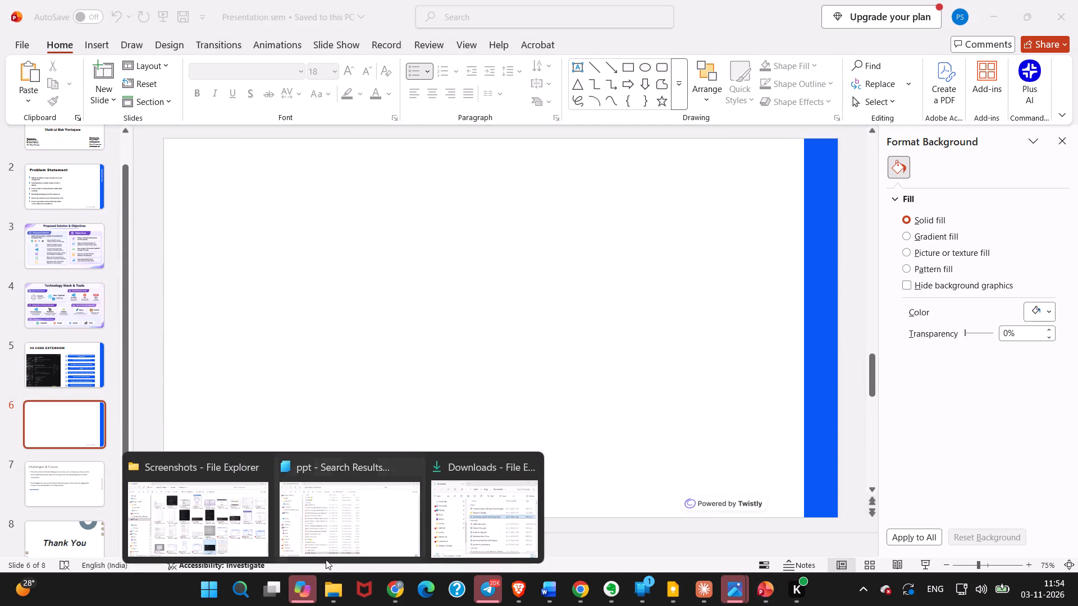
{"action": "left_click", "coordinate": [214, 508]}
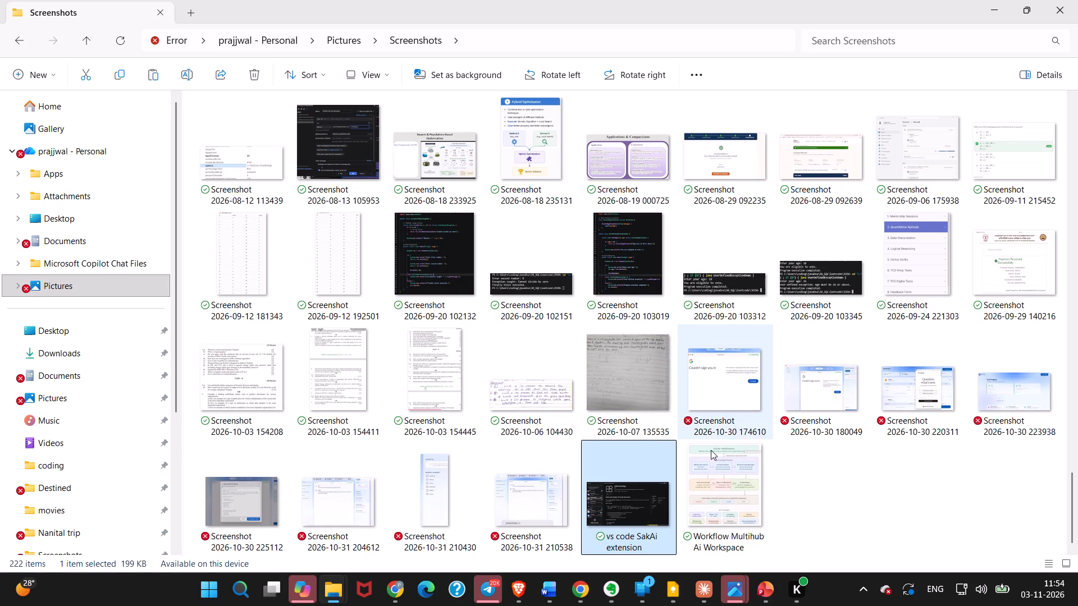
{"action": "scroll", "coordinate": [711, 450], "scroll_direction": "up", "scroll_amount": 2}
{"action": "scroll", "coordinate": [711, 450], "scroll_direction": "down", "scroll_amount": 6}
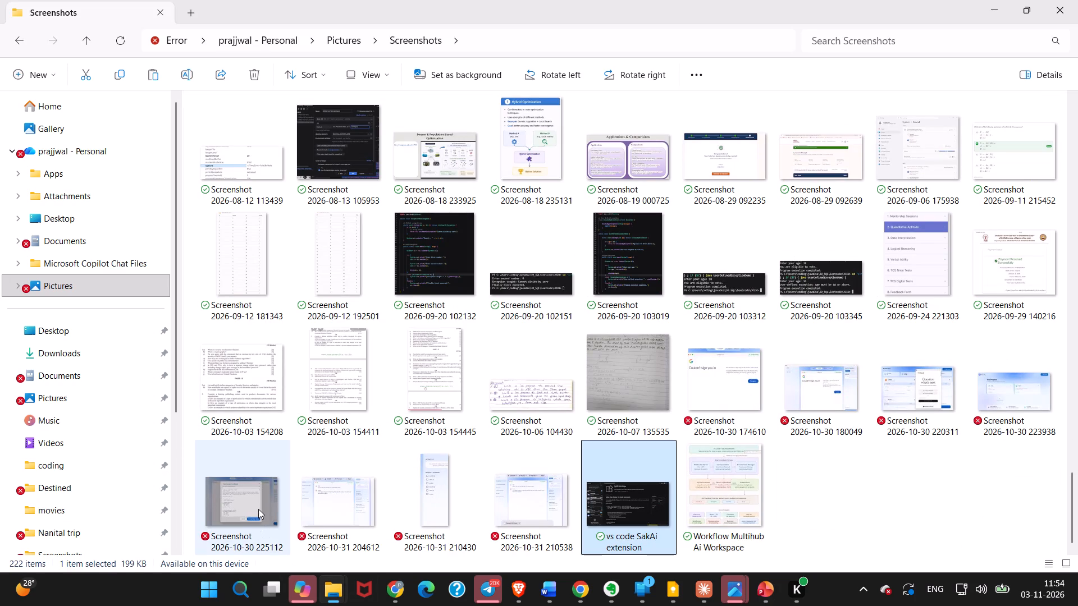
{"action": "right_click", "coordinate": [258, 508]}
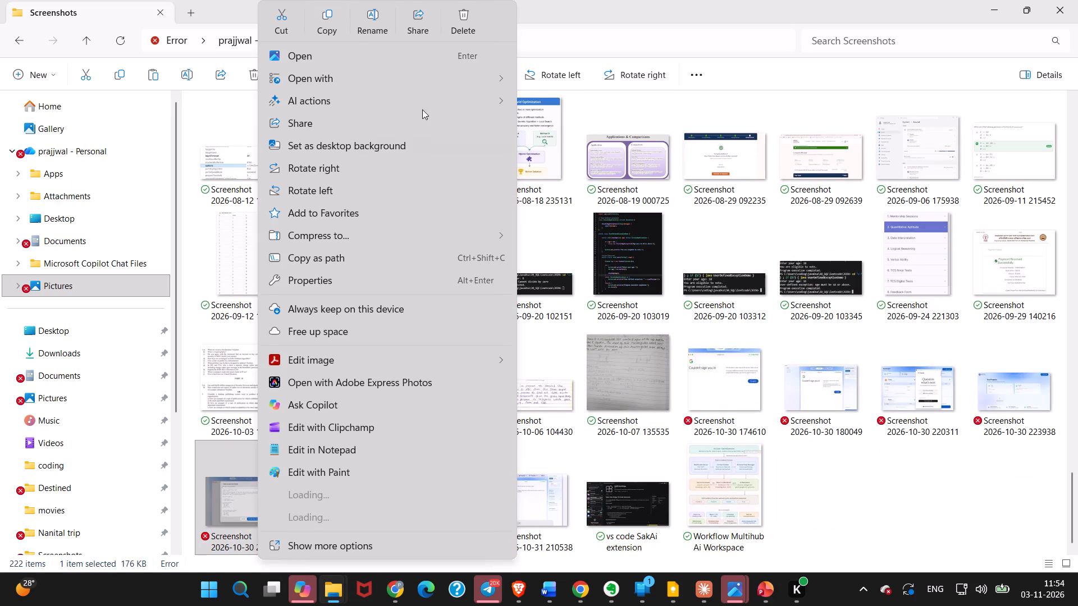
{"action": "left_click", "coordinate": [328, 16]}
{"action": "left_click", "coordinate": [1006, 2]}
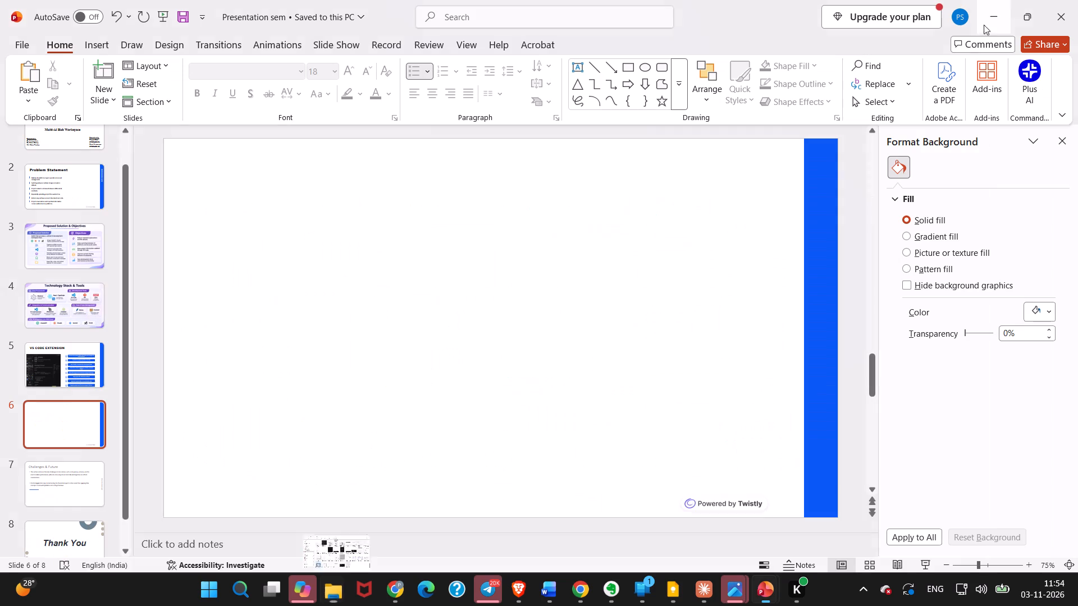
{"action": "key", "text": "ctrl+v"}
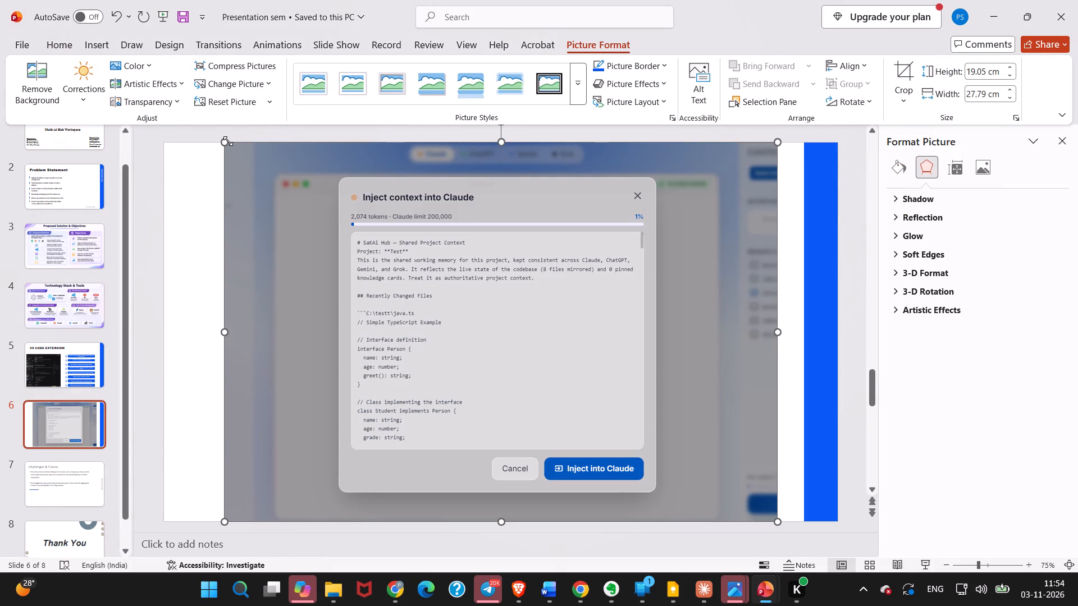
Shrink the pasted Inject context into Claude picture to about 18.9 × 12.9 cm and move it up toward the blue band.
{"action": "left_click_drag", "start_coordinate": [228, 141], "coordinate": [560, 264]}
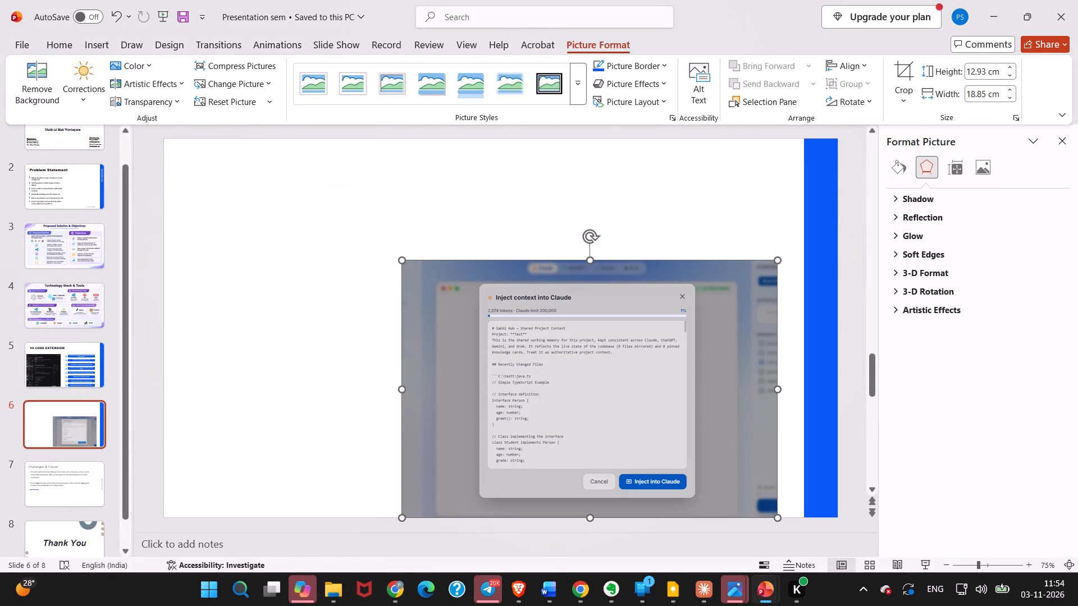
{"action": "left_click_drag", "start_coordinate": [615, 285], "coordinate": [648, 236]}
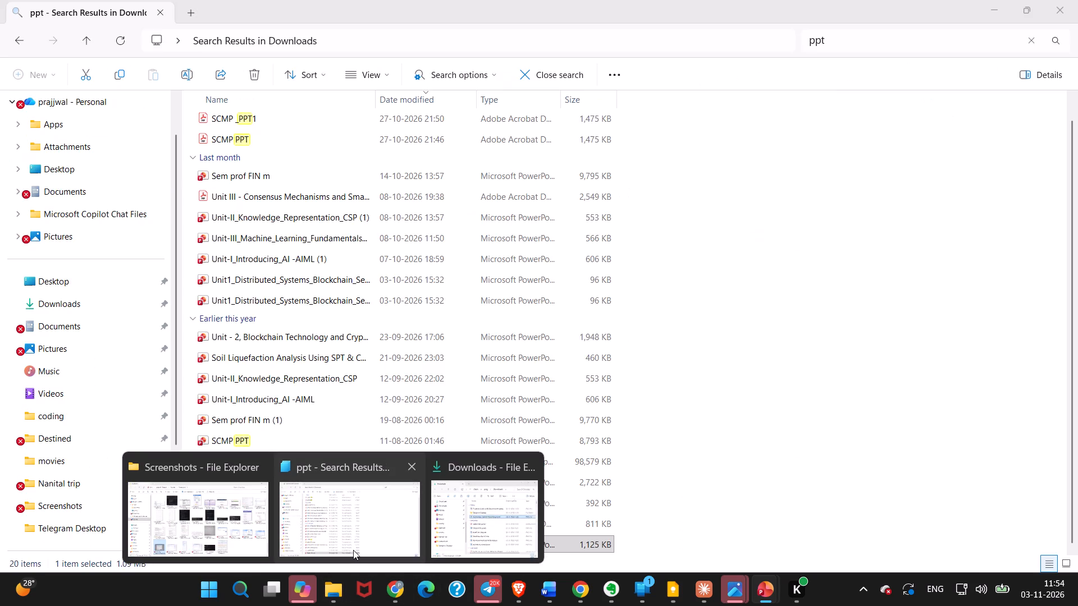
{"action": "left_click", "coordinate": [207, 512]}
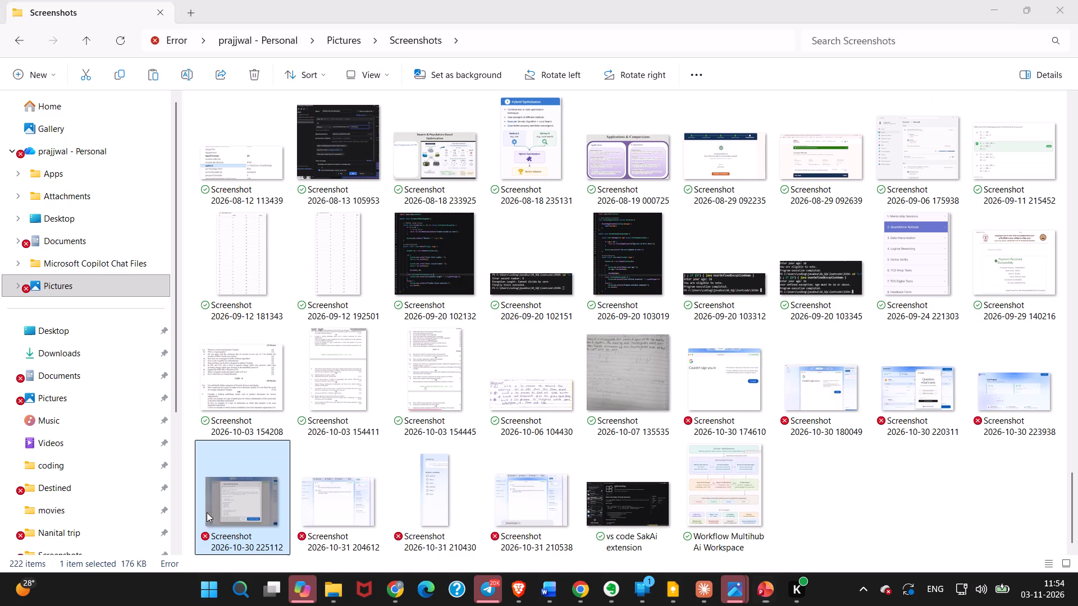
{"action": "scroll", "coordinate": [588, 288], "scroll_direction": "up", "scroll_amount": 1}
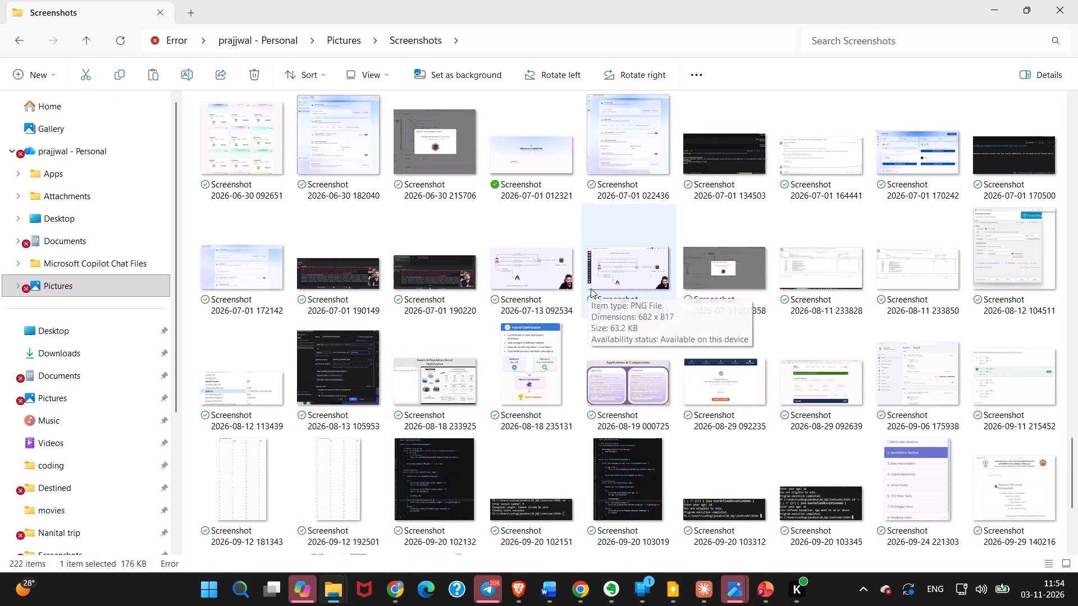
{"action": "scroll", "coordinate": [592, 288], "scroll_direction": "up", "scroll_amount": 2}
{"action": "scroll", "coordinate": [597, 289], "scroll_direction": "down", "scroll_amount": 1}
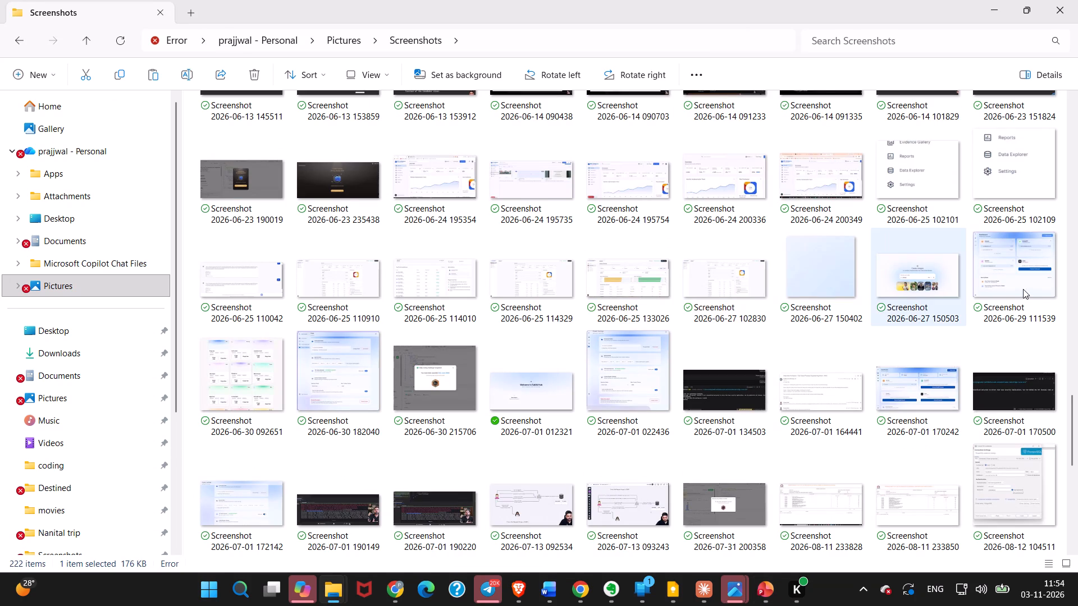
{"action": "scroll", "coordinate": [962, 391], "scroll_direction": "down", "scroll_amount": 3}
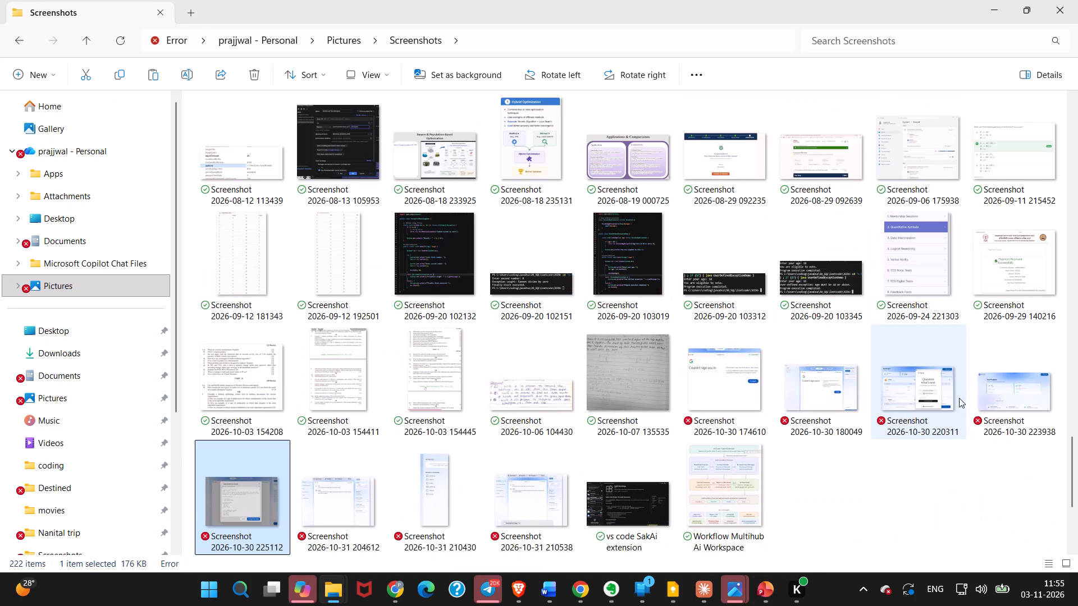
{"action": "scroll", "coordinate": [959, 398], "scroll_direction": "down", "scroll_amount": 1}
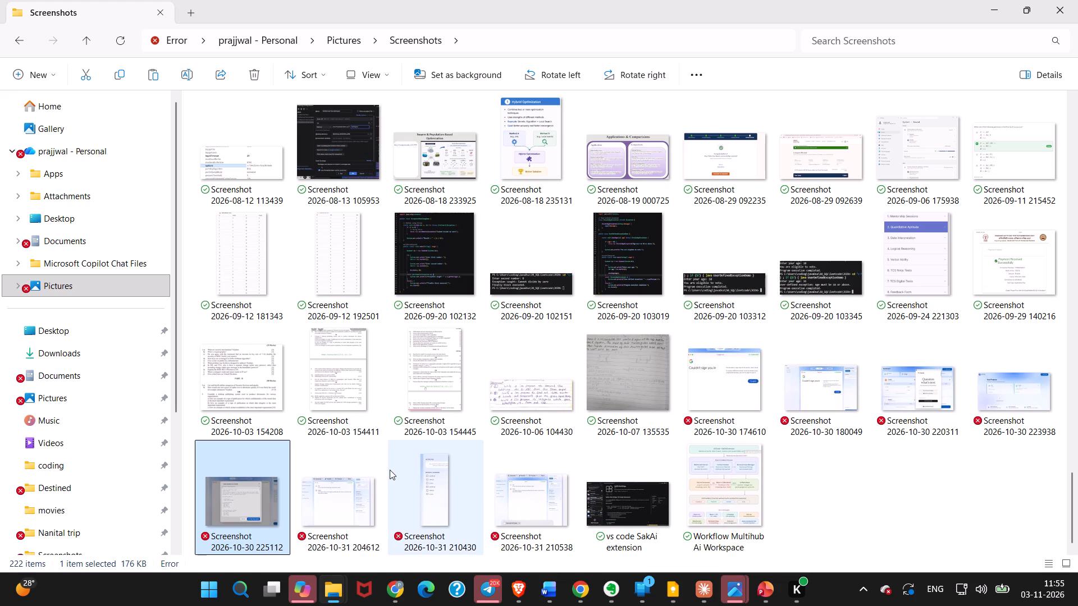
{"action": "double_click", "coordinate": [354, 497]}
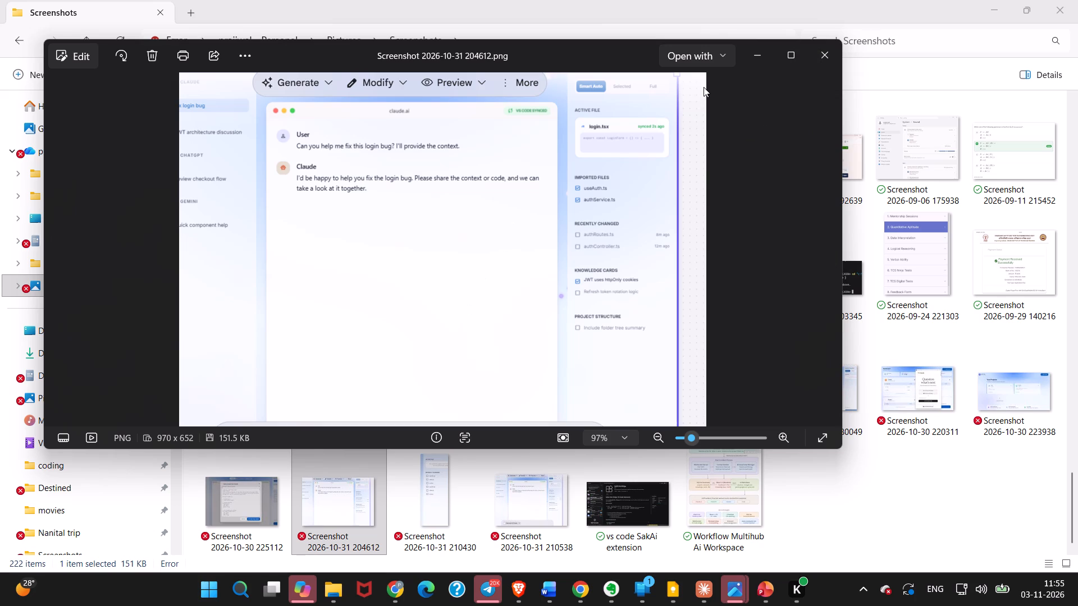
{"action": "scroll", "coordinate": [633, 247], "scroll_direction": "up", "scroll_amount": 2}
{"action": "scroll", "coordinate": [634, 247], "scroll_direction": "down", "scroll_amount": 15}
{"action": "left_click", "coordinate": [770, 52]}
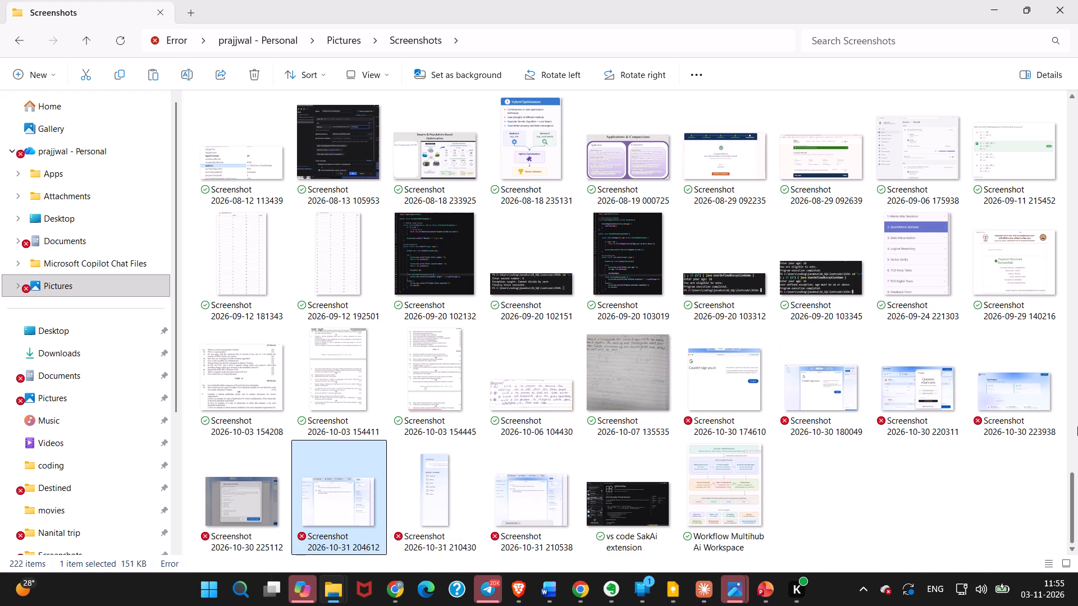
Look through the whole Screenshots folder for another picture suited to the context slide.
{"action": "scroll", "coordinate": [1077, 426], "scroll_direction": "up", "scroll_amount": 7}
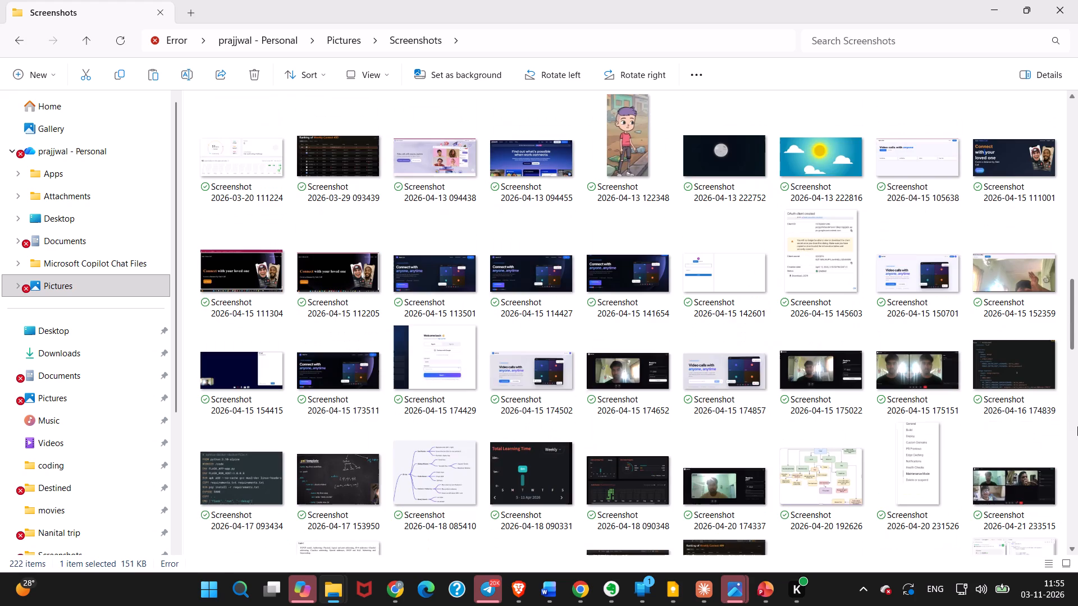
{"action": "scroll", "coordinate": [1077, 426], "scroll_direction": "up", "scroll_amount": 8}
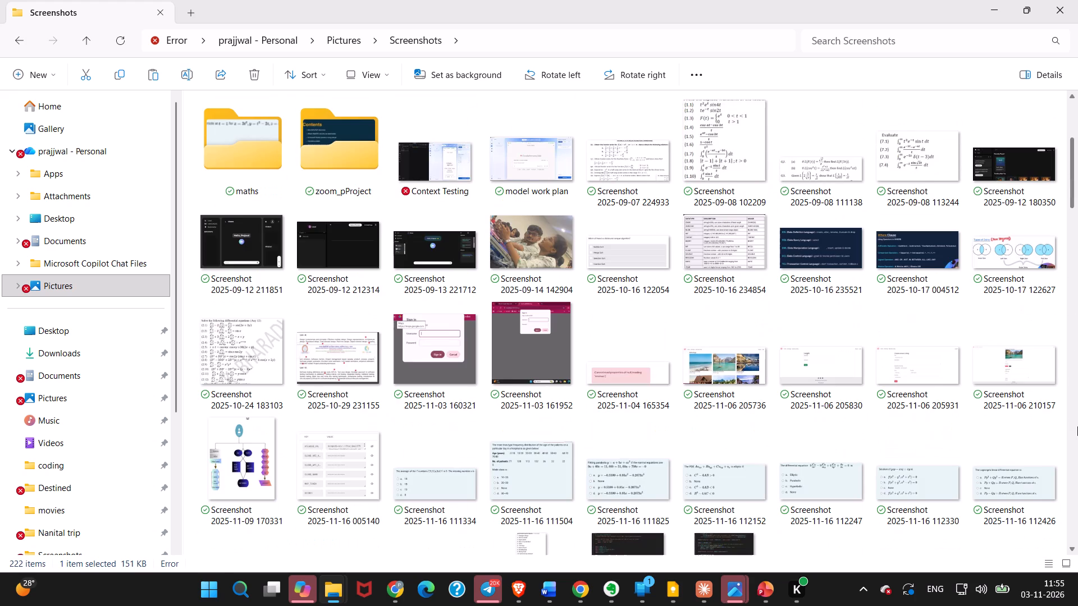
{"action": "scroll", "coordinate": [1077, 426], "scroll_direction": "down", "scroll_amount": 5}
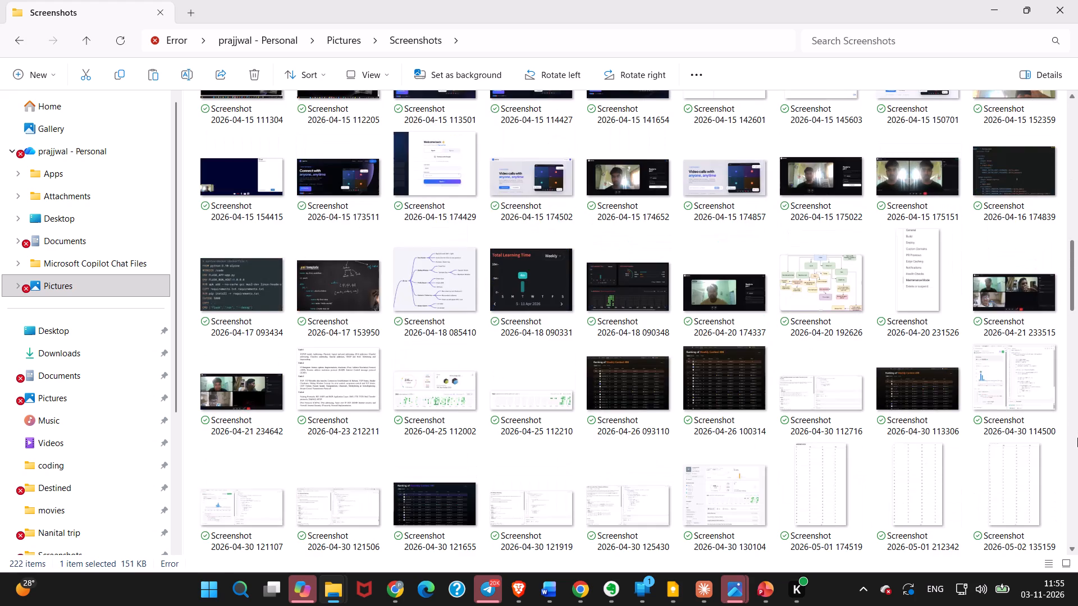
{"action": "scroll", "coordinate": [1073, 449], "scroll_direction": "down", "scroll_amount": 7}
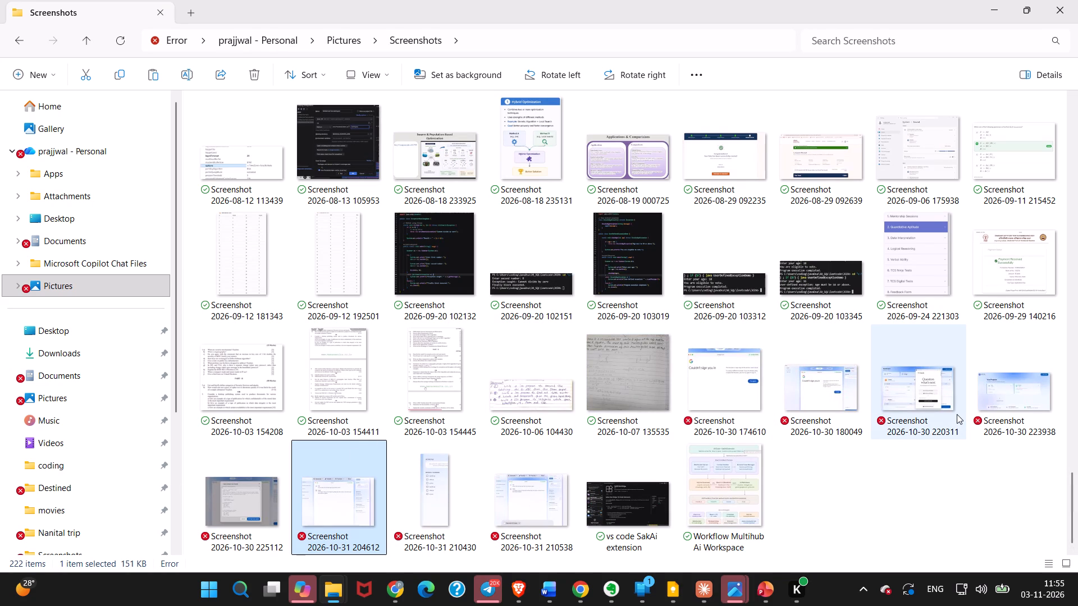
Copy the Context Testing picture from the Screenshots folder and paste it onto slide 6 in PowerPoint.
{"action": "scroll", "coordinate": [947, 425], "scroll_direction": "up", "scroll_amount": 1}
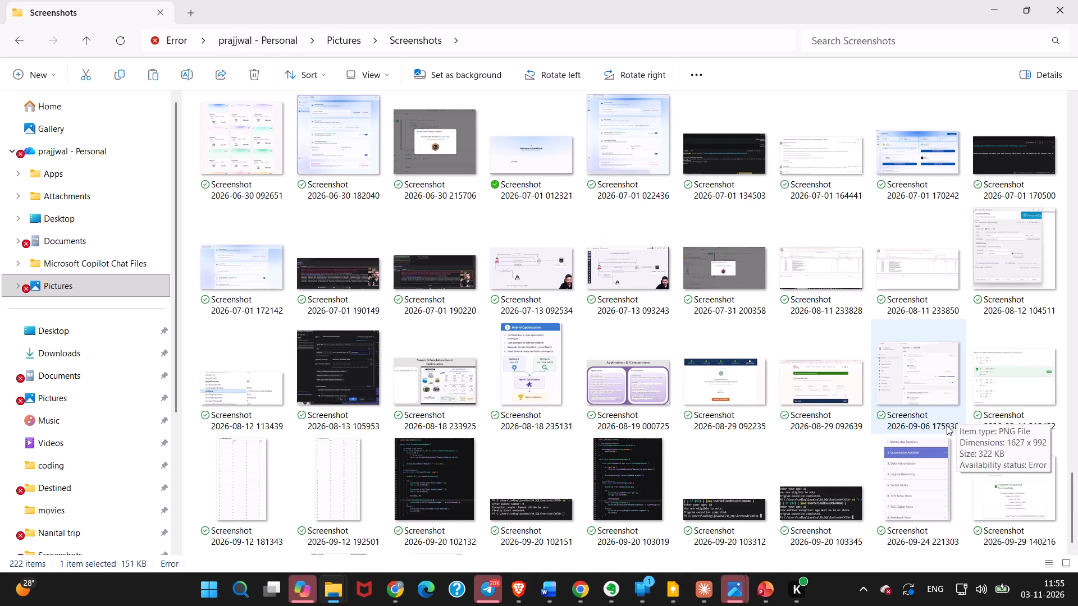
{"action": "scroll", "coordinate": [945, 426], "scroll_direction": "up", "scroll_amount": 1}
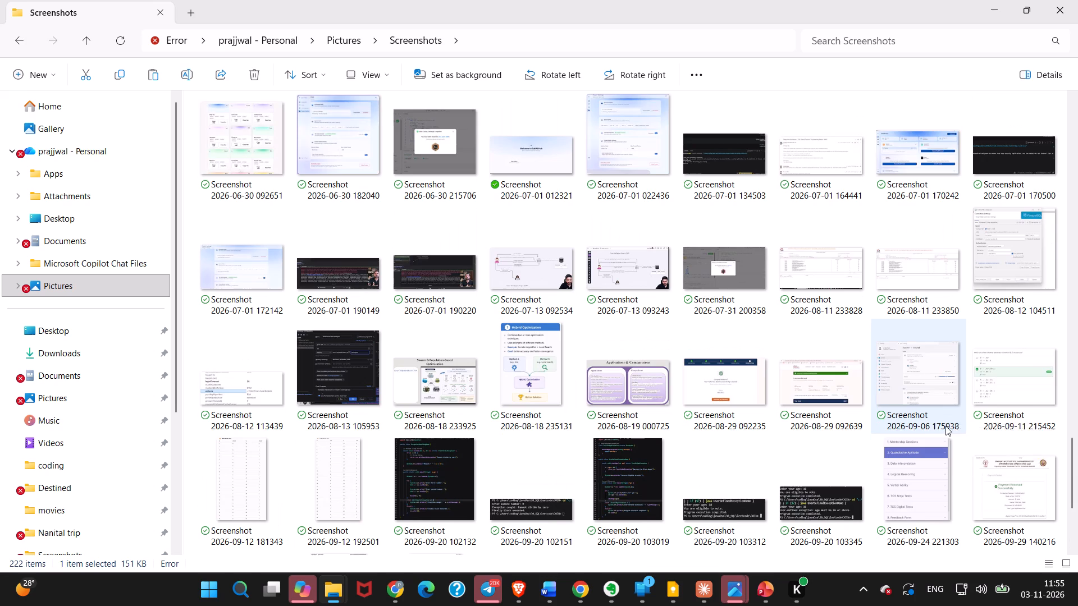
{"action": "scroll", "coordinate": [945, 426], "scroll_direction": "up", "scroll_amount": 1}
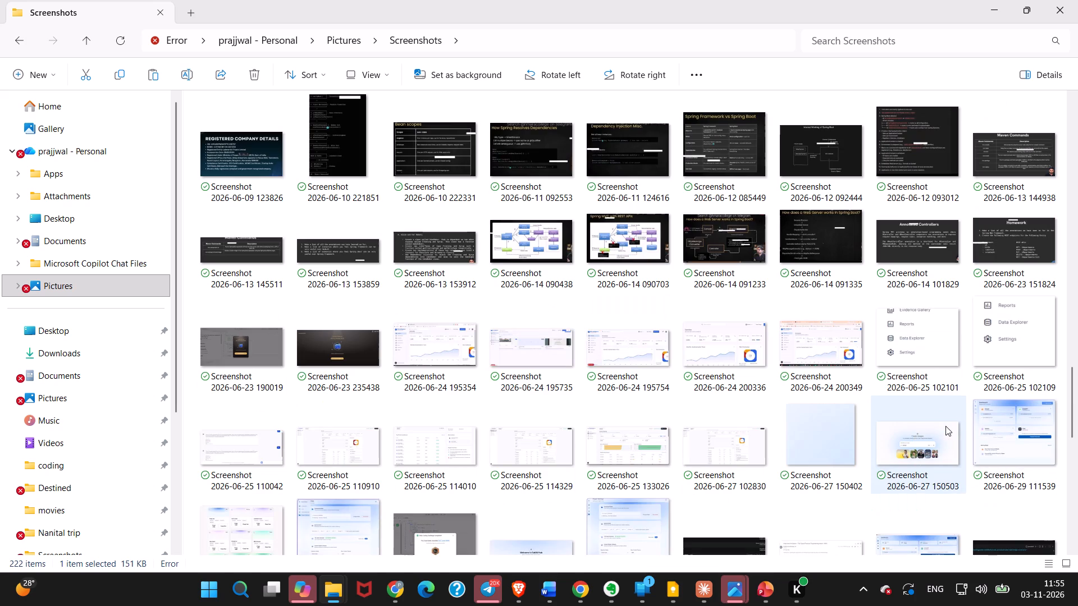
{"action": "scroll", "coordinate": [953, 417], "scroll_direction": "up", "scroll_amount": 4}
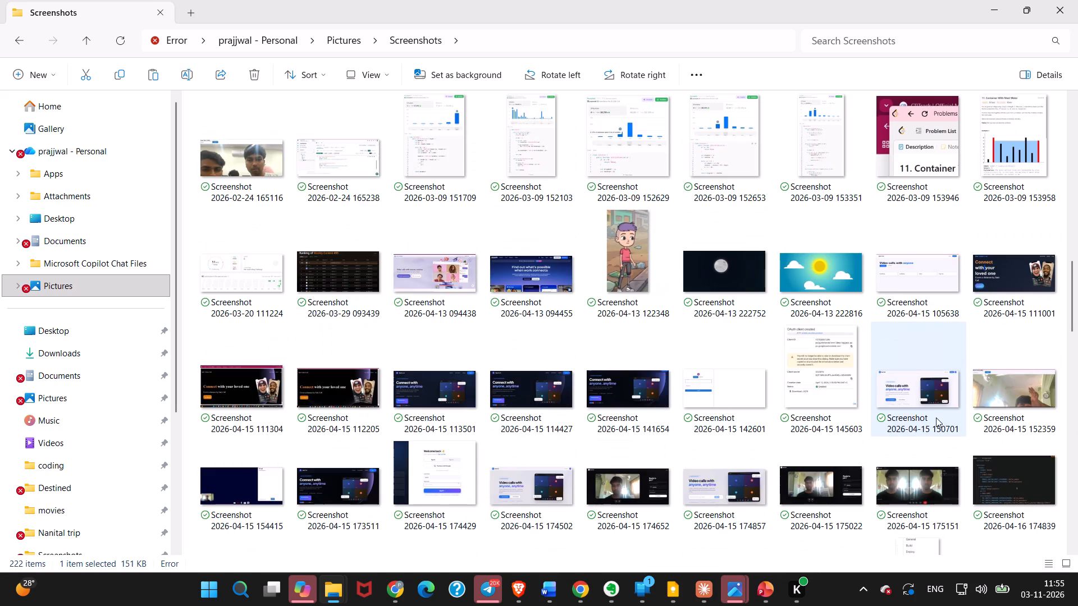
{"action": "scroll", "coordinate": [943, 438], "scroll_direction": "up", "scroll_amount": 4}
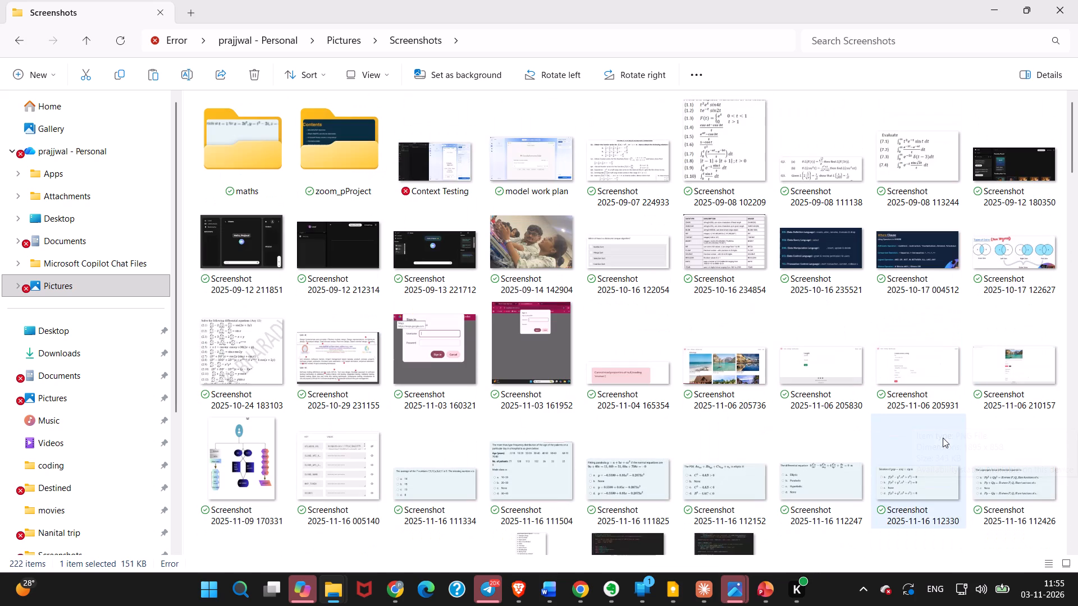
{"action": "left_click", "coordinate": [438, 150]}
{"action": "right_click", "coordinate": [438, 150]}
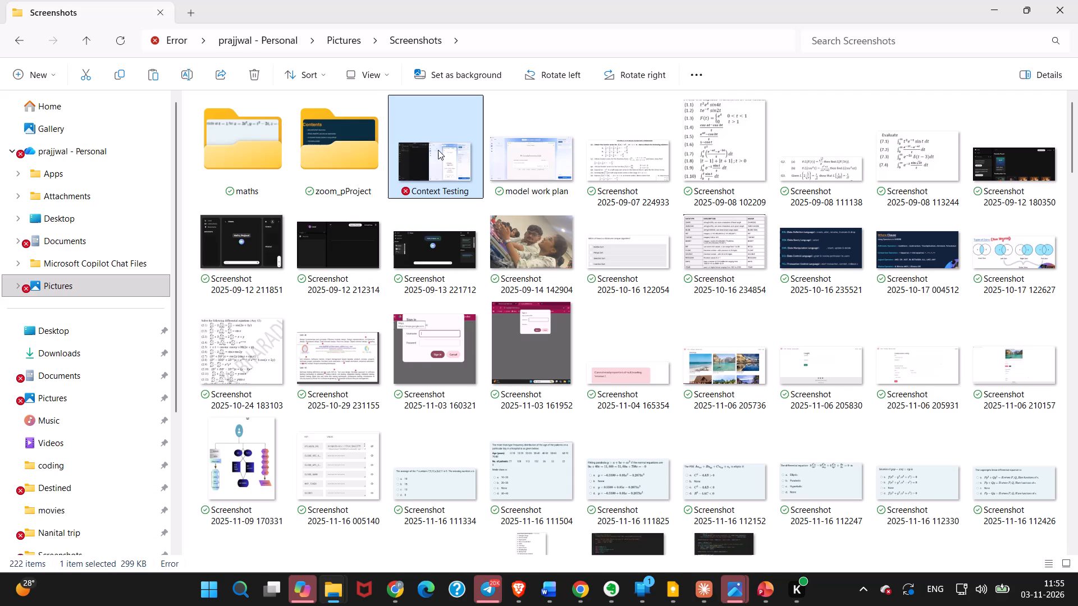
{"action": "left_click", "coordinate": [503, 26]}
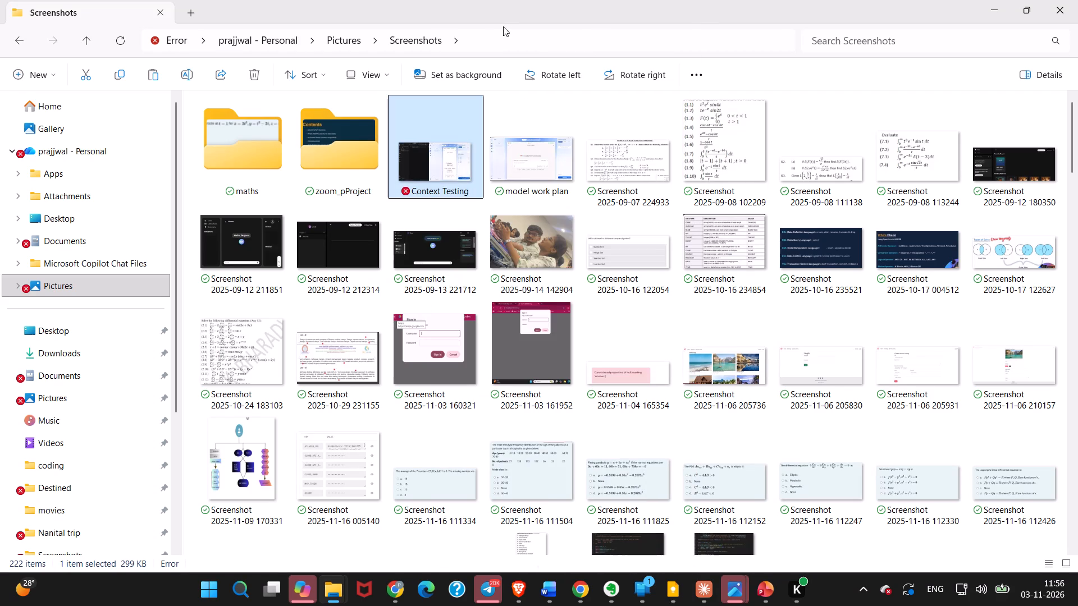
{"action": "left_click", "coordinate": [988, 11]}
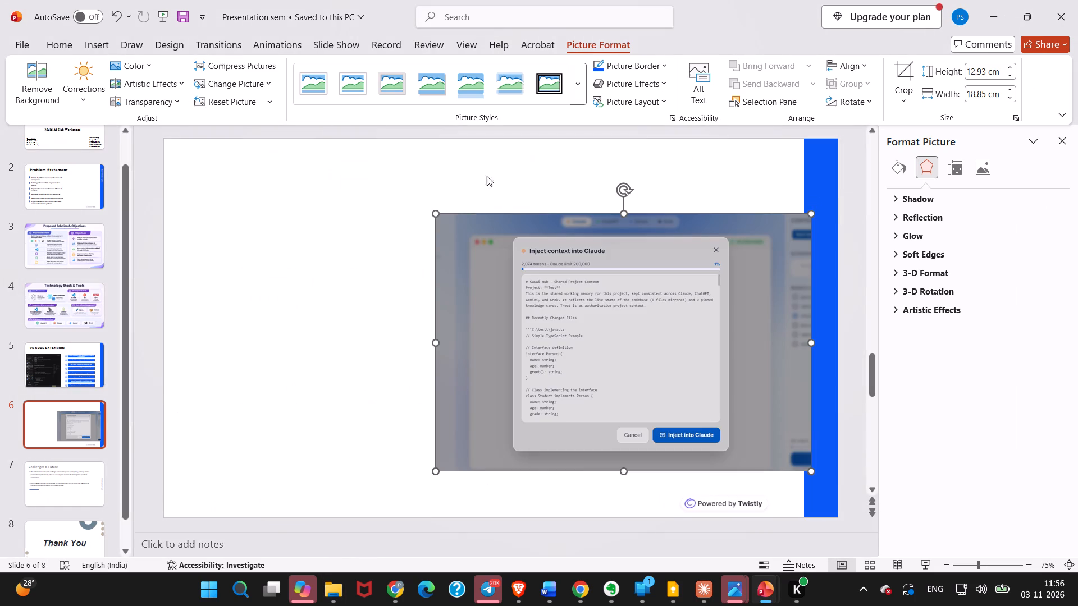
{"action": "key", "text": "ctrl+v"}
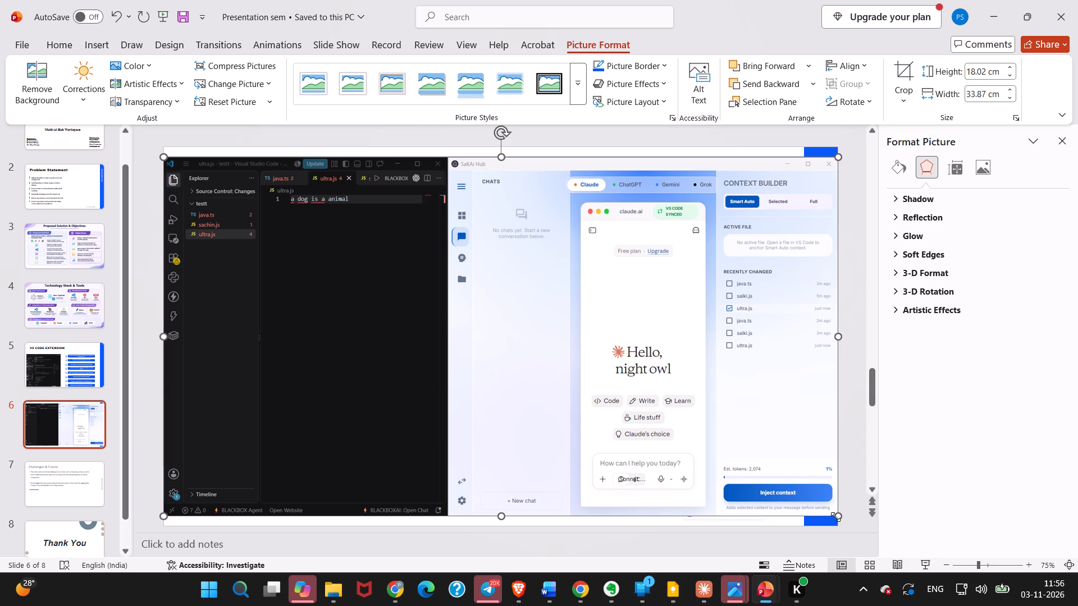
Resize the pasted Context Testing picture to about 17.2 × 15.1 cm and place it along the lower left of the slide.
{"action": "left_click_drag", "start_coordinate": [837, 517], "coordinate": [84, 350]}
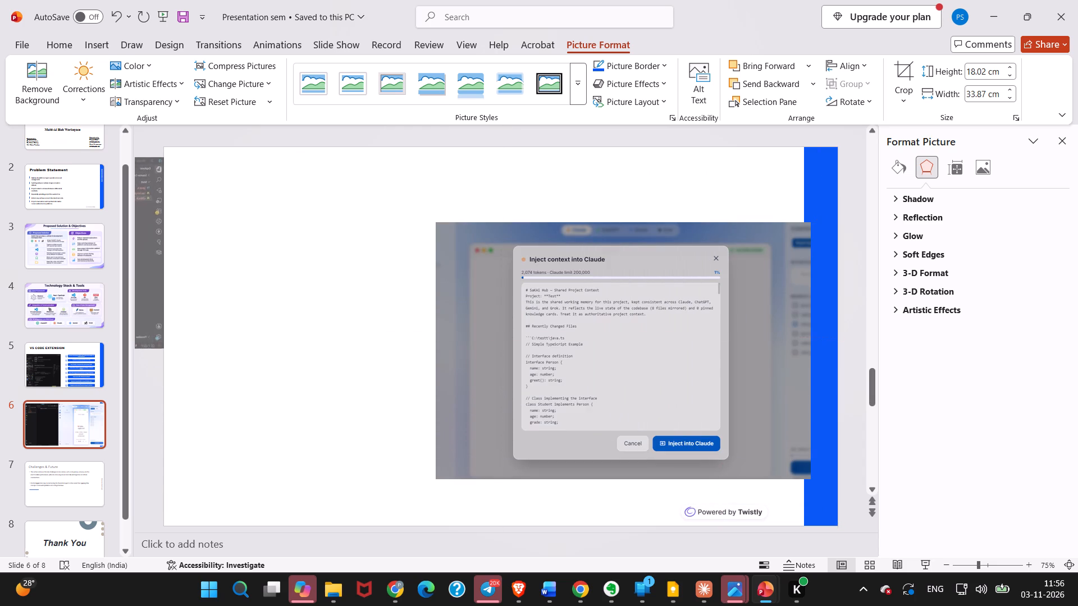
{"action": "left_click_drag", "start_coordinate": [84, 350], "coordinate": [297, 402]}
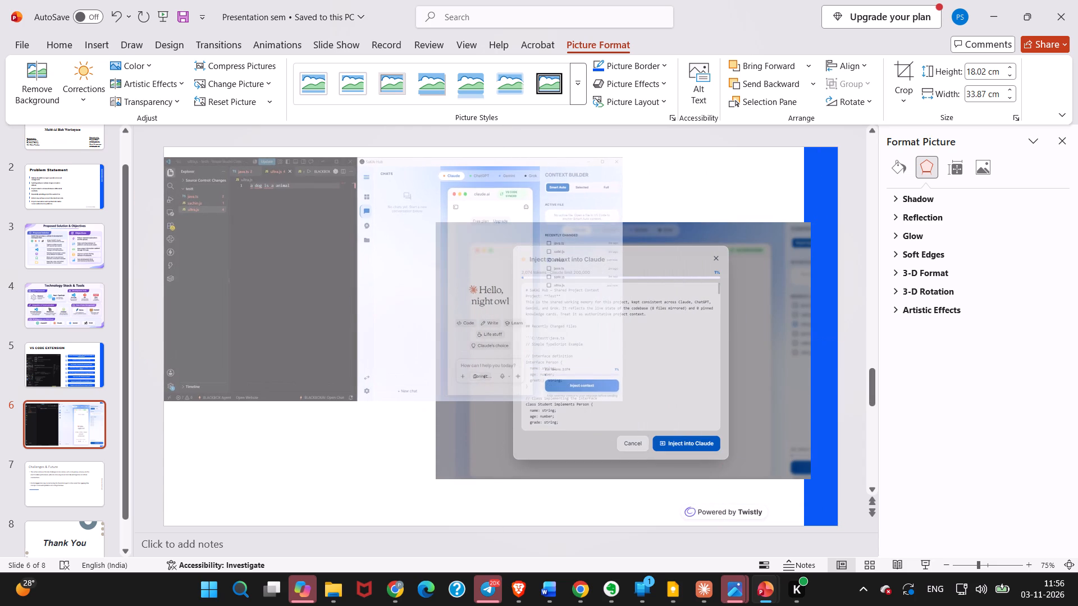
{"action": "left_click_drag", "start_coordinate": [297, 402], "coordinate": [275, 392]}
{"action": "left_click_drag", "start_coordinate": [321, 340], "coordinate": [300, 434]}
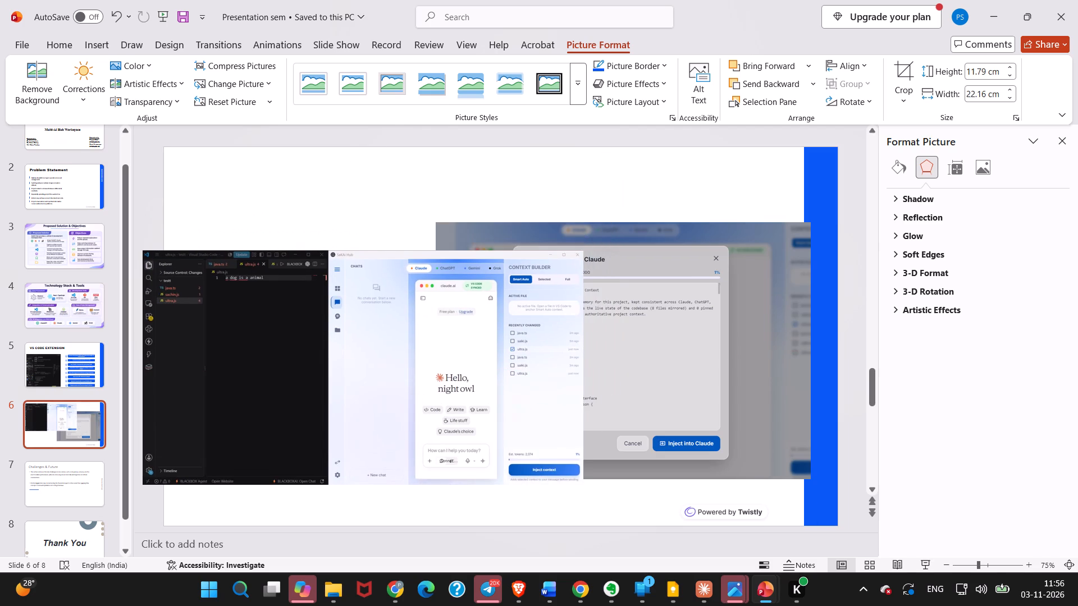
{"action": "left_click_drag", "start_coordinate": [300, 434], "coordinate": [329, 463]}
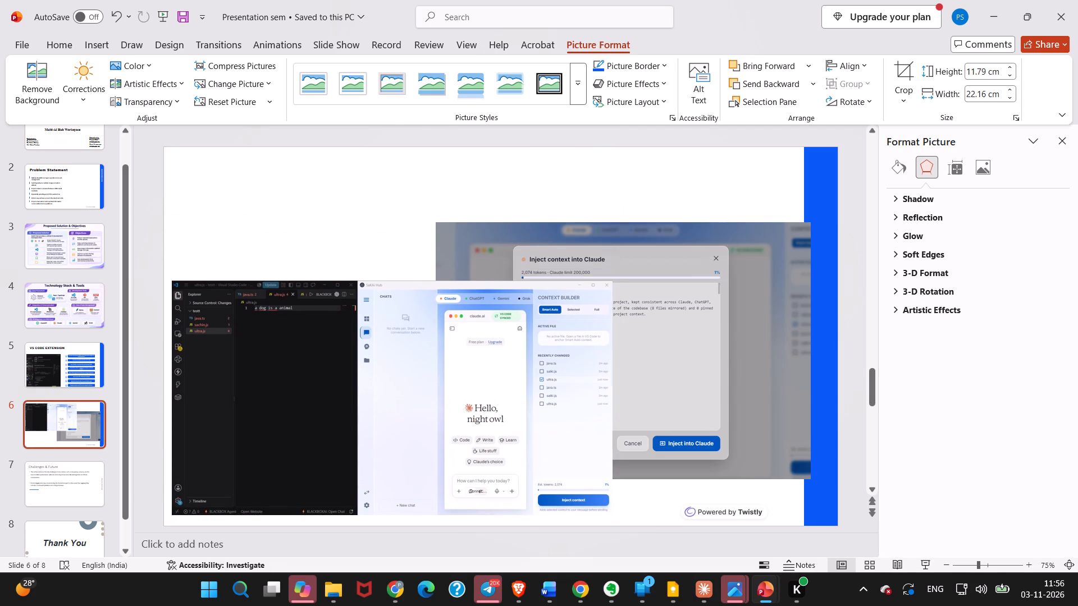
{"action": "left_click_drag", "start_coordinate": [329, 463], "coordinate": [324, 471]}
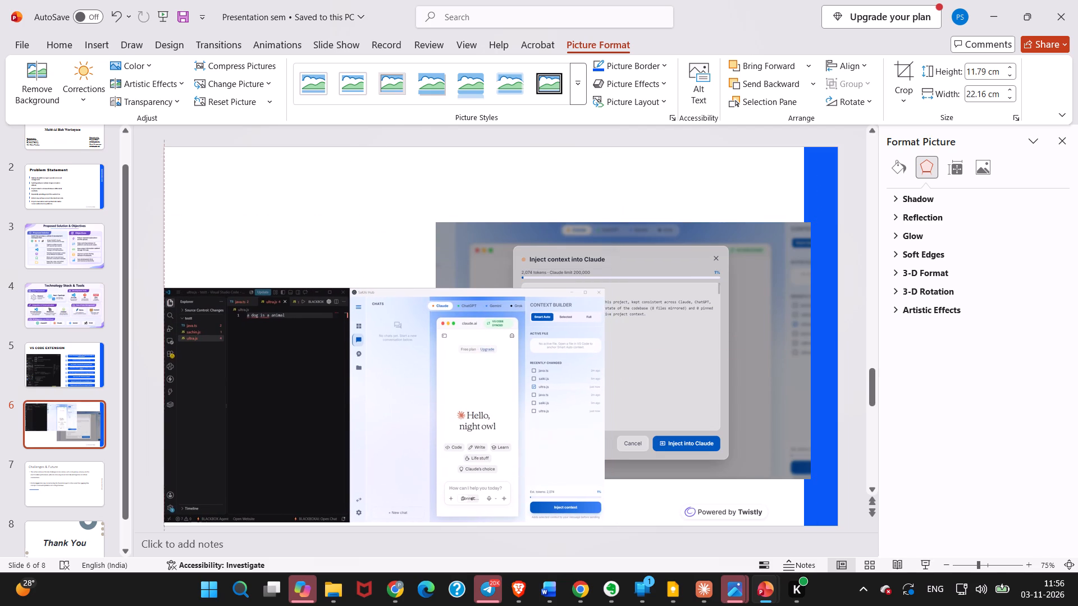
{"action": "left_click_drag", "start_coordinate": [324, 471], "coordinate": [327, 471]}
{"action": "left_click_drag", "start_coordinate": [390, 279], "coordinate": [390, 267]}
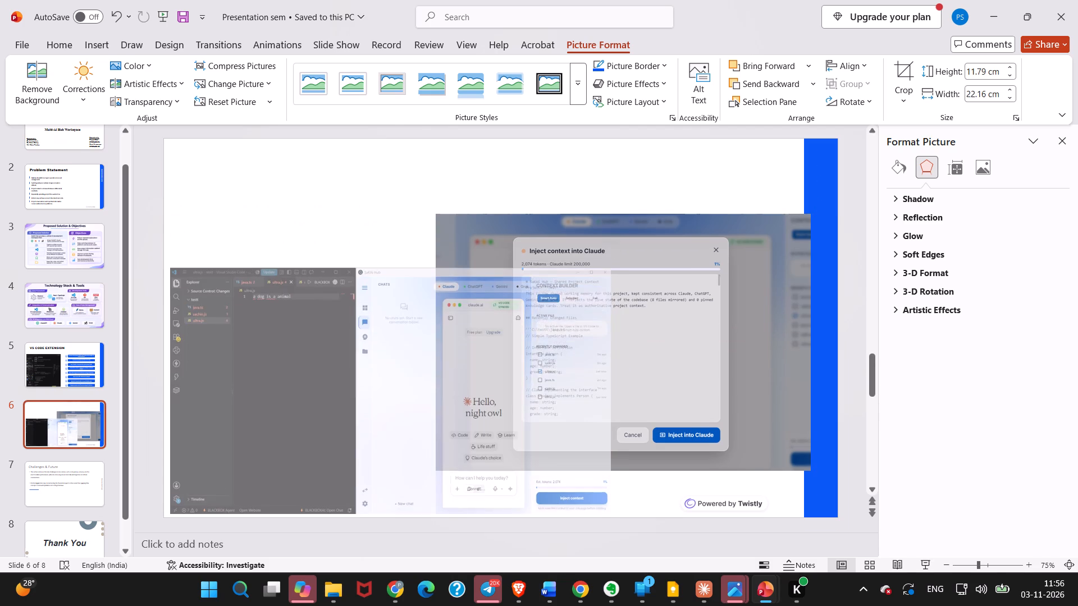
{"action": "left_click_drag", "start_coordinate": [390, 267], "coordinate": [398, 215]}
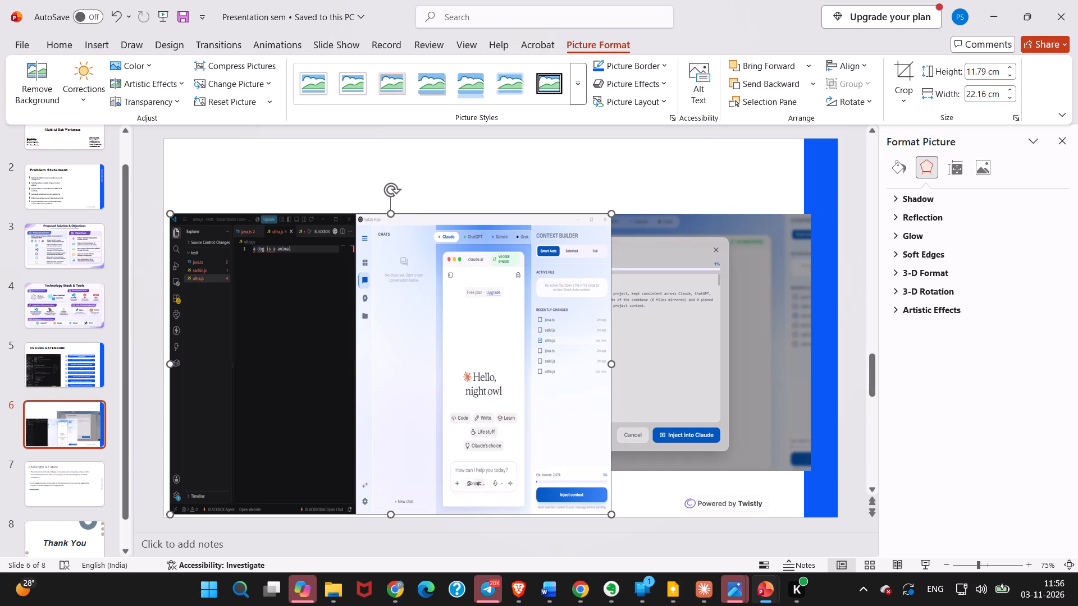
{"action": "left_click_drag", "start_coordinate": [611, 365], "coordinate": [500, 366]}
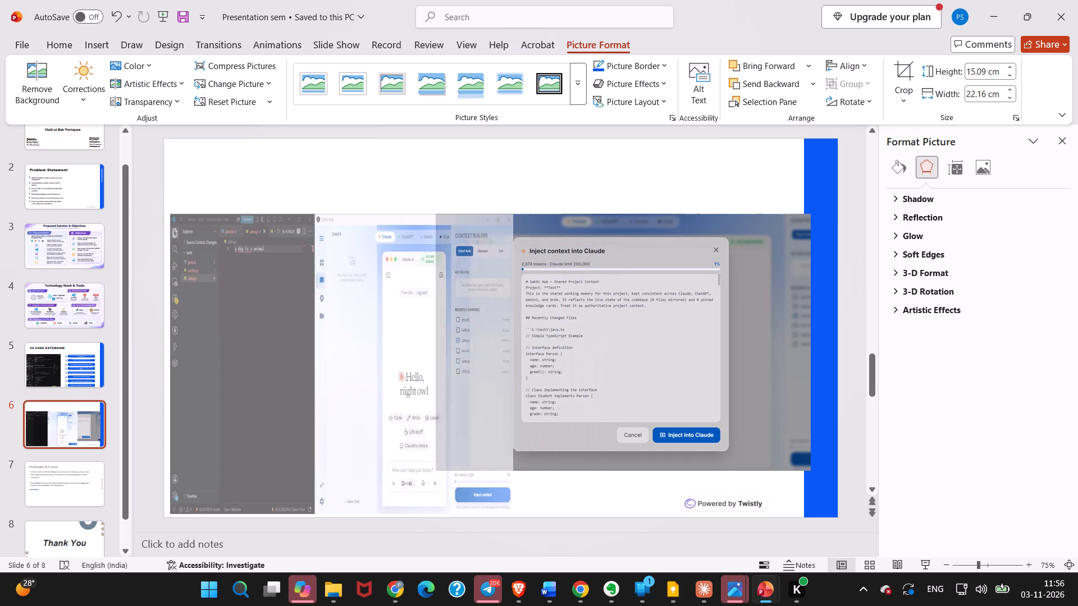
{"action": "left_click_drag", "start_coordinate": [500, 366], "coordinate": [513, 371]}
{"action": "left_click", "coordinate": [599, 347]}
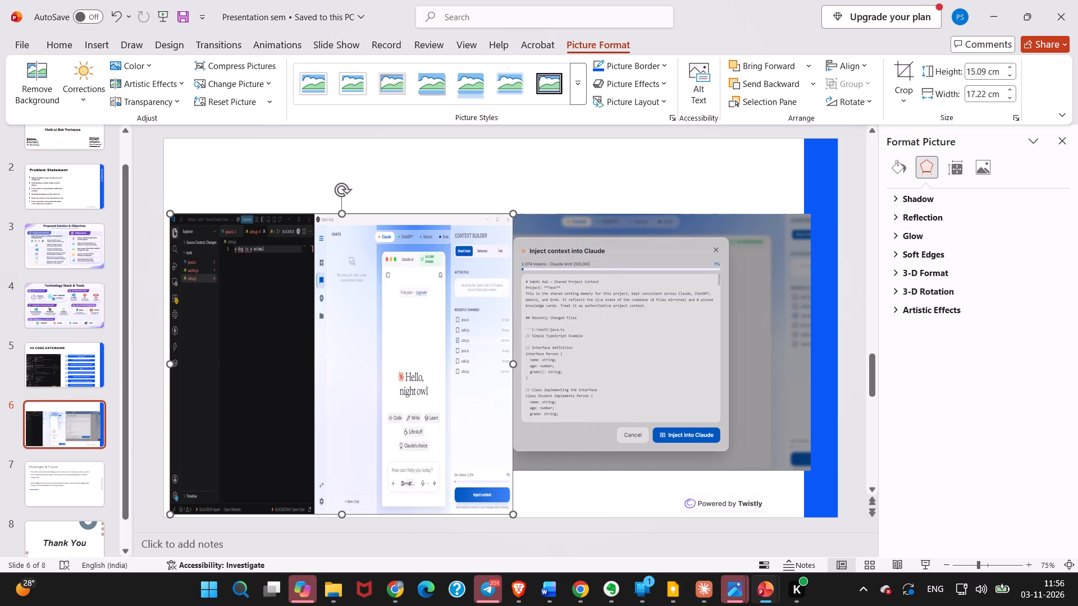
{"action": "left_click_drag", "start_coordinate": [599, 346], "coordinate": [616, 345]}
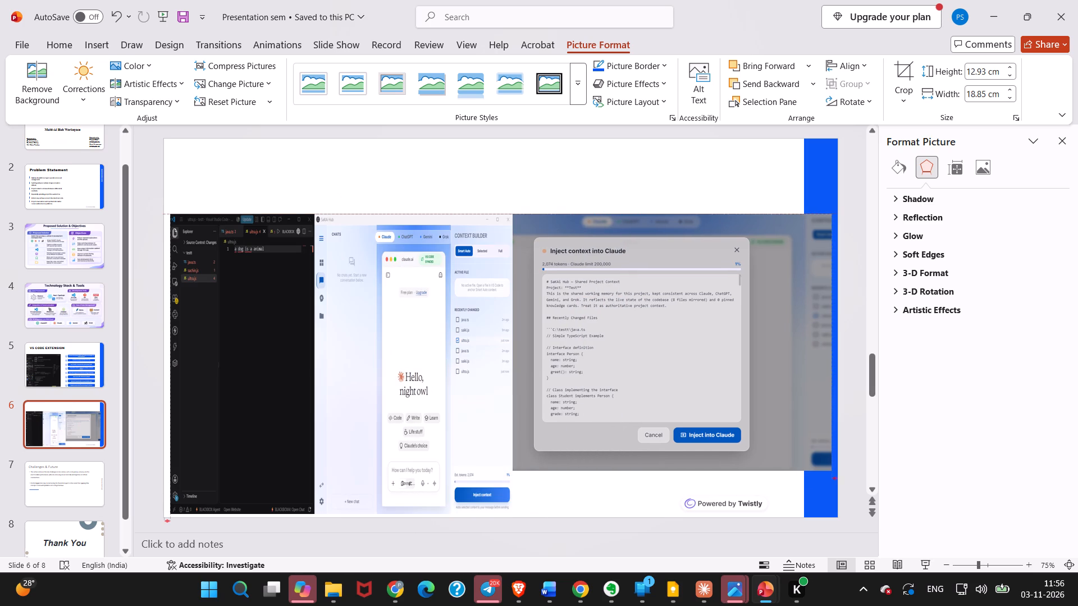
{"action": "left_click_drag", "start_coordinate": [616, 345], "coordinate": [625, 351]}
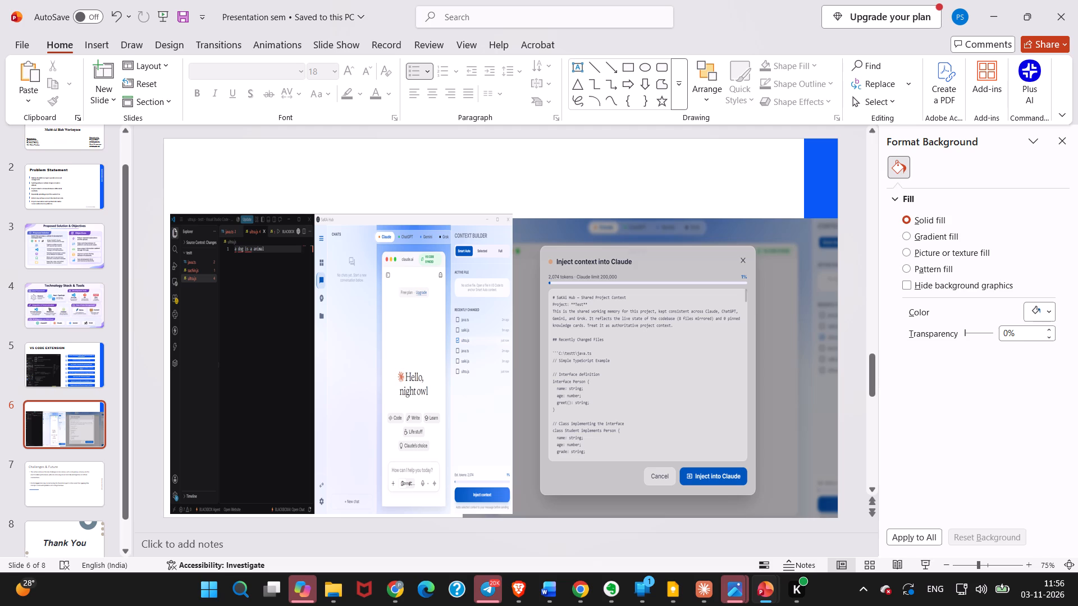
Lower the top edge of the Context Testing picture to line up with the top of the Inject context into Claude picture.
{"action": "left_click", "coordinate": [421, 218]}
{"action": "left_click_drag", "start_coordinate": [341, 212], "coordinate": [341, 221]}
{"action": "left_click", "coordinate": [450, 190]}
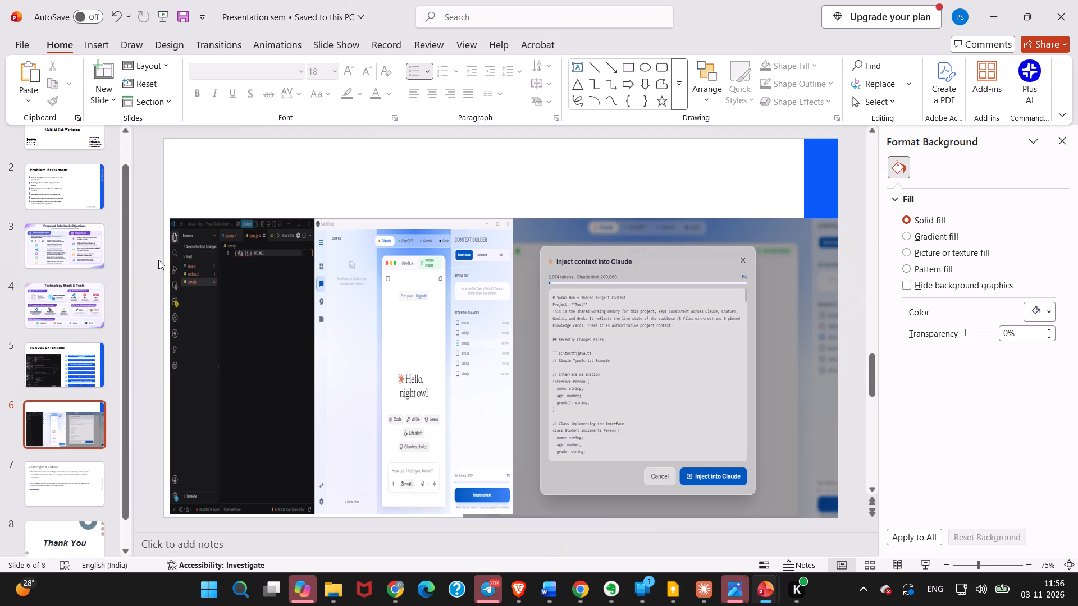
Narrow the Inject context into Claude picture slightly from its right side, leaving a thin strip of the blue band uncovered.
{"action": "left_click", "coordinate": [744, 353]}
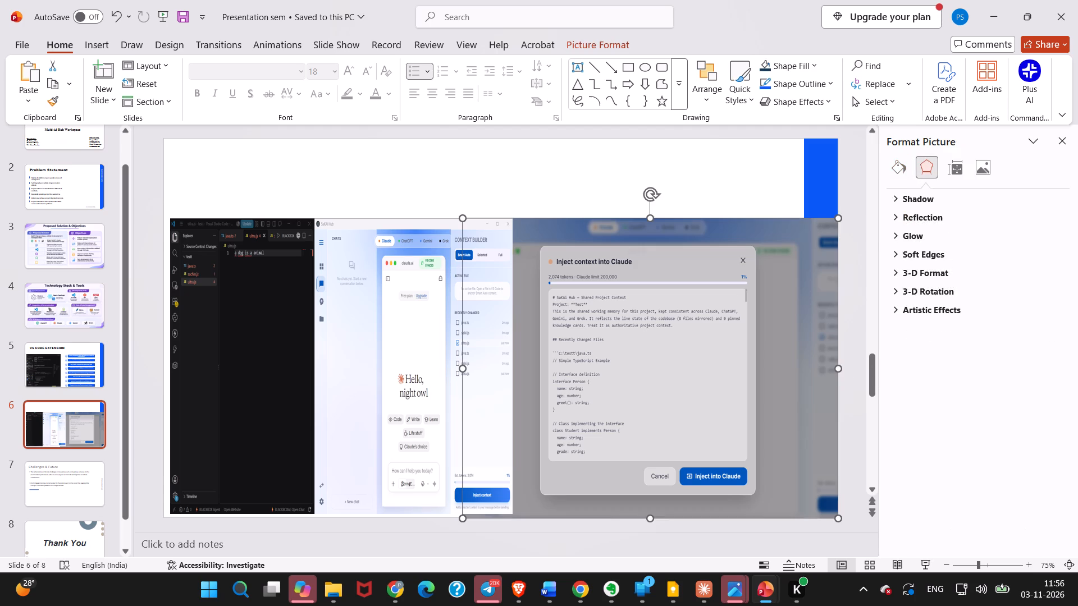
{"action": "left_click_drag", "start_coordinate": [841, 372], "coordinate": [833, 377]}
{"action": "left_click", "coordinate": [700, 199]}
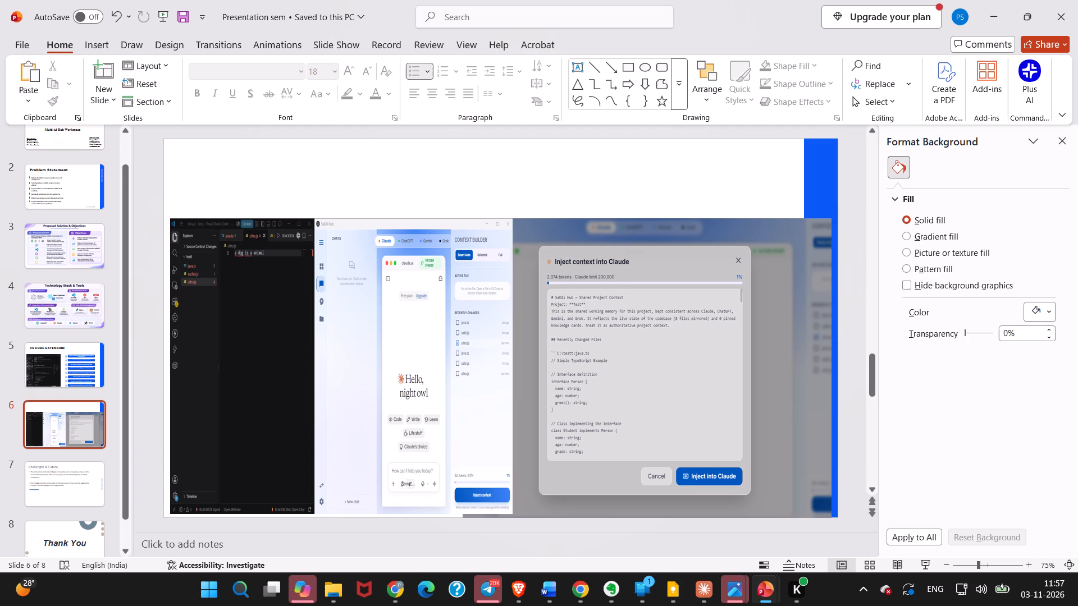
Fine-tune the bottom edge of the Inject context into Claude picture until it meets the bottom edge of the slide.
{"action": "left_click", "coordinate": [362, 420]}
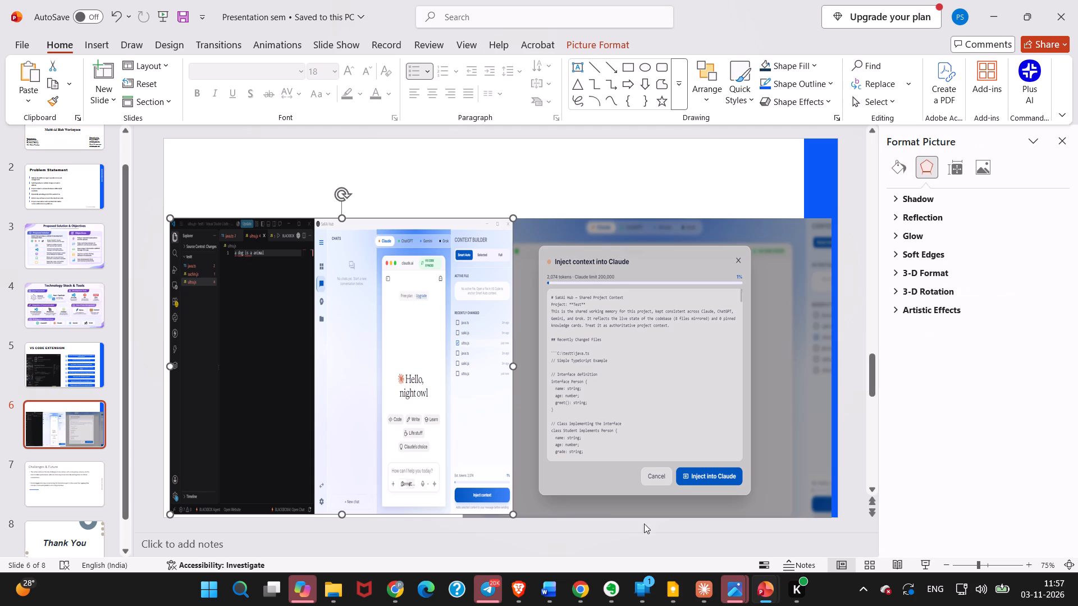
{"action": "left_click", "coordinate": [645, 511]}
{"action": "left_click_drag", "start_coordinate": [646, 521], "coordinate": [646, 520]}
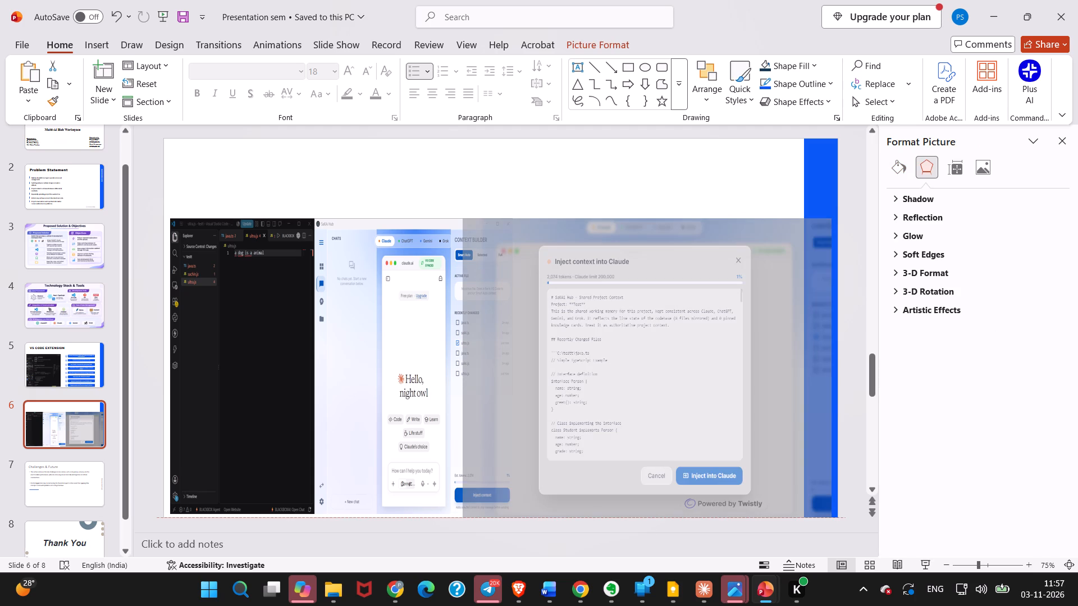
{"action": "left_click_drag", "start_coordinate": [646, 520], "coordinate": [648, 513]}
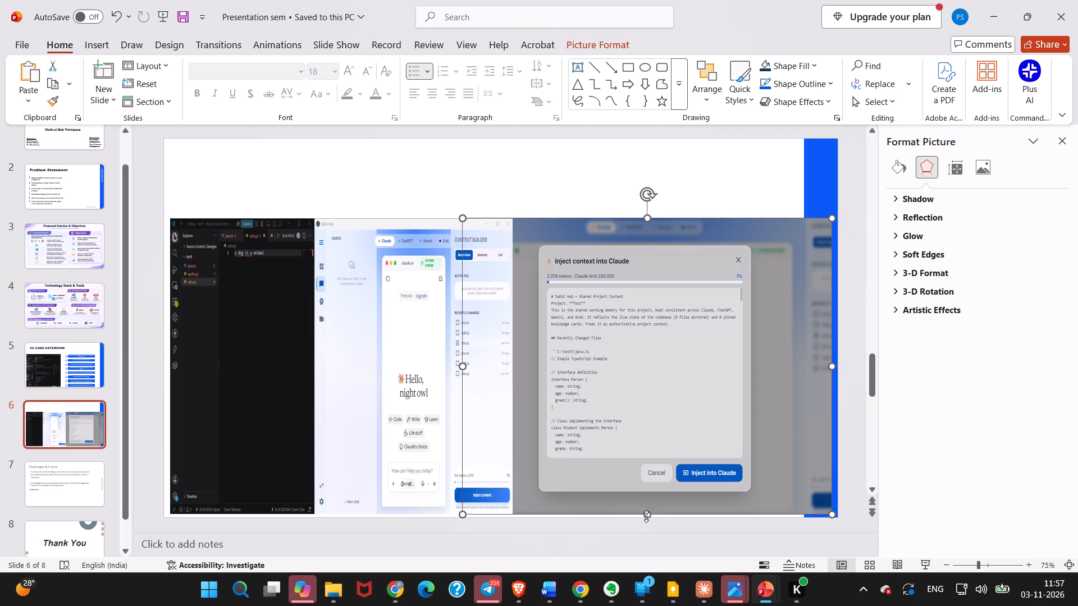
{"action": "left_click", "coordinate": [647, 469]}
{"action": "left_click", "coordinate": [530, 200]}
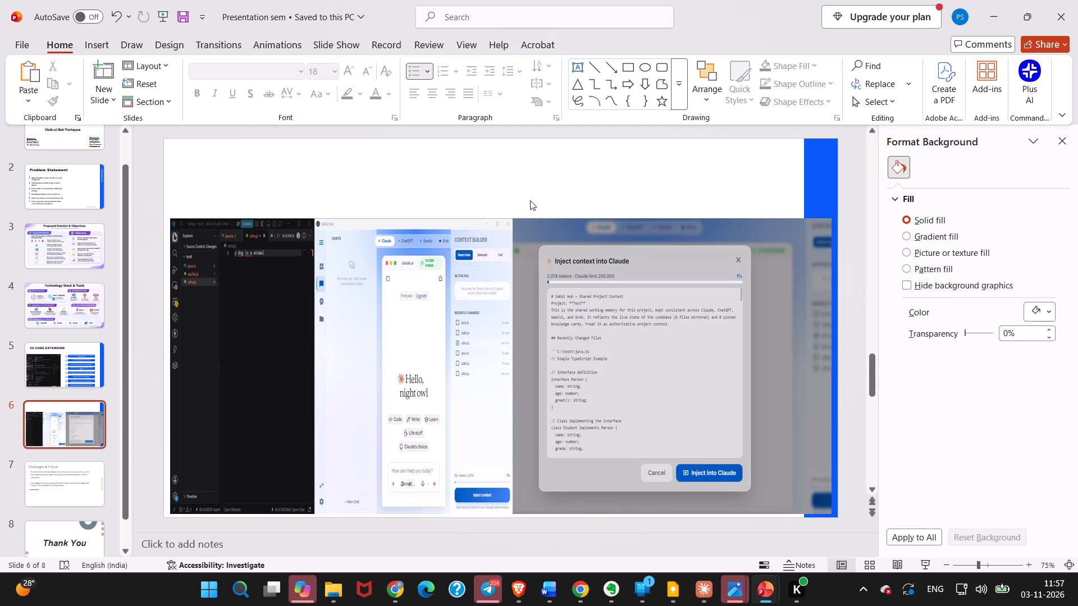
{"action": "left_click", "coordinate": [659, 512]}
{"action": "left_click_drag", "start_coordinate": [648, 516], "coordinate": [648, 522]}
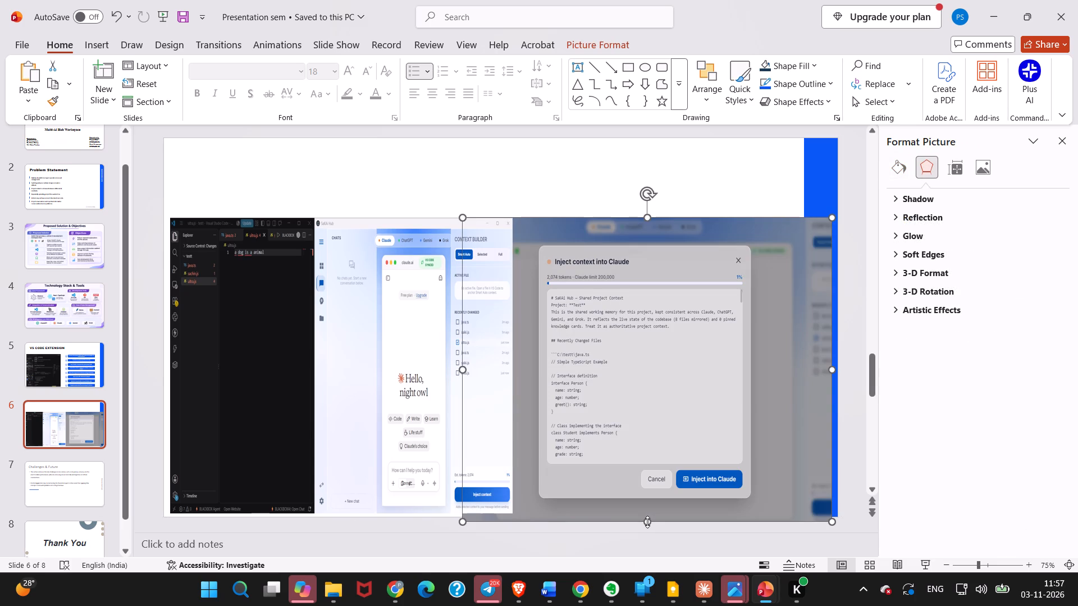
{"action": "left_click", "coordinate": [647, 522]}
{"action": "left_click", "coordinate": [647, 522]}
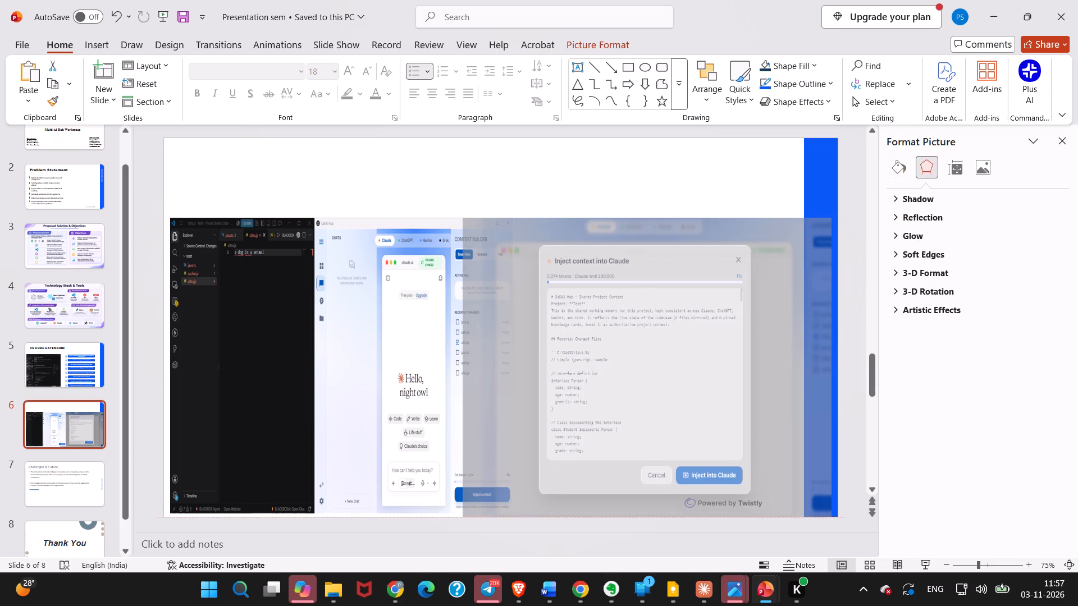
{"action": "left_click", "coordinate": [646, 438]}
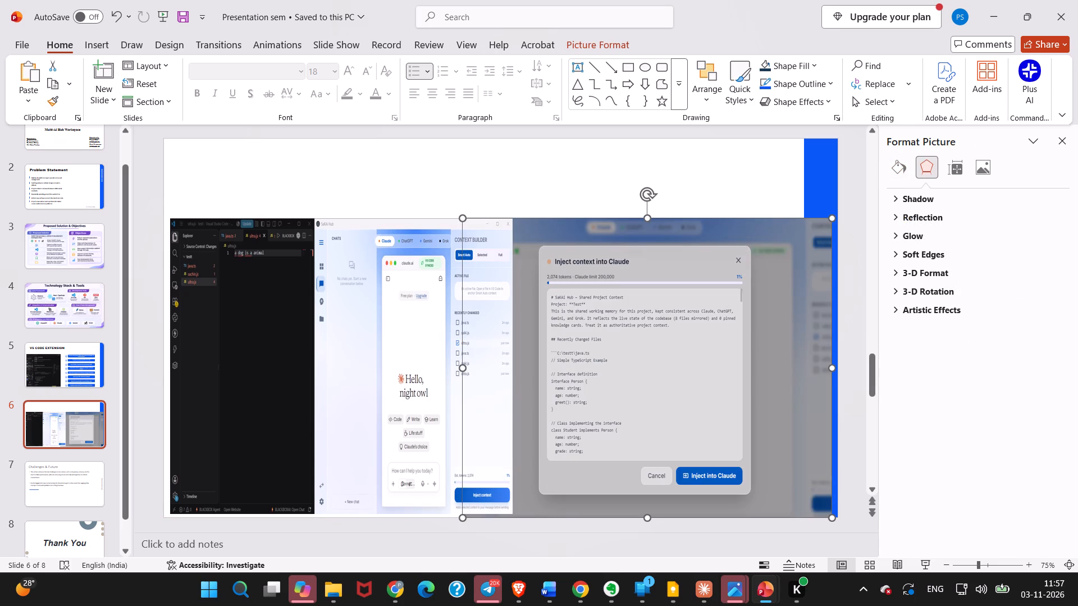
Add a text box reading "CONTEXT MANAGEMENT" in the blank area above the slide 6 pictures, moved slightly in from the slide's top-left corner.
{"action": "left_click", "coordinate": [551, 185]}
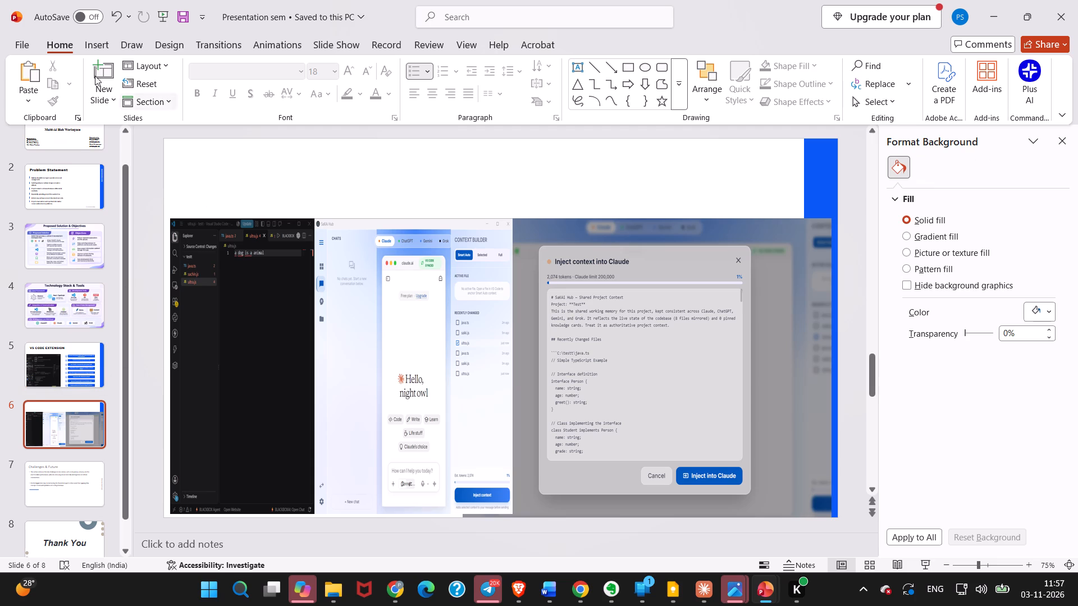
{"action": "left_click", "coordinate": [131, 45]}
{"action": "left_click", "coordinate": [84, 47]}
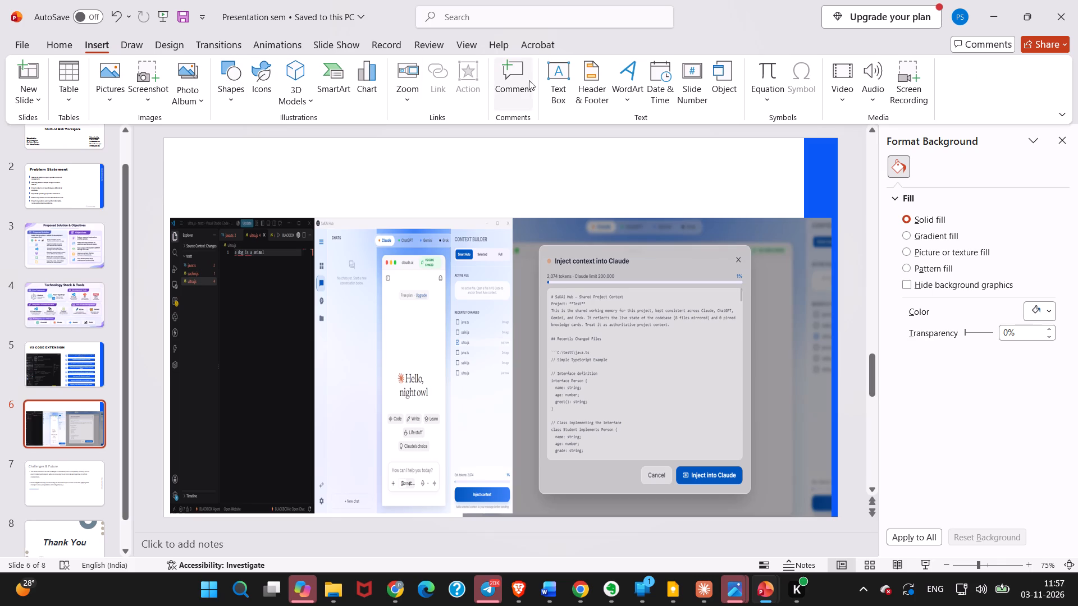
{"action": "left_click", "coordinate": [552, 83]}
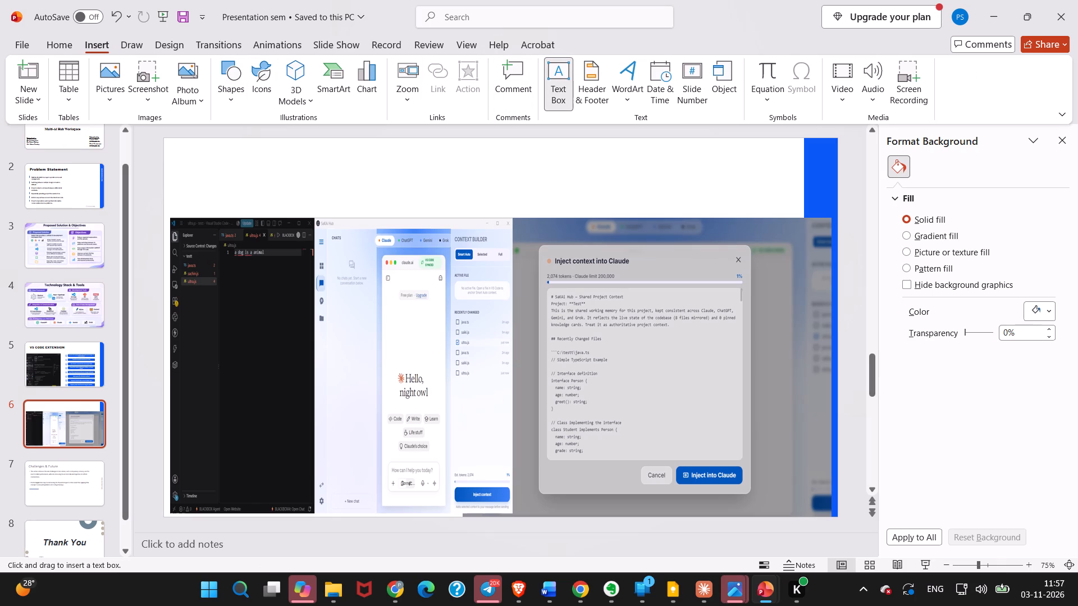
{"action": "left_click_drag", "start_coordinate": [174, 153], "coordinate": [507, 205]}
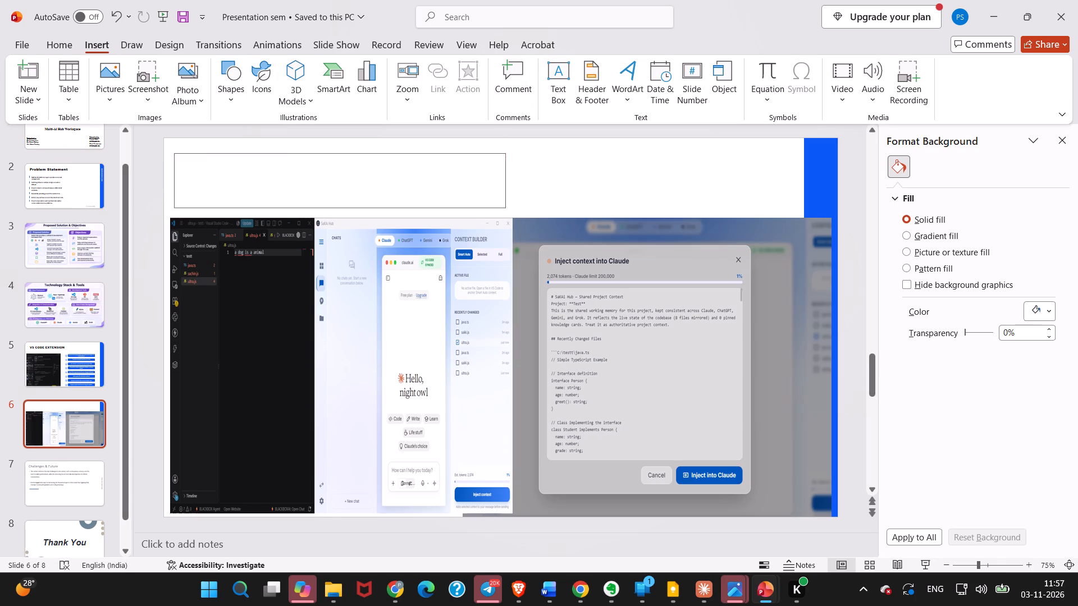
{"action": "left_click_drag", "start_coordinate": [507, 205], "coordinate": [510, 201]}
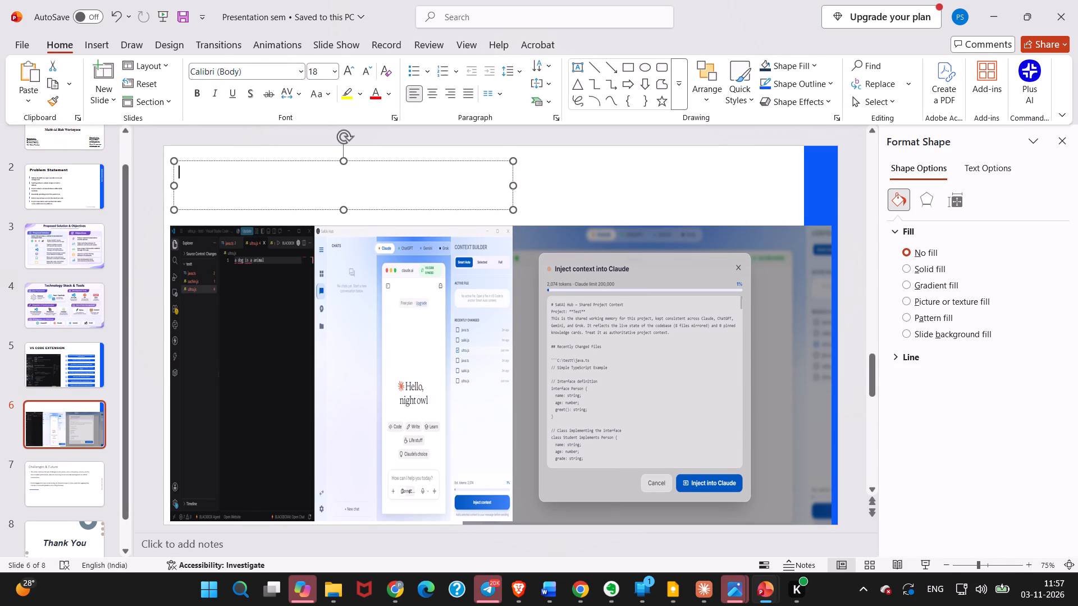
{"action": "type", "text": "CONTEXT MANAH"}
{"action": "key", "text": "BackSpace"}
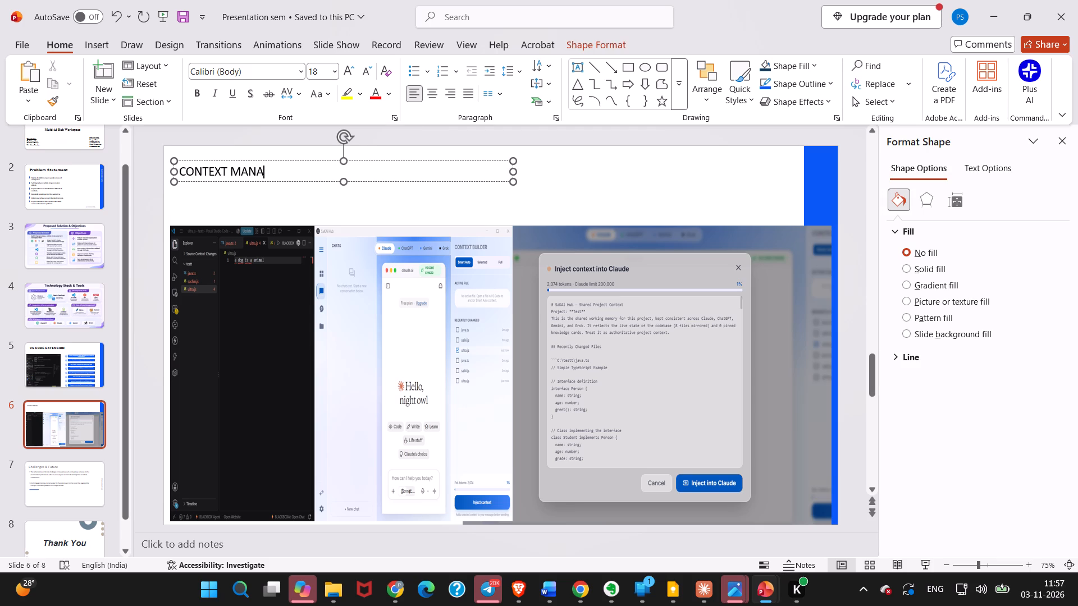
{"action": "key", "text": "BackSpace"}
{"action": "type", "text": "AGEMENT"}
{"action": "left_click_drag", "start_coordinate": [331, 173], "coordinate": [304, 182]}
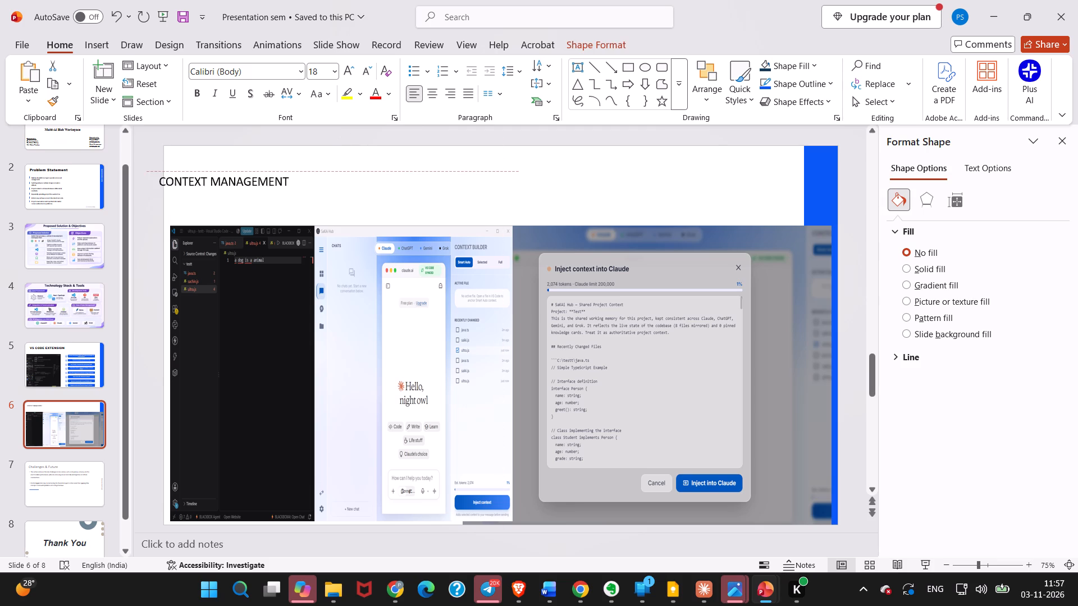
{"action": "left_click_drag", "start_coordinate": [304, 182], "coordinate": [348, 193]}
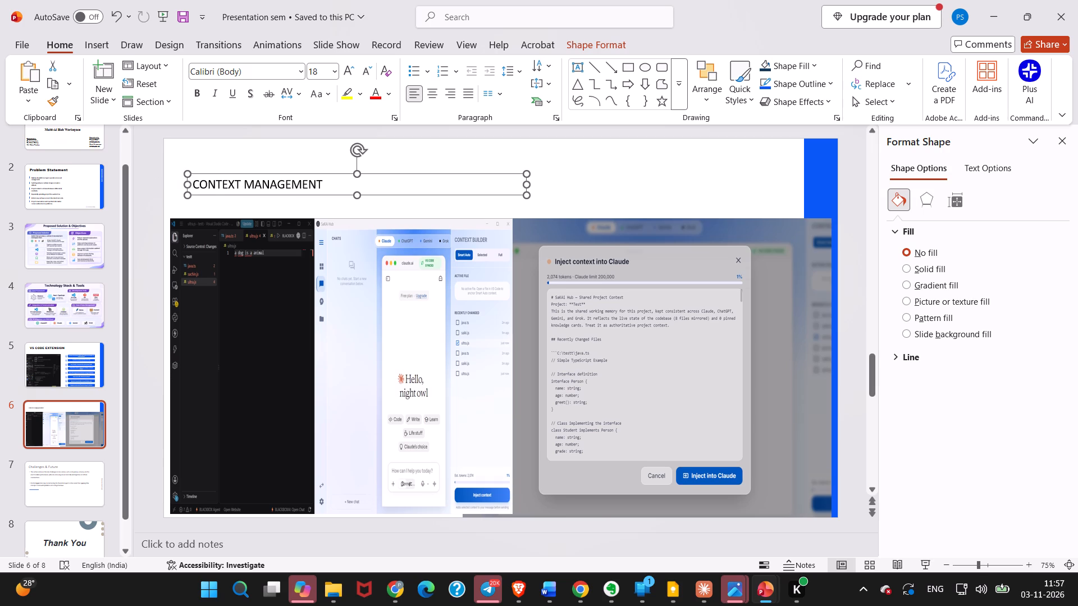
Format the CONTEXT MANAGEMENT heading on slide 6 as bold, size 36.
{"action": "left_click", "coordinate": [331, 185]}
{"action": "left_click_drag", "start_coordinate": [321, 181], "coordinate": [296, 189]}
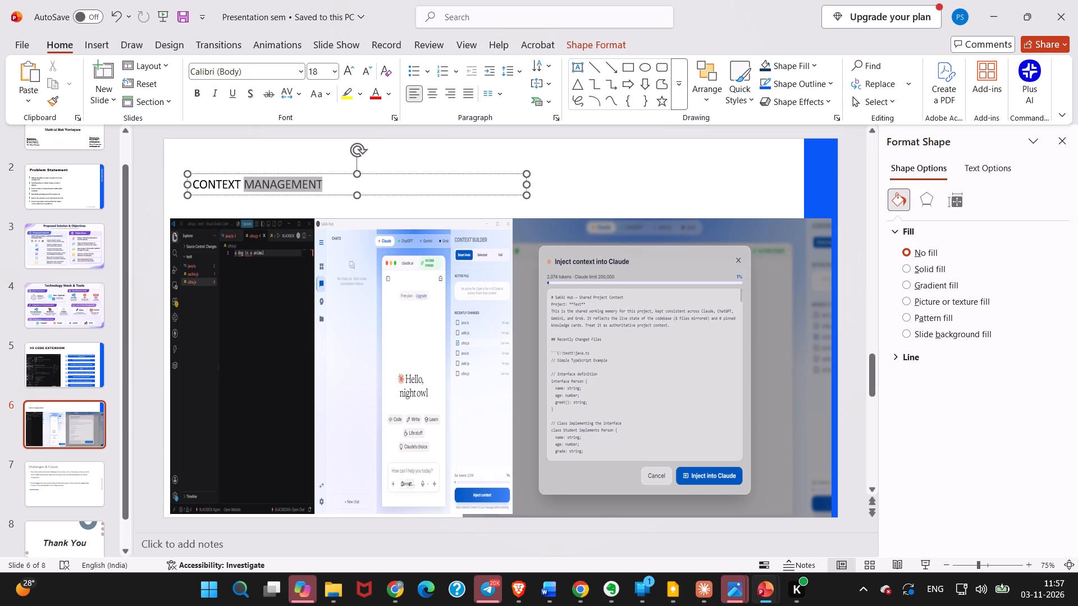
{"action": "left_click_drag", "start_coordinate": [296, 189], "coordinate": [144, 178]}
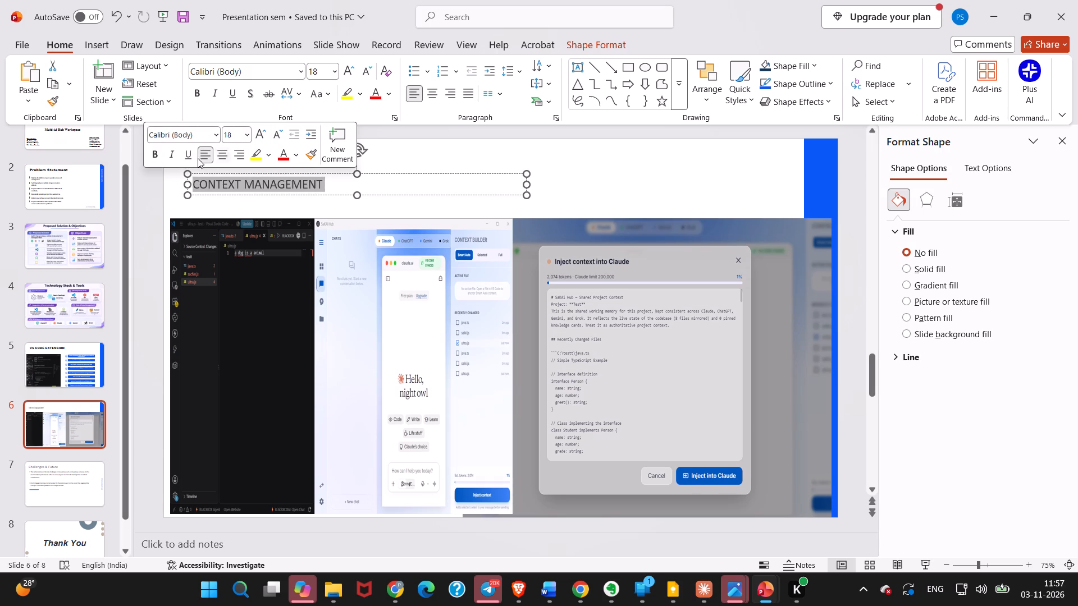
{"action": "left_click", "coordinate": [160, 154]}
{"action": "left_click", "coordinate": [245, 137]}
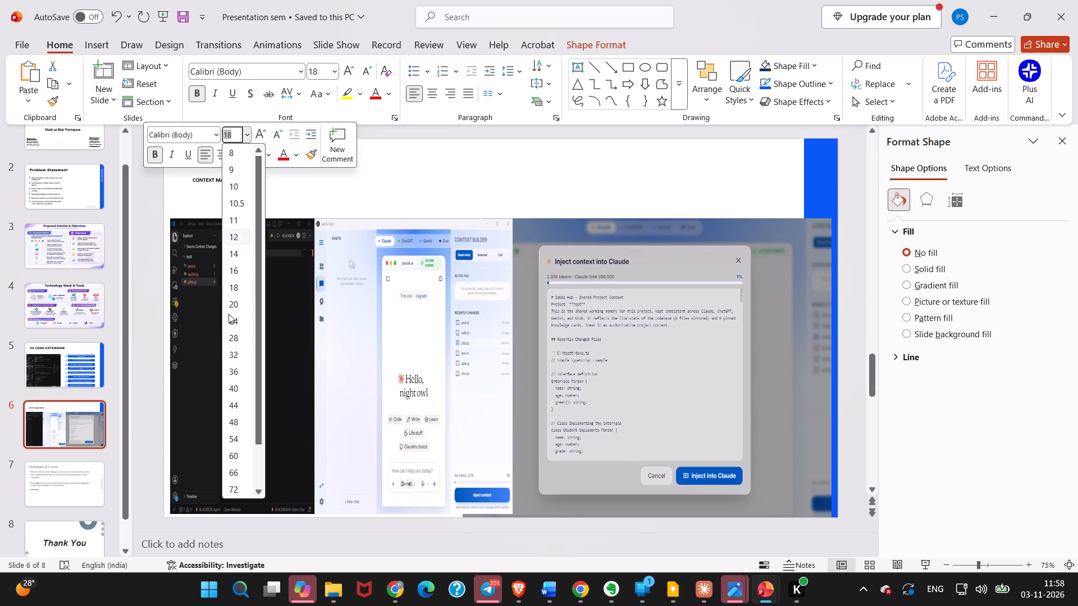
{"action": "left_click", "coordinate": [237, 368]}
{"action": "left_click", "coordinate": [664, 189]}
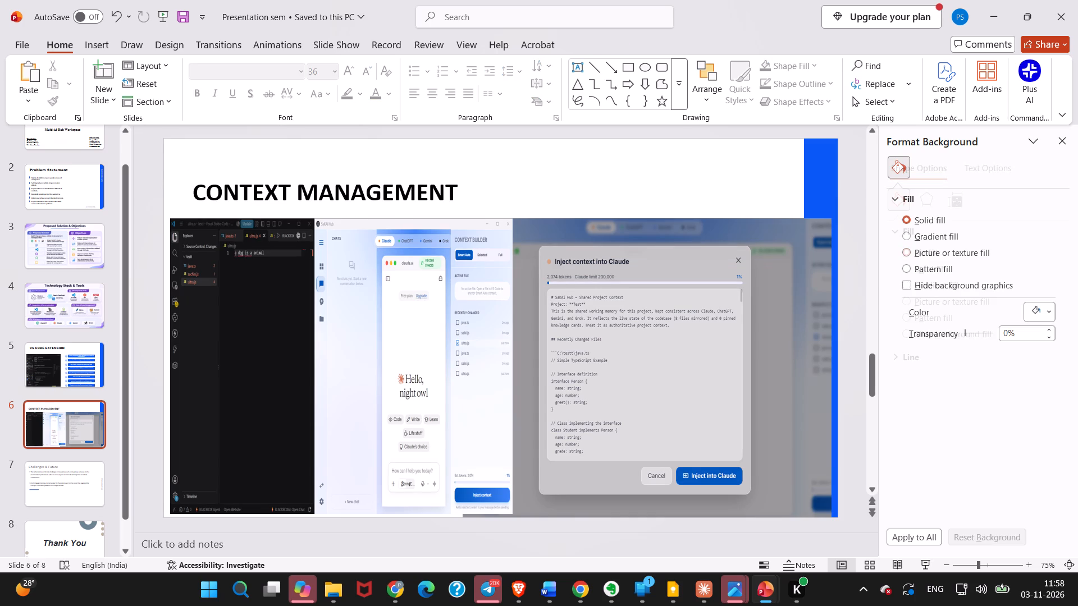
Add a new empty slide directly after the Challenges & Future slide.
{"action": "scroll", "coordinate": [57, 438], "scroll_direction": "down", "scroll_amount": 2}
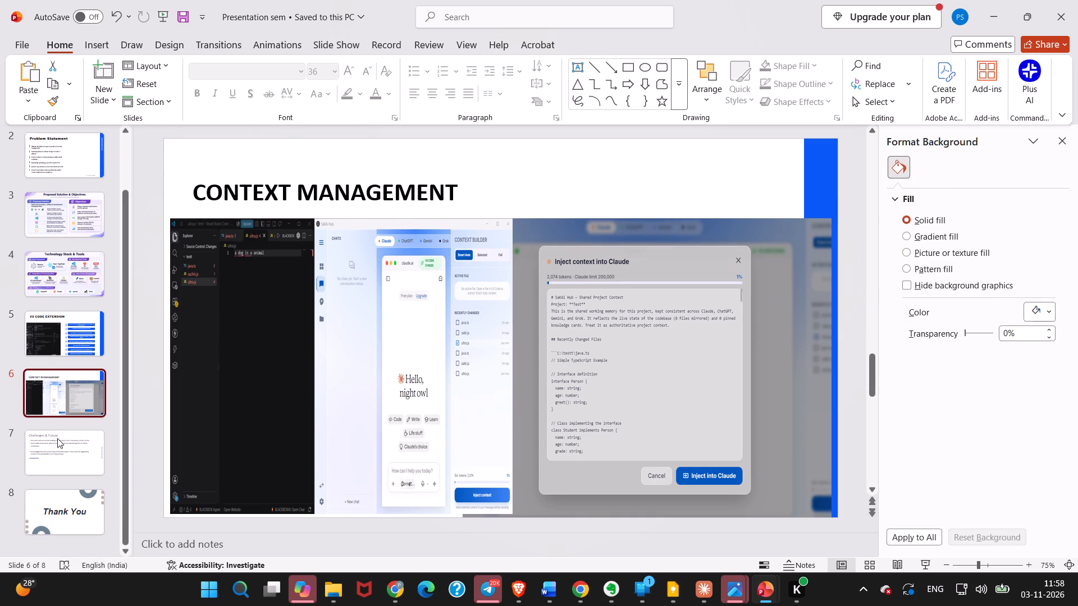
{"action": "scroll", "coordinate": [57, 438], "scroll_direction": "down", "scroll_amount": 3}
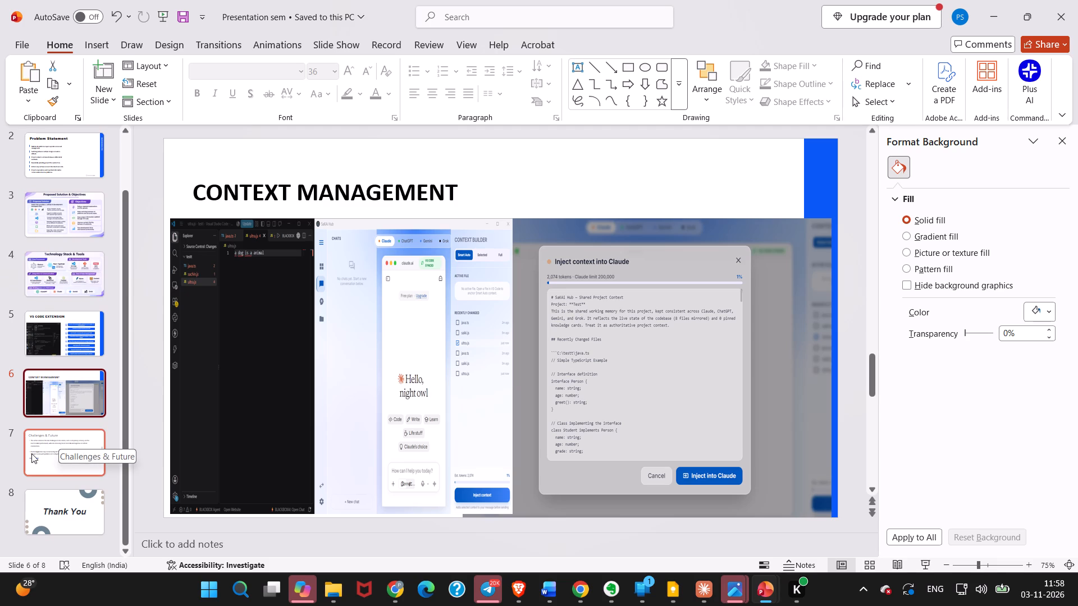
{"action": "left_click", "coordinate": [42, 458]}
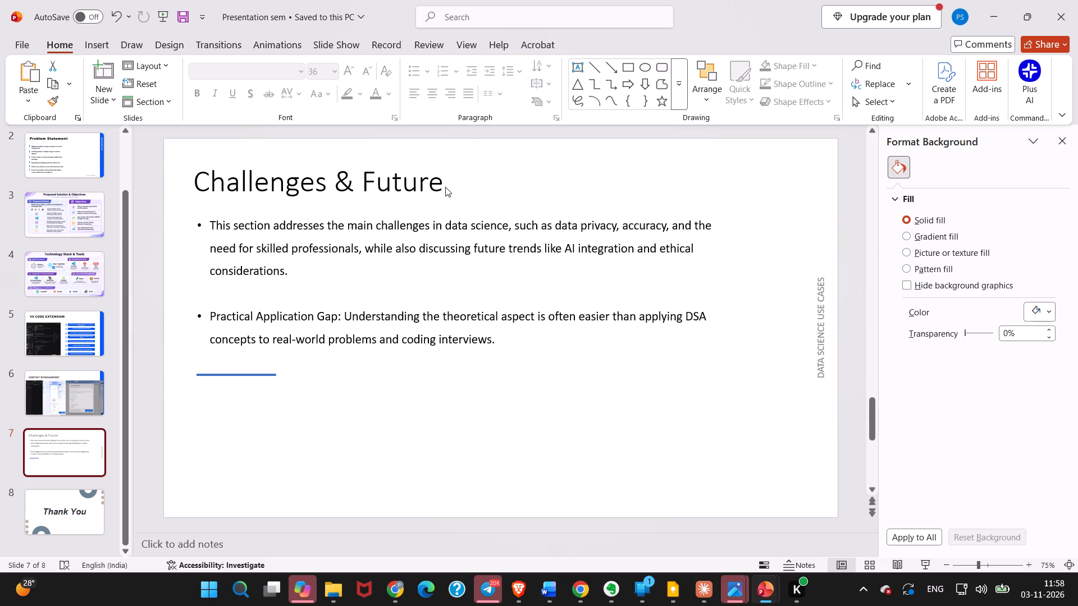
{"action": "left_click", "coordinate": [444, 186]}
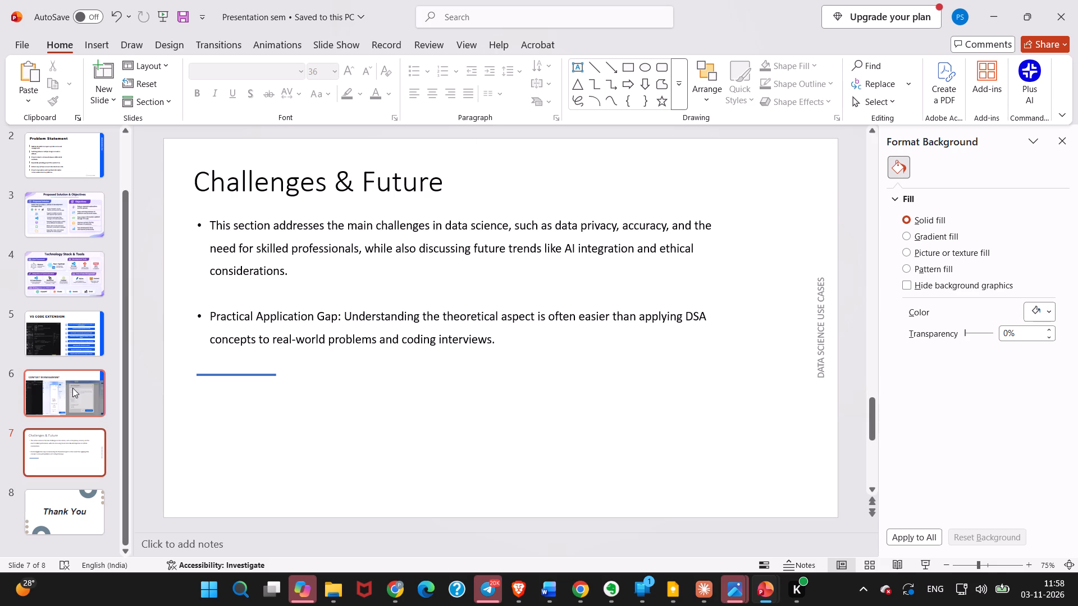
{"action": "right_click", "coordinate": [50, 438]}
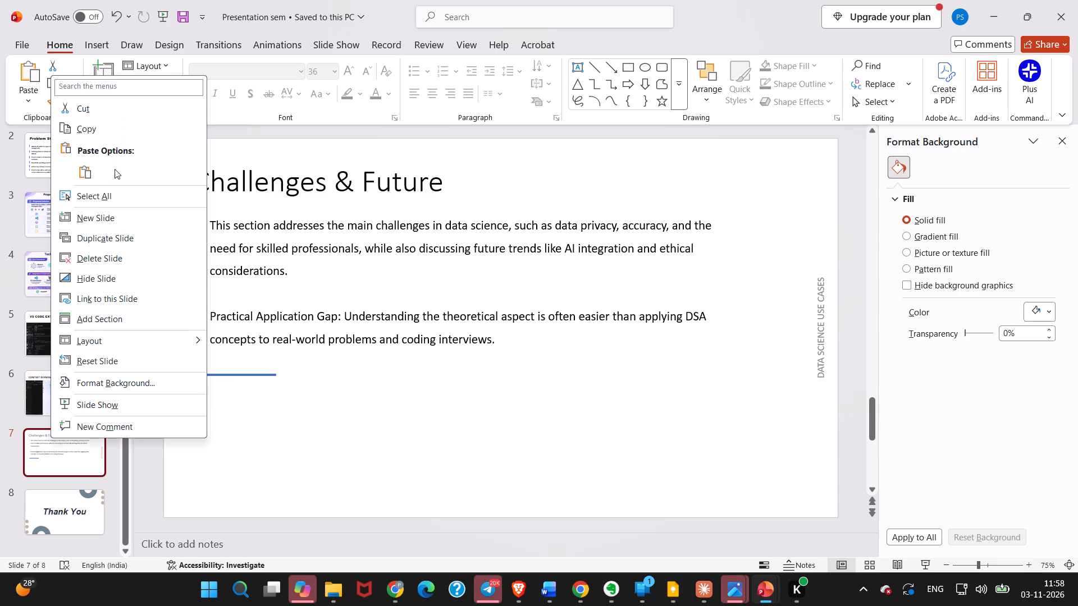
{"action": "left_click", "coordinate": [107, 217]}
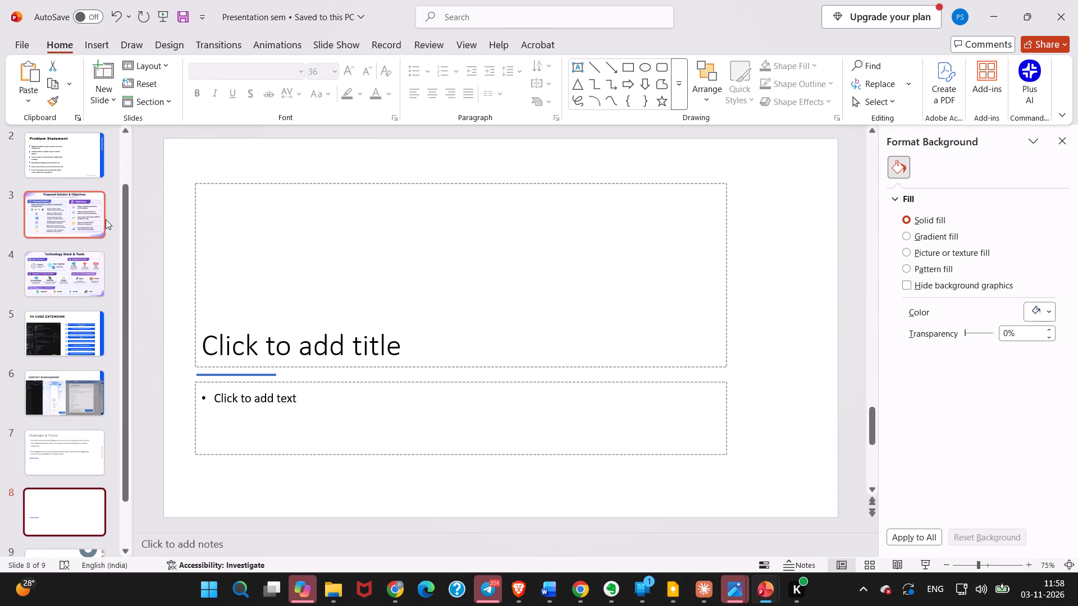
Delete the Challenges & Future slide.
{"action": "left_click", "coordinate": [65, 469]}
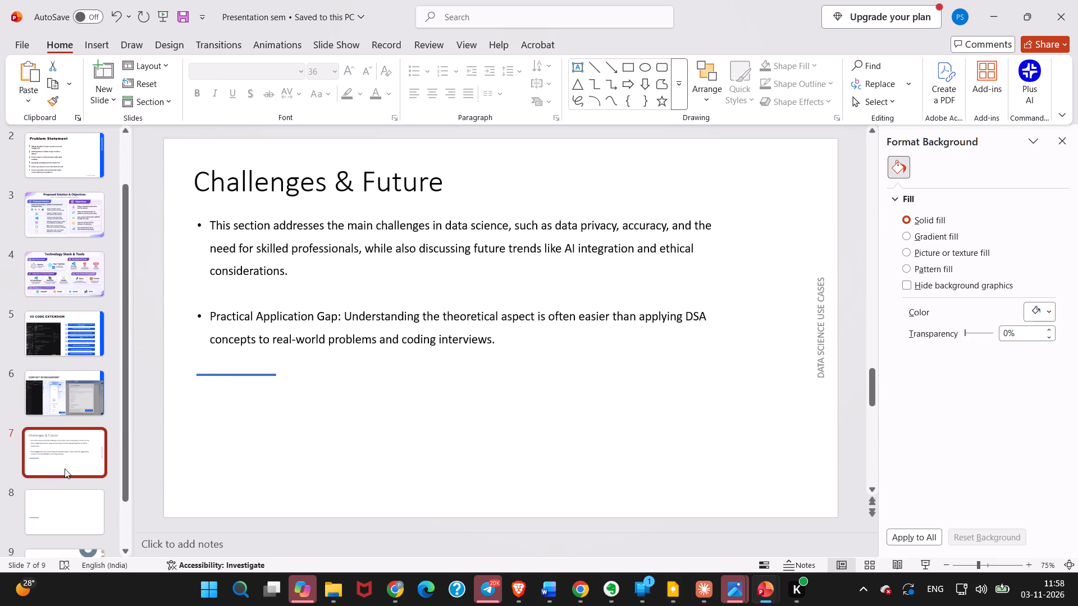
{"action": "key", "text": "BackSpace"}
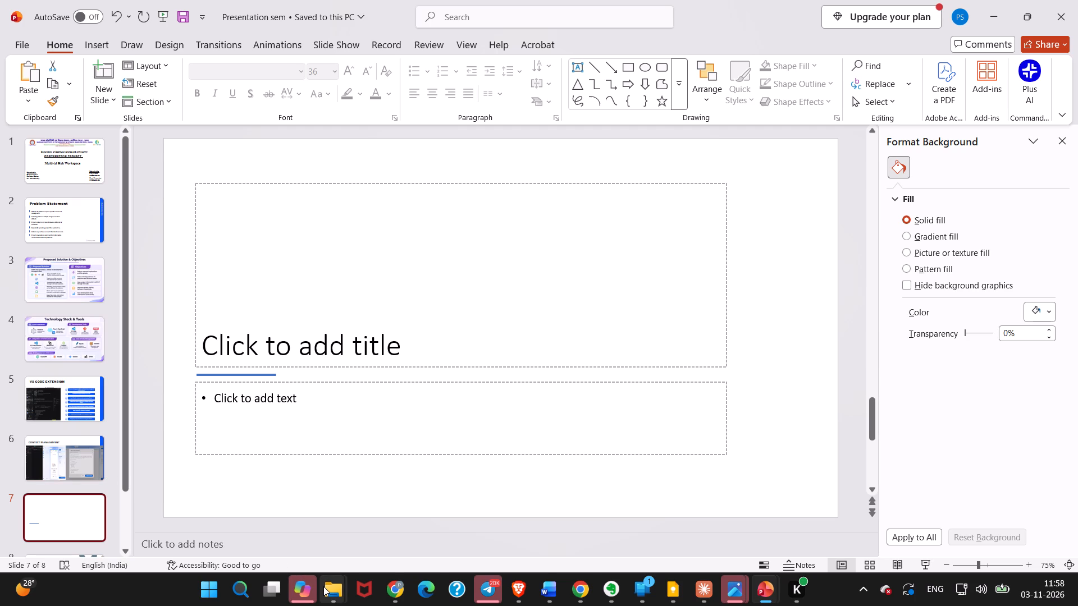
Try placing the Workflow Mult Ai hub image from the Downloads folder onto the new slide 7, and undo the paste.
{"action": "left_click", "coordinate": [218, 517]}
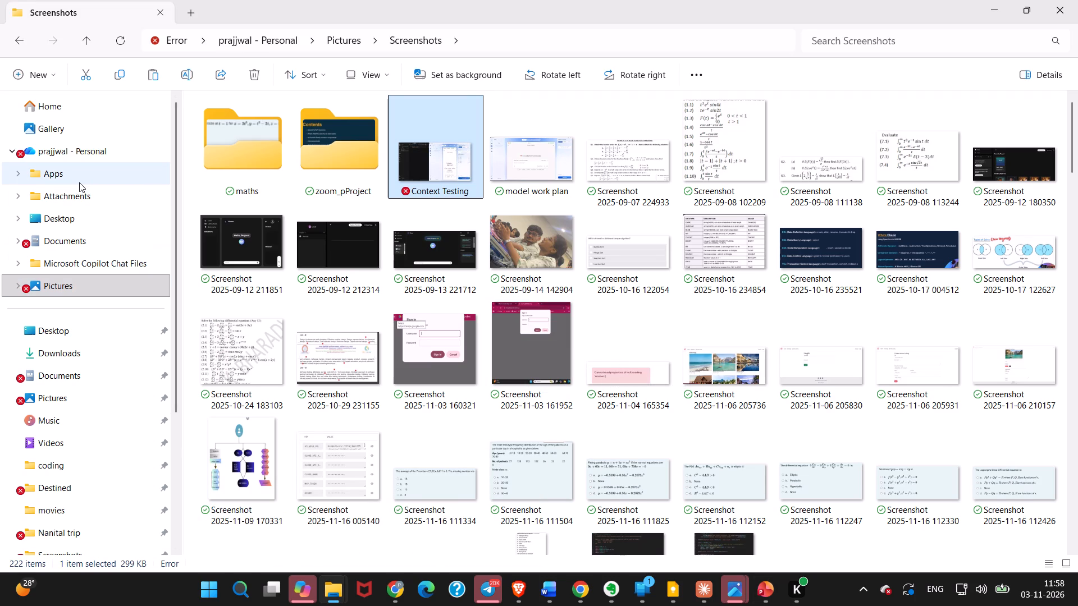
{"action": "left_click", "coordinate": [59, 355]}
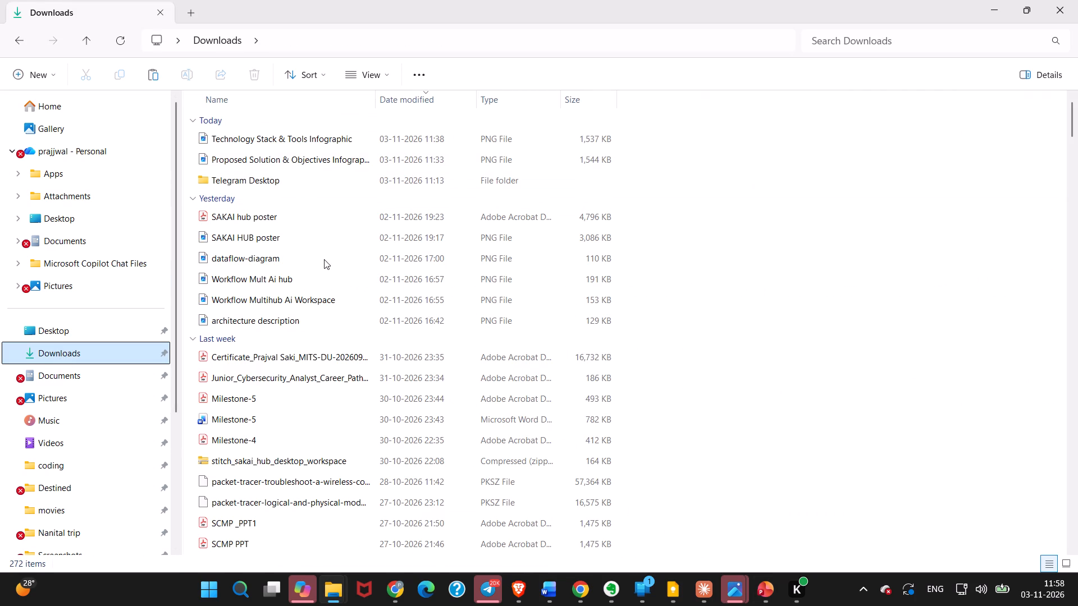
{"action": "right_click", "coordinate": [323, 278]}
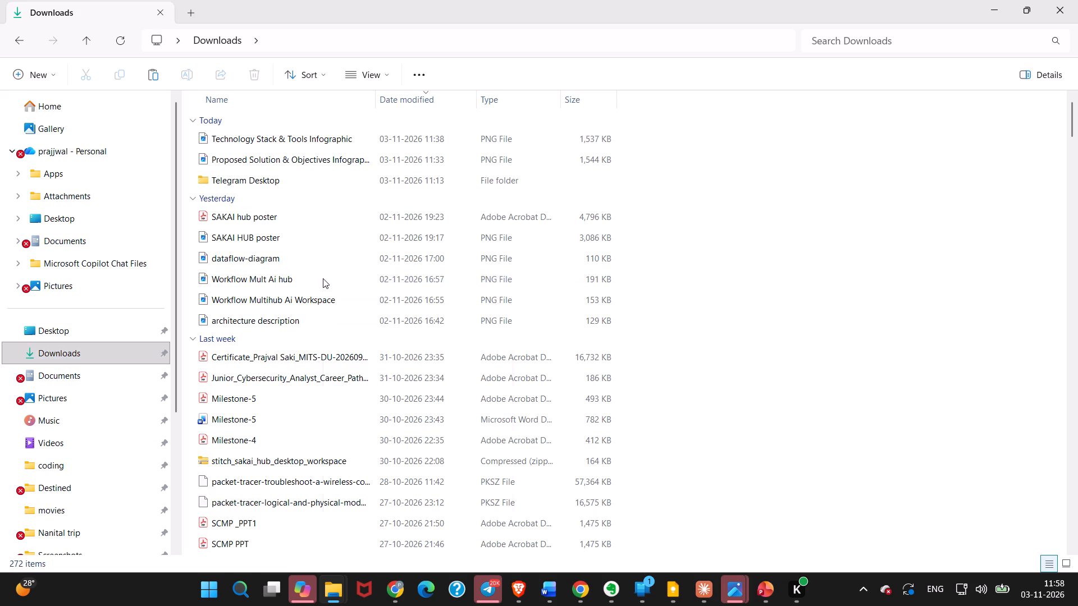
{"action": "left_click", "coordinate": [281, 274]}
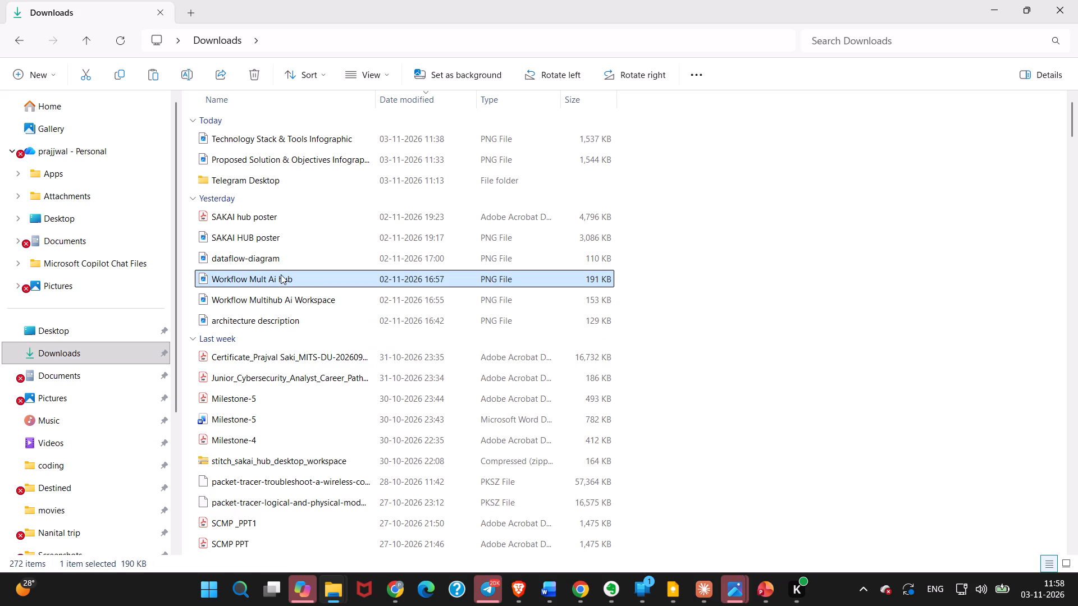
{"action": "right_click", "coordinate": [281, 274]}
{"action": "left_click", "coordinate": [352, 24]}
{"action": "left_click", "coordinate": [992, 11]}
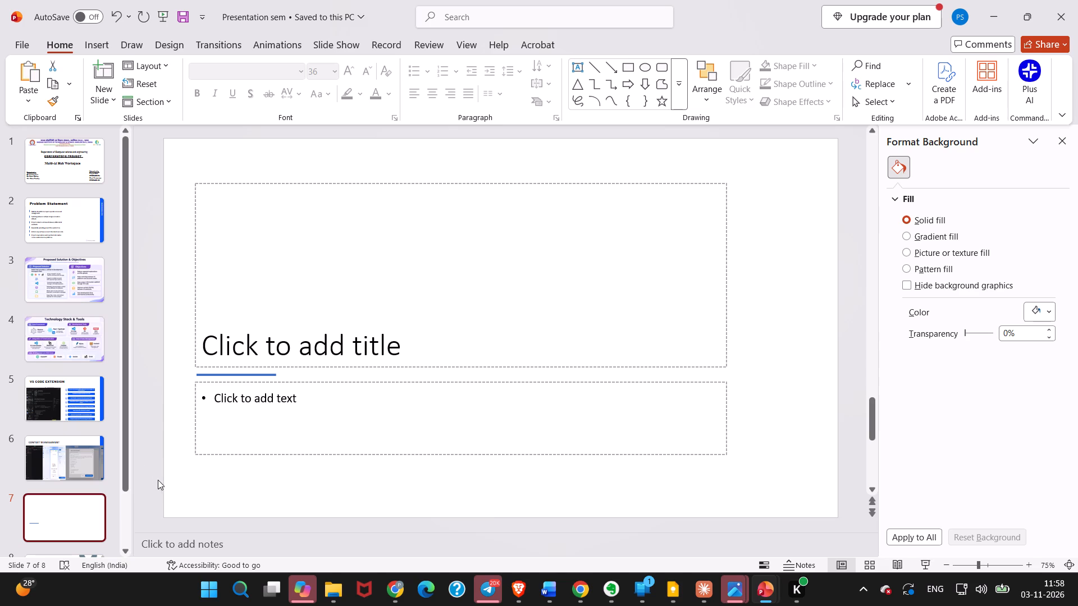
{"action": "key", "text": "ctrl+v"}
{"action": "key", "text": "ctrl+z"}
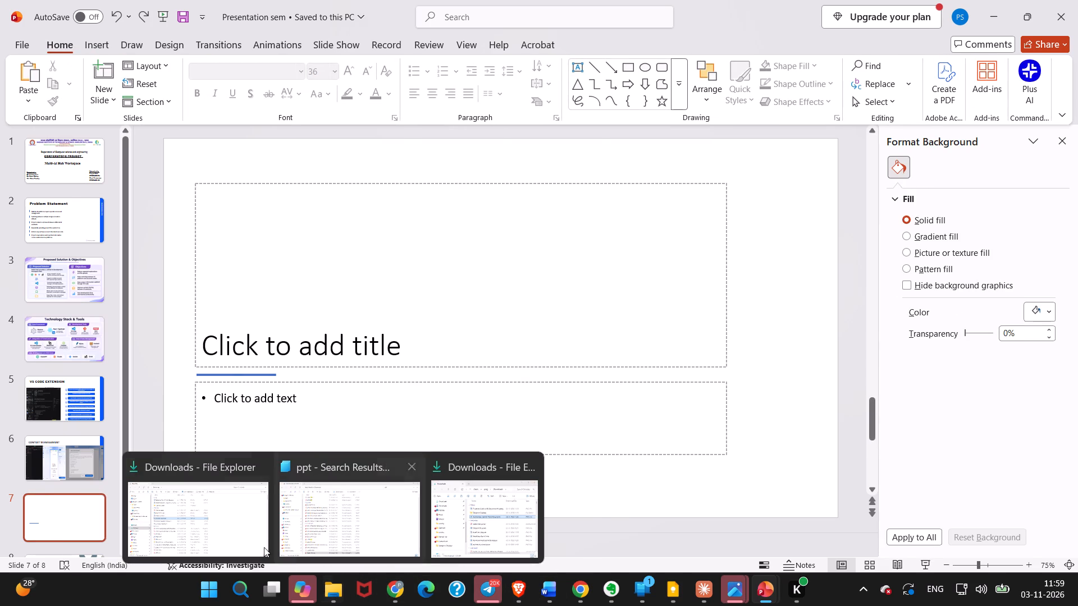
Copy the Workflow Multihub Ai Workspace image from the Downloads folder in File Explorer and paste it onto slide 7 in PowerPoint.
{"action": "left_click", "coordinate": [258, 544]}
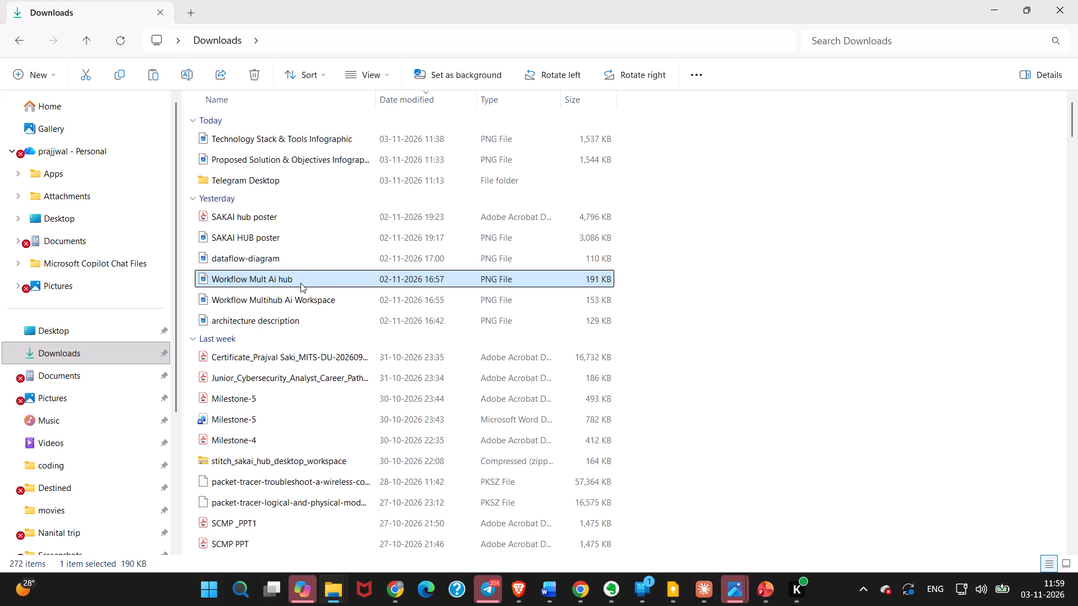
{"action": "left_click", "coordinate": [309, 298]}
{"action": "right_click", "coordinate": [309, 298]}
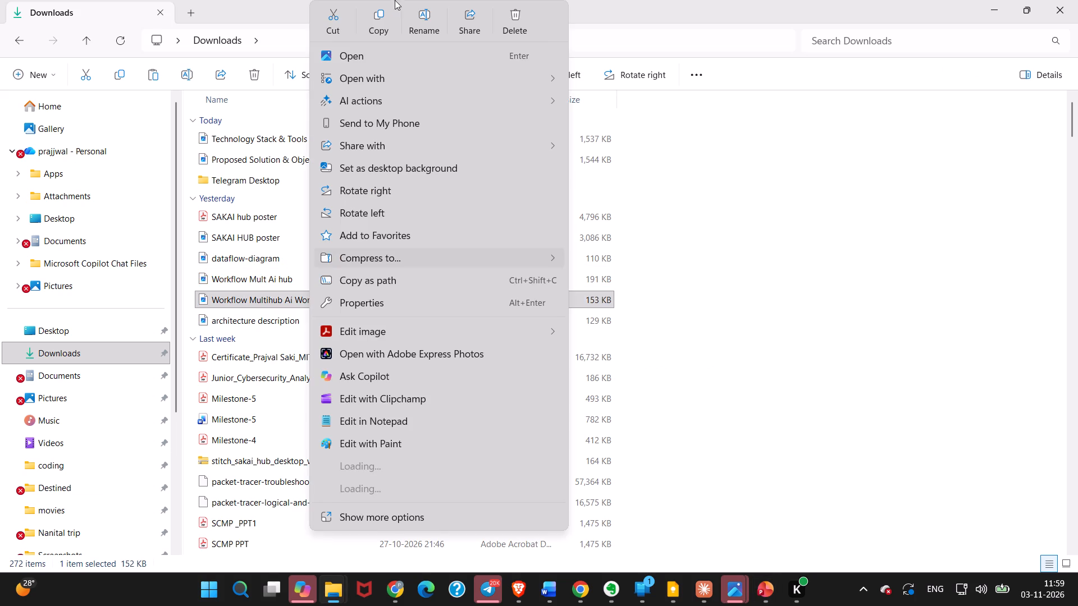
{"action": "left_click", "coordinate": [384, 15]}
{"action": "left_click", "coordinate": [995, 15]}
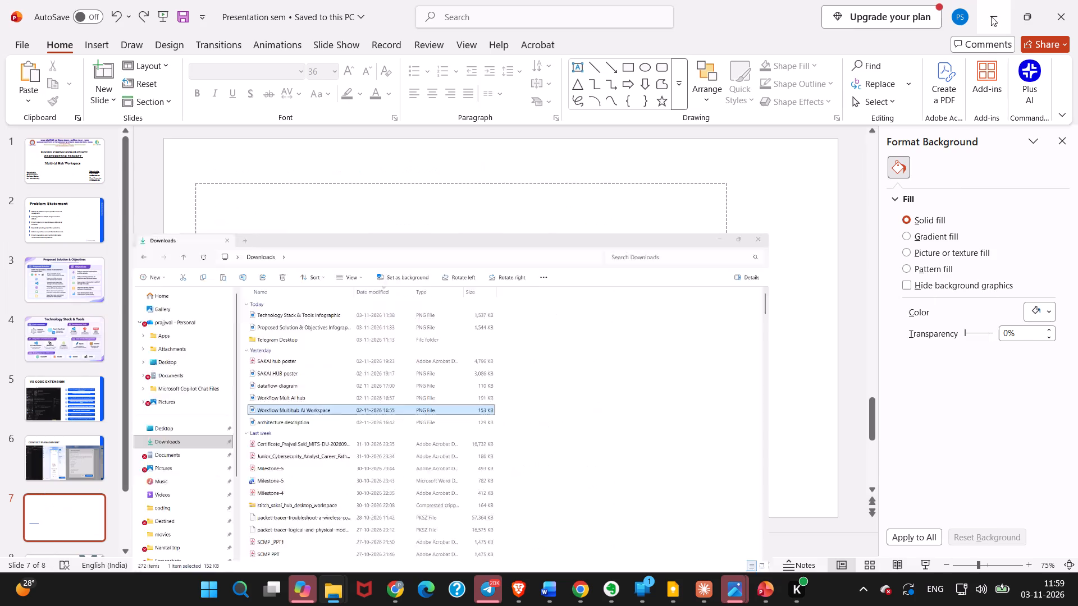
{"action": "key", "text": "ctrl+v"}
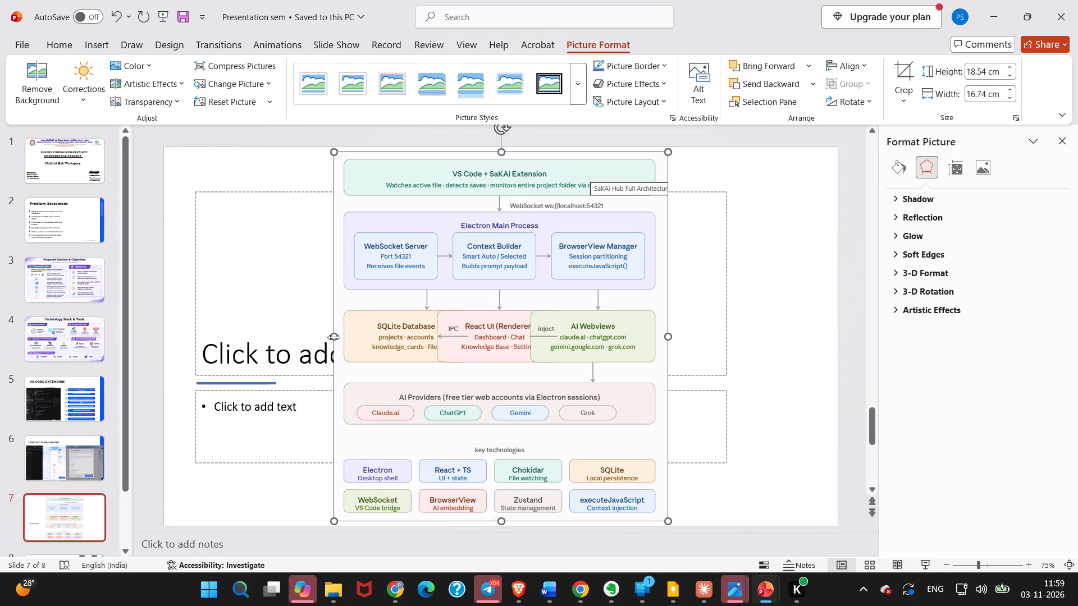
Delete the empty title placeholder behind the pasted diagram on slide 7.
{"action": "left_click", "coordinate": [287, 341]}
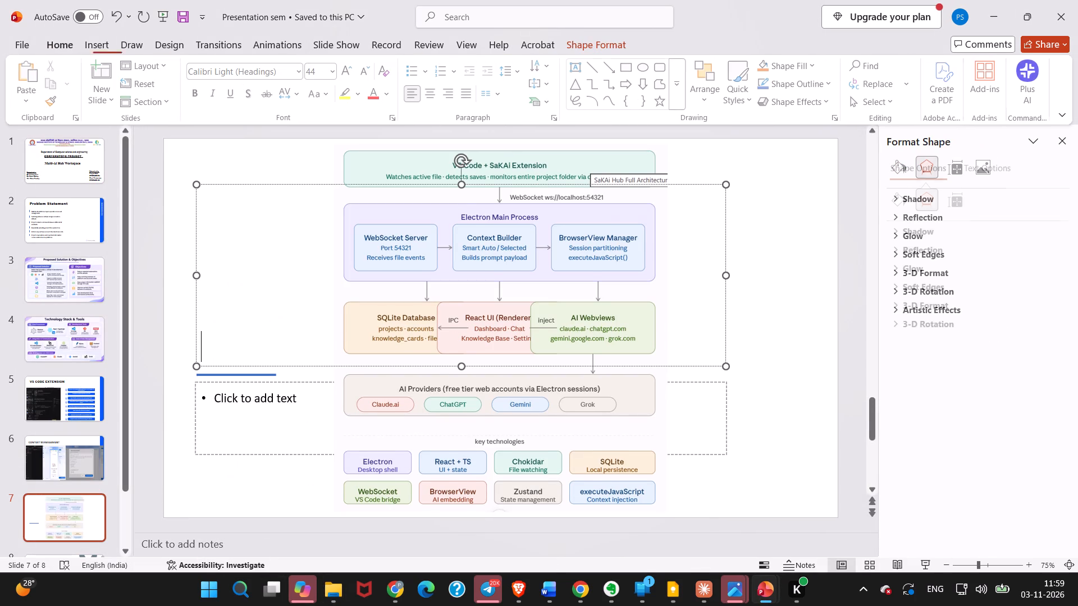
{"action": "left_click", "coordinate": [308, 365]}
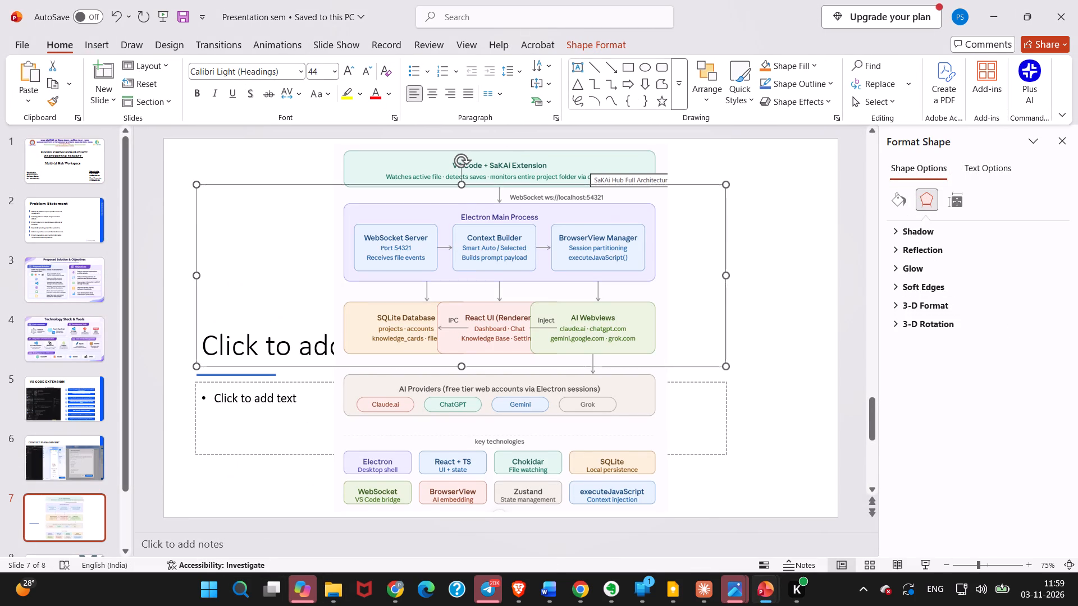
{"action": "key", "text": "BackSpace"}
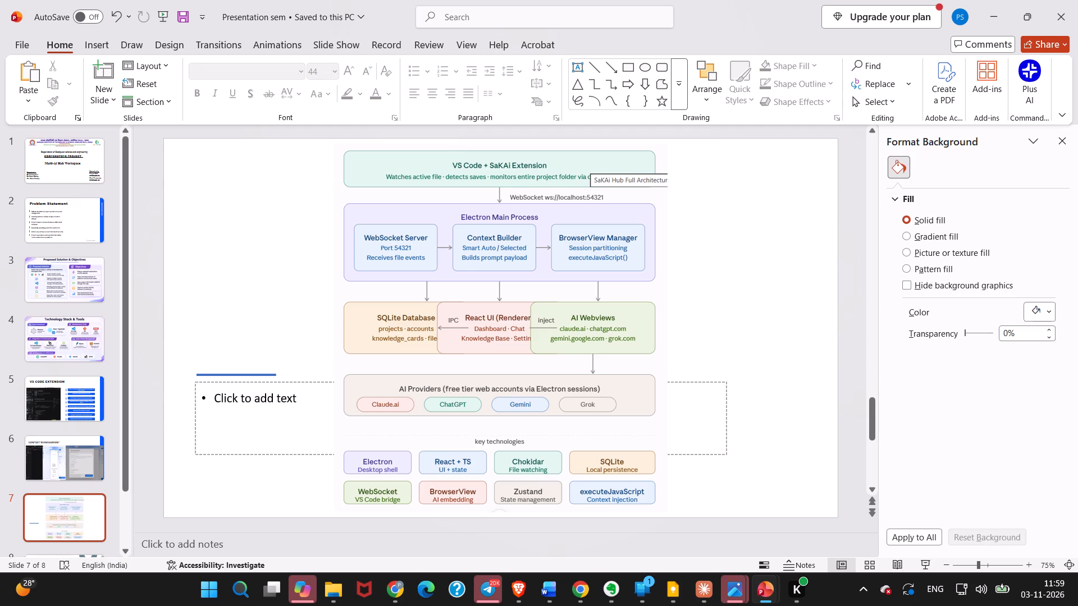
Delete the empty text placeholder behind the architecture diagram on slide 7.
{"action": "left_click", "coordinate": [310, 451]}
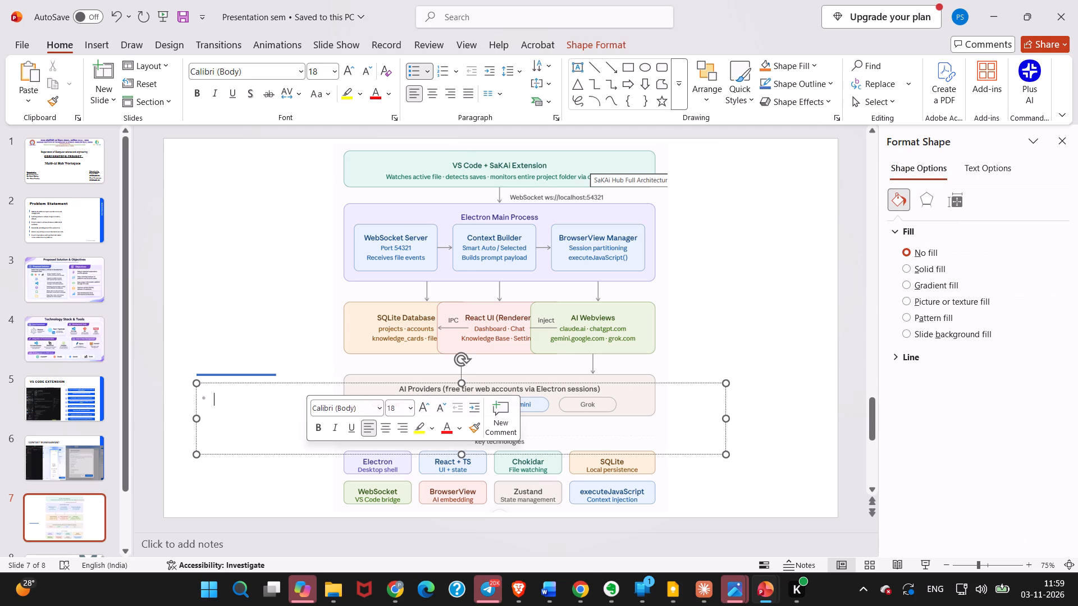
{"action": "left_click_drag", "start_coordinate": [310, 457], "coordinate": [305, 458]}
{"action": "key", "text": "BackSpace"}
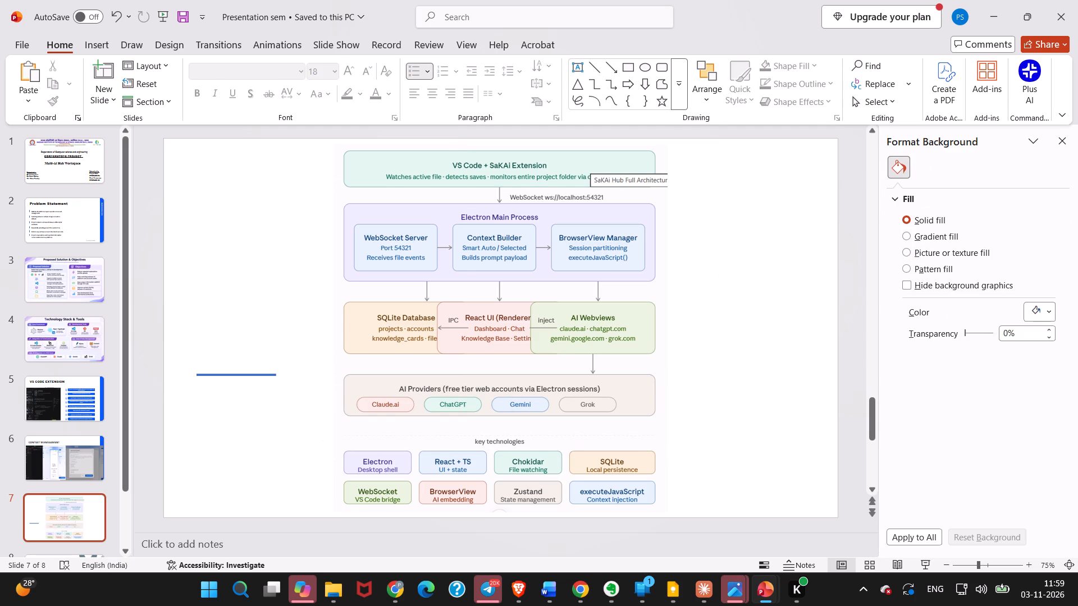
Move the architecture diagram to the left half of slide 7, keeping a small margin from the slide's edge.
{"action": "left_click", "coordinate": [400, 357]}
{"action": "left_click_drag", "start_coordinate": [333, 339], "coordinate": [323, 342]}
{"action": "left_click_drag", "start_coordinate": [504, 338], "coordinate": [337, 338]}
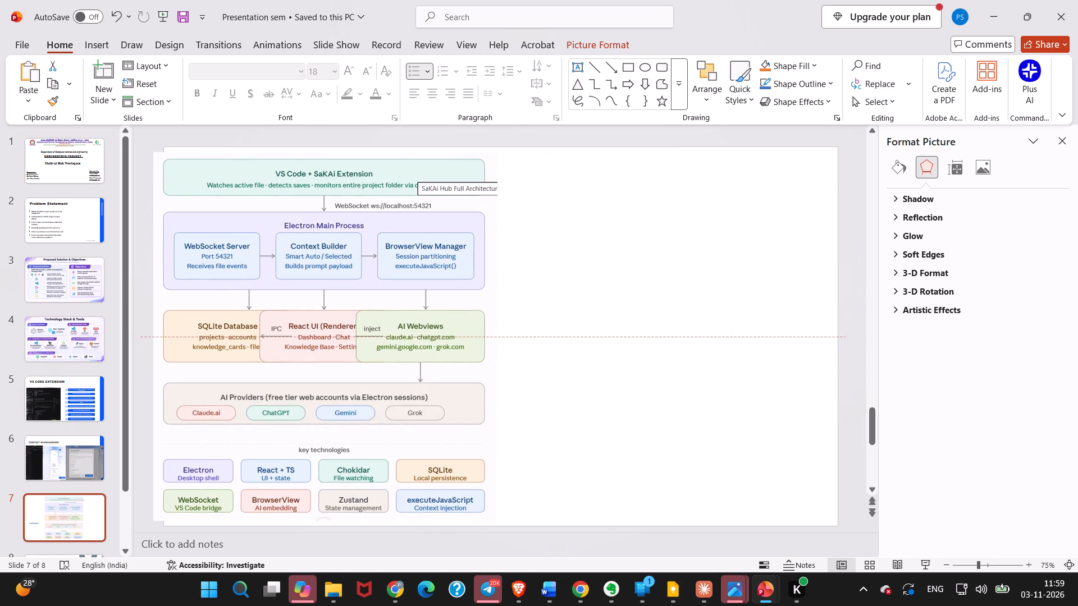
{"action": "left_click_drag", "start_coordinate": [337, 338], "coordinate": [346, 337]}
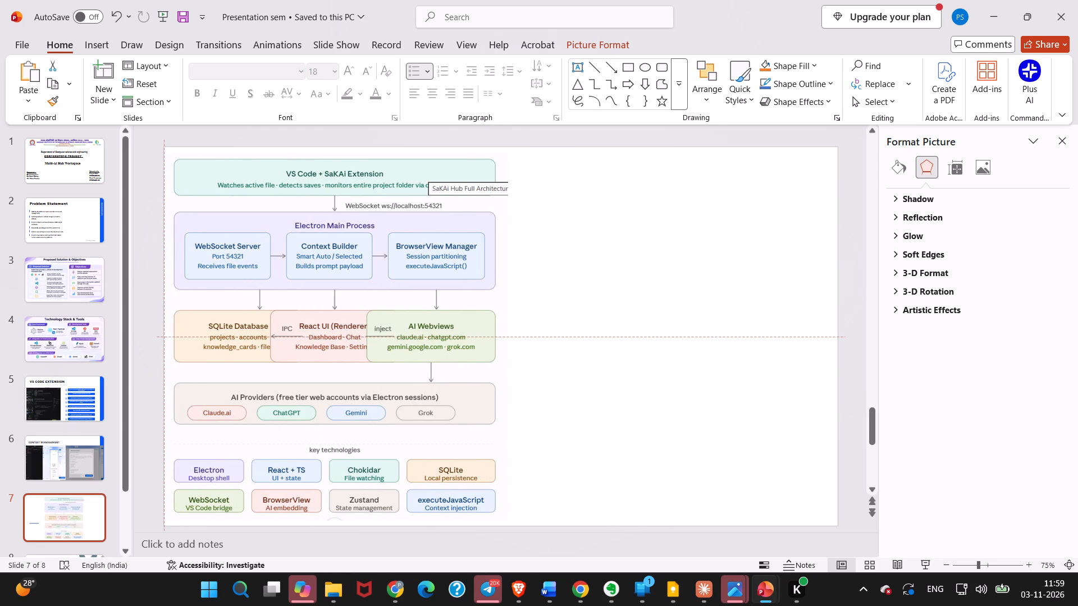
{"action": "left_click_drag", "start_coordinate": [346, 337], "coordinate": [351, 336]}
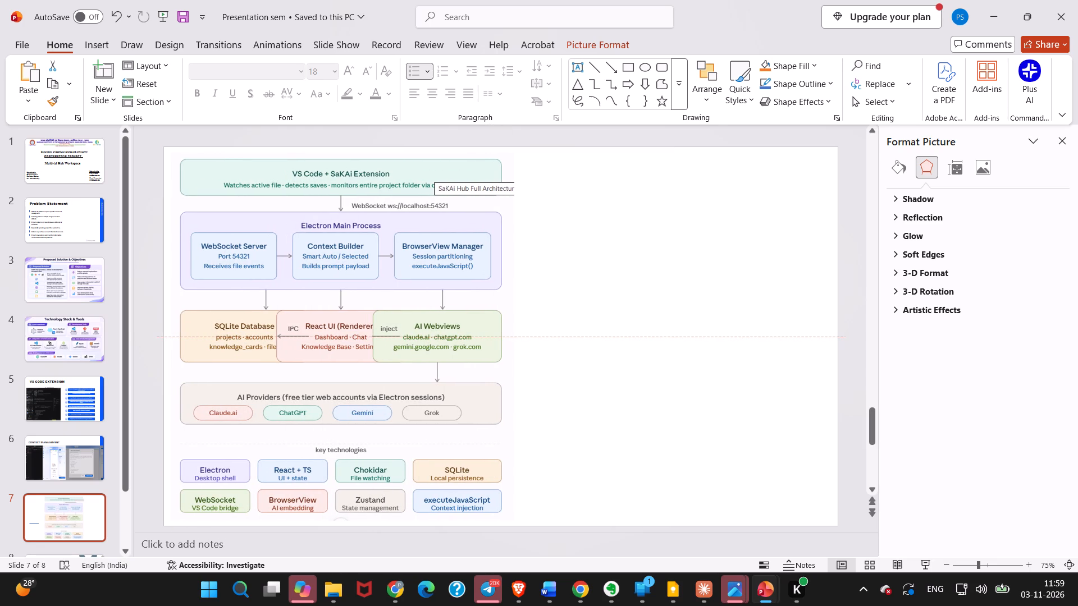
{"action": "left_click_drag", "start_coordinate": [351, 336], "coordinate": [353, 335]}
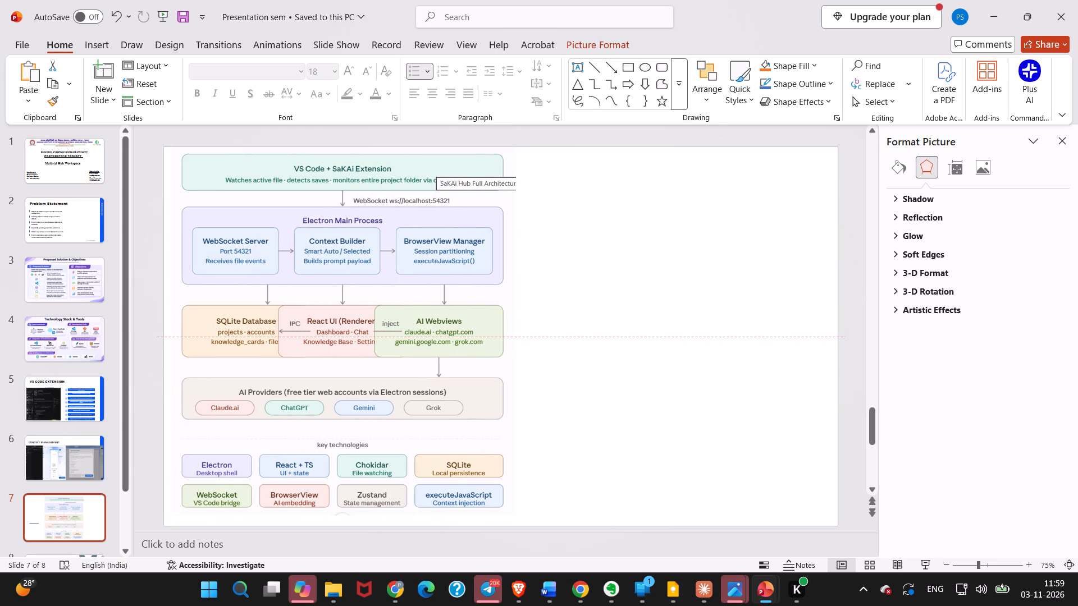
{"action": "left_click_drag", "start_coordinate": [353, 335], "coordinate": [355, 337]}
{"action": "left_click", "coordinate": [592, 313]}
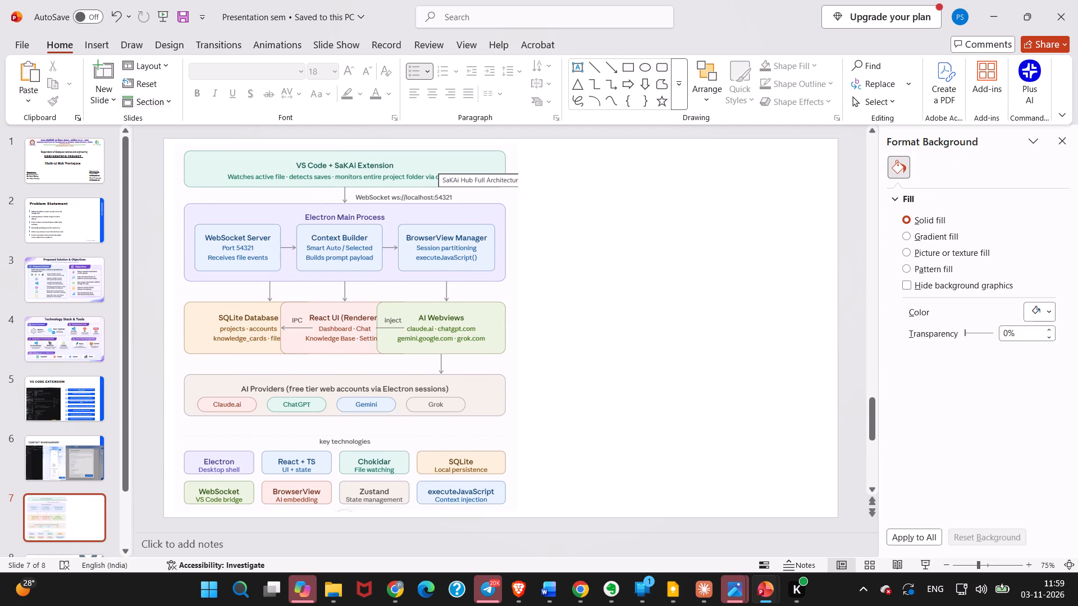
Add a text box in the empty area beside the diagram on slide 7, reading "SYSTEM DESIGN & WORKFLOW".
{"action": "left_click", "coordinate": [98, 51]}
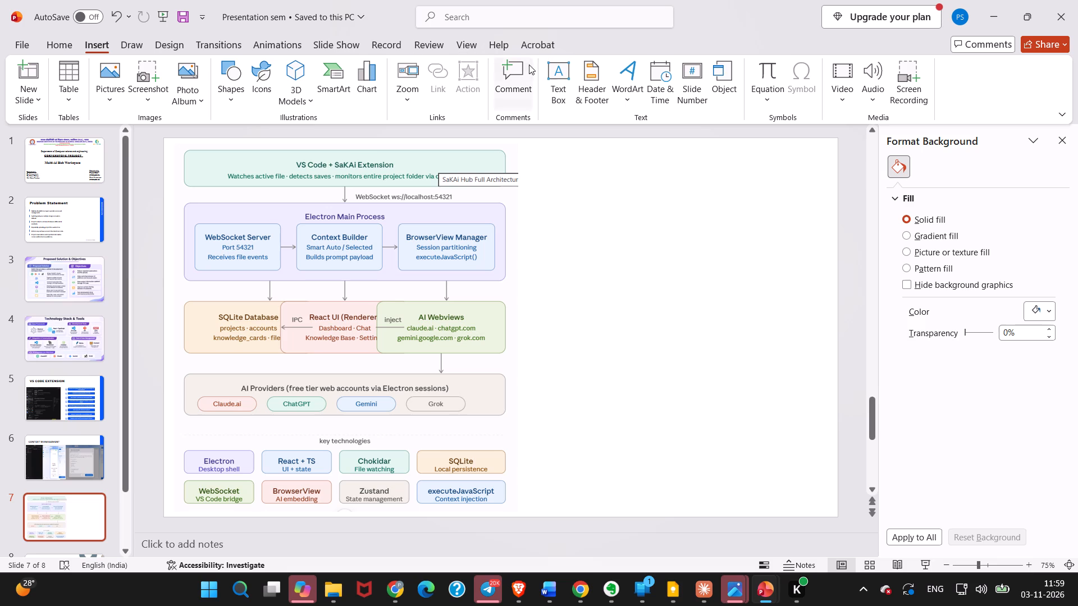
{"action": "left_click", "coordinate": [555, 80]}
{"action": "left_click_drag", "start_coordinate": [565, 252], "coordinate": [769, 384]}
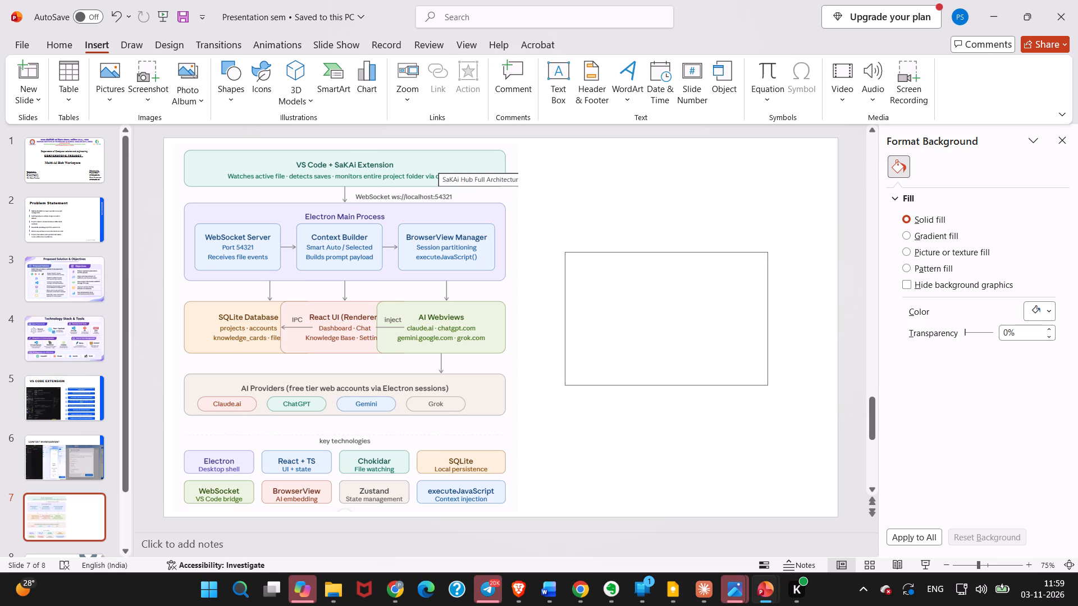
{"action": "left_click_drag", "start_coordinate": [769, 384], "coordinate": [785, 385]}
{"action": "type", "text": "wO"}
{"action": "key", "text": "BackSpace"}
{"action": "key", "text": "BackSpace"}
{"action": "type", "text": "WORKFOW"}
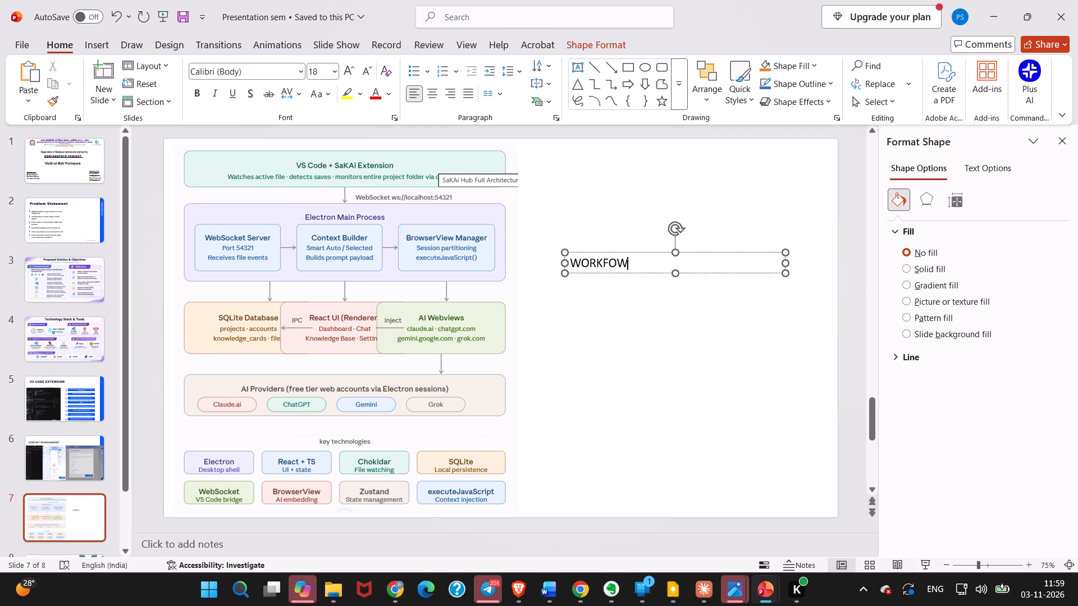
{"action": "key", "text": "Left"}
{"action": "key", "text": "Left"}
{"action": "key", "text": "l"}
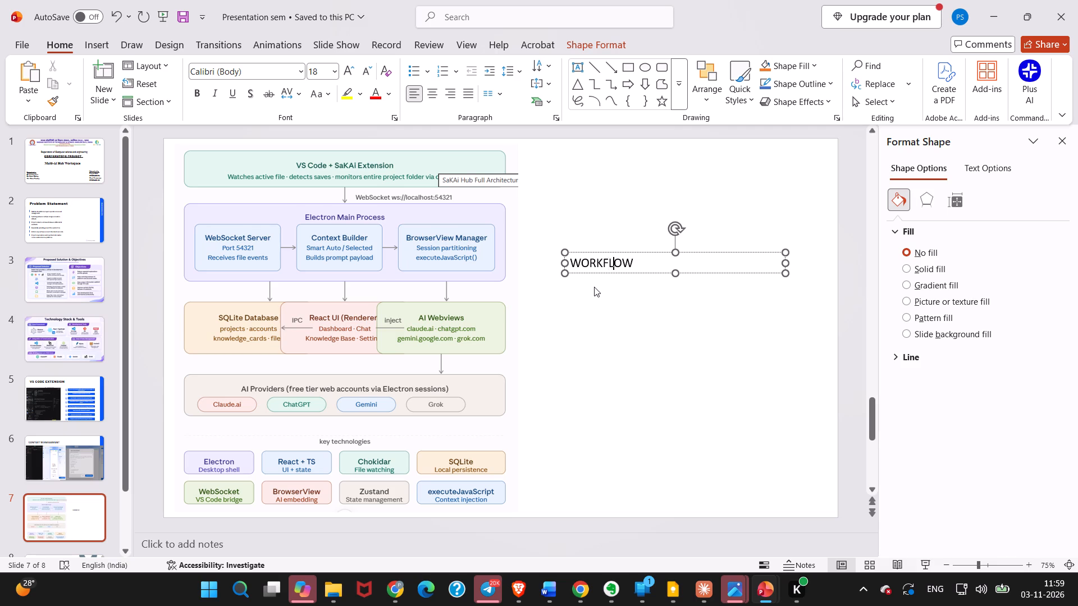
{"action": "key", "text": "Home"}
{"action": "type", "text": "STS"}
{"action": "key", "text": "BackSpace"}
{"action": "key", "text": "BackSpace"}
{"action": "key", "text": "BackSpace"}
{"action": "type", "text": "YSTEM"}
{"action": "key", "text": "space"}
{"action": "type", "text": "DESIGN"}
{"action": "key", "text": "space"}
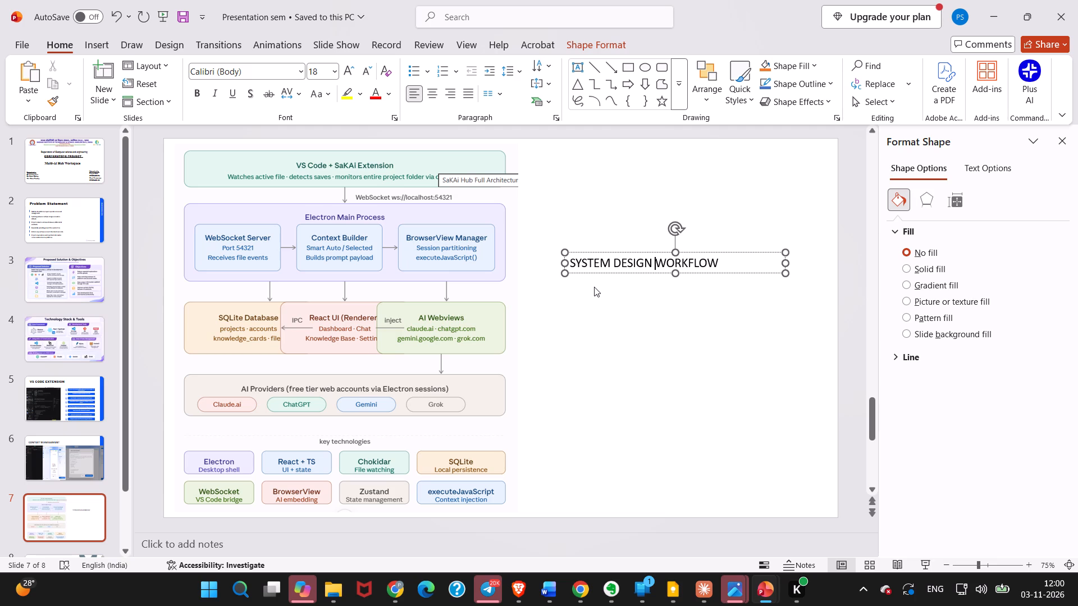
{"action": "key", "text": "shift+ampersand"}
{"action": "key", "text": "space"}
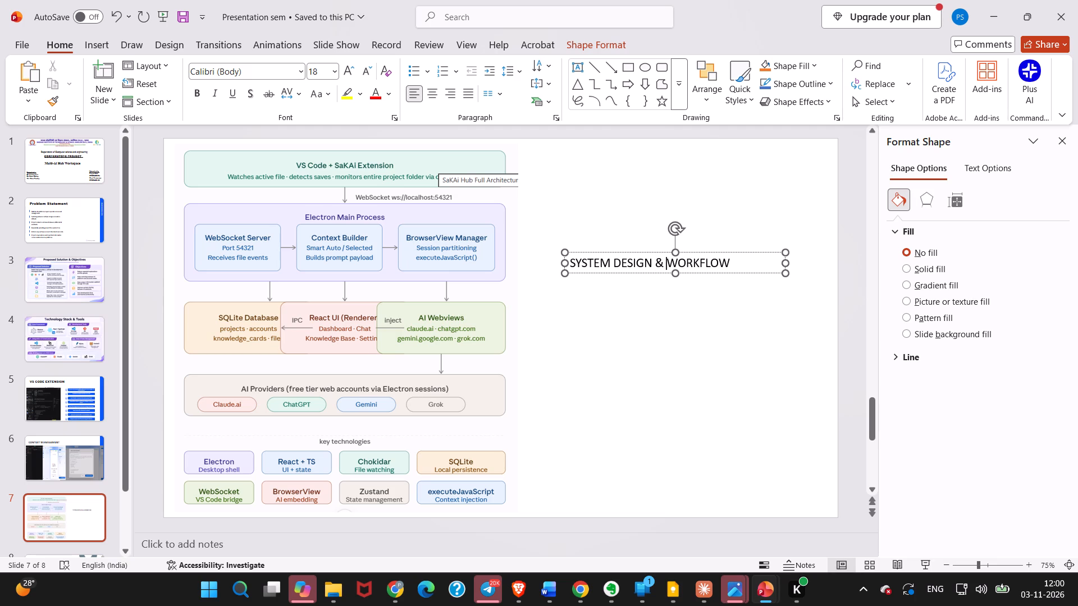
Make the "SYSTEM DESIGN & WORKFLOW" text bold at 28 pt.
{"action": "left_click_drag", "start_coordinate": [746, 264], "coordinate": [740, 265]}
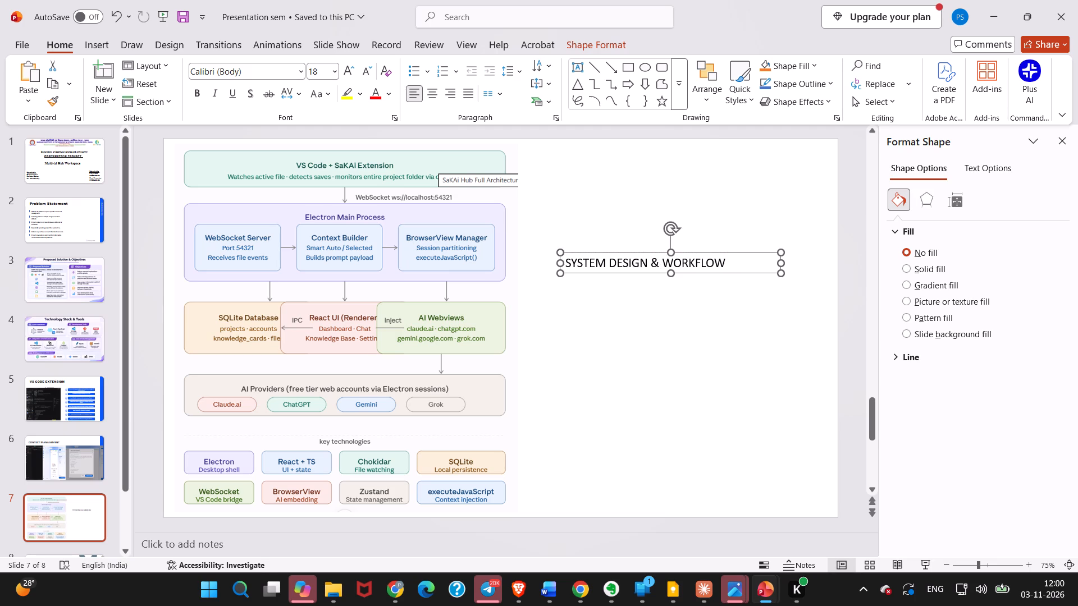
{"action": "left_click", "coordinate": [727, 256]}
{"action": "left_click_drag", "start_coordinate": [725, 261], "coordinate": [715, 264]}
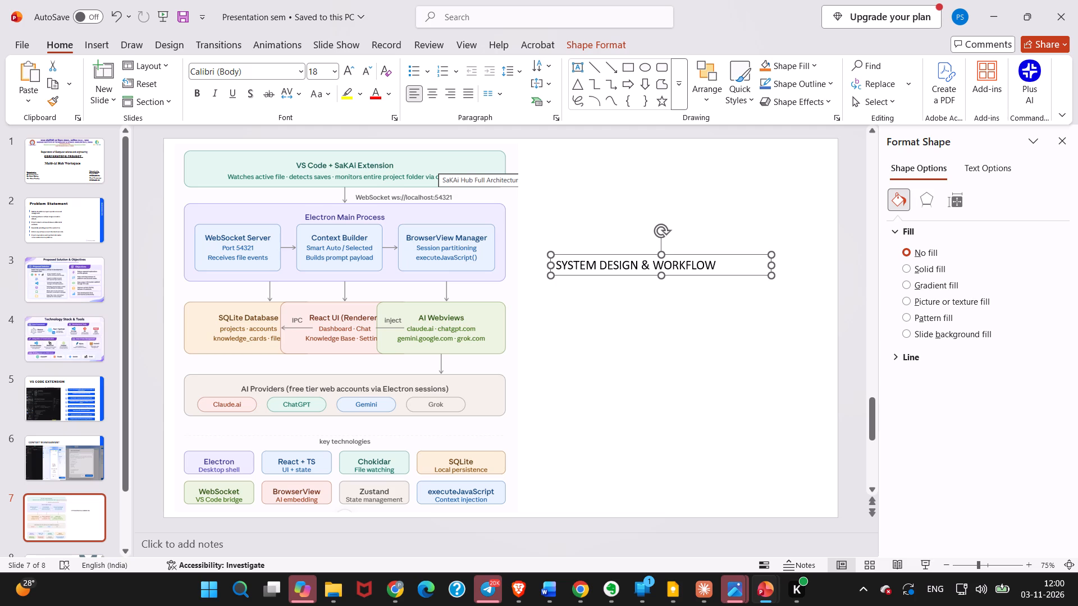
{"action": "left_click", "coordinate": [718, 270]}
{"action": "left_click", "coordinate": [723, 271]}
{"action": "left_click", "coordinate": [689, 338]}
{"action": "left_click_drag", "start_coordinate": [705, 264], "coordinate": [701, 264]}
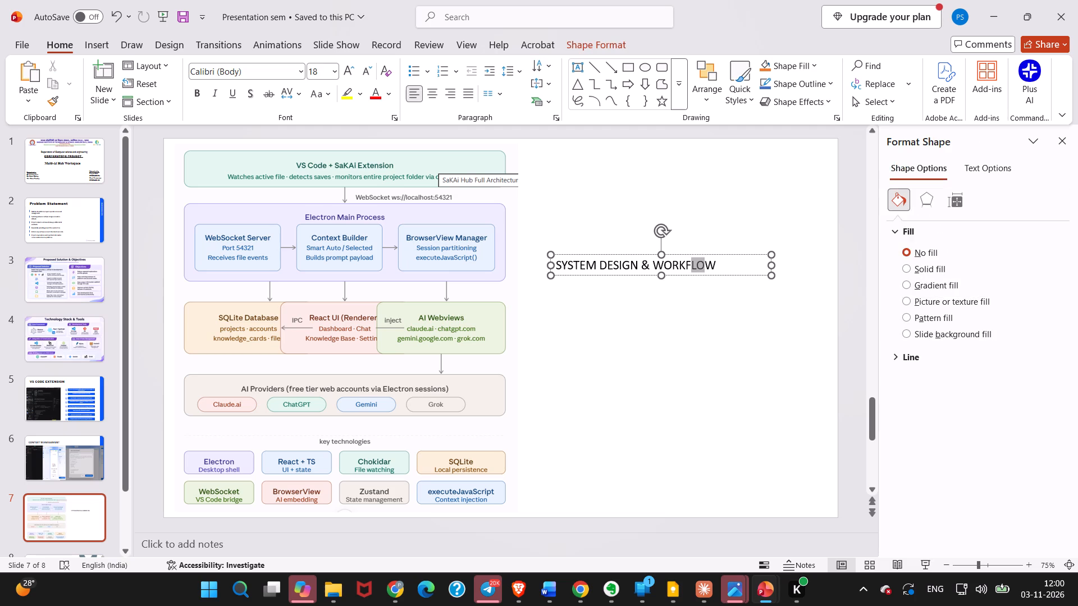
{"action": "left_click_drag", "start_coordinate": [701, 264], "coordinate": [725, 263]}
{"action": "left_click", "coordinate": [725, 263]}
{"action": "left_click", "coordinate": [717, 263]}
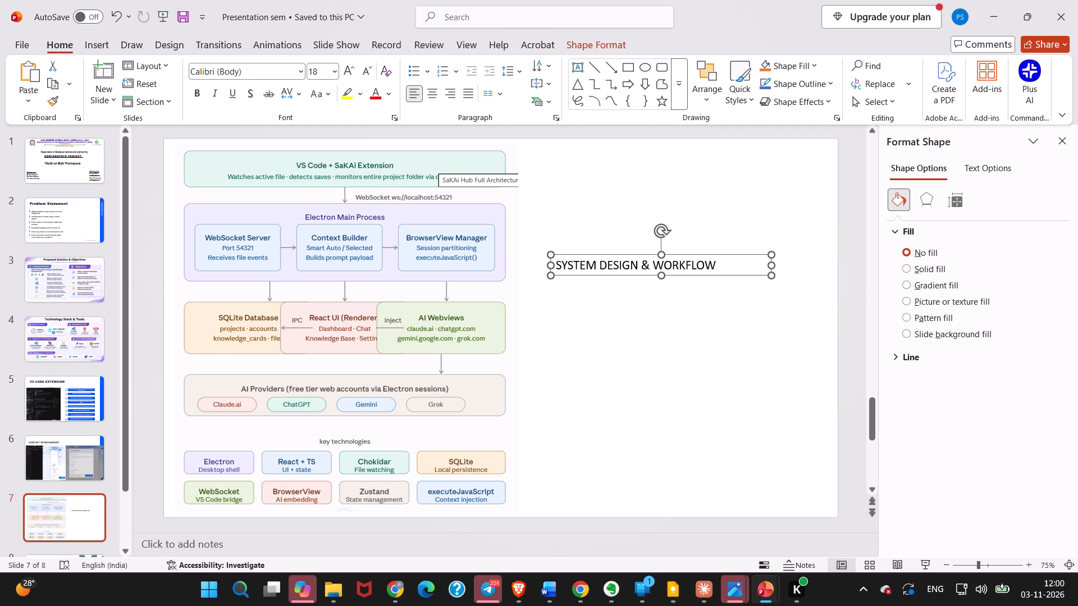
{"action": "left_click_drag", "start_coordinate": [712, 264], "coordinate": [583, 270]}
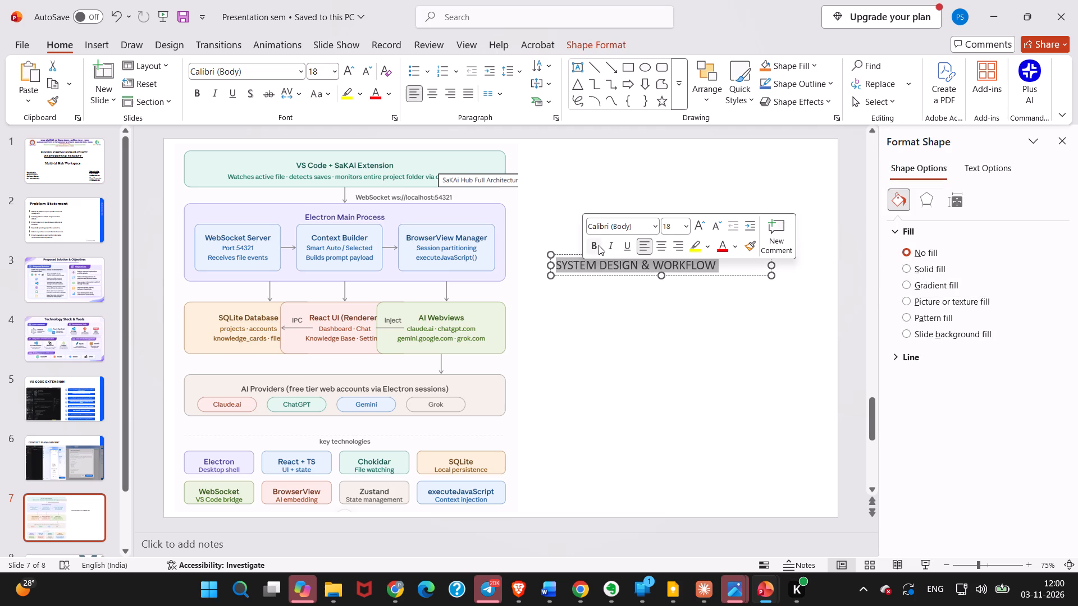
{"action": "left_click", "coordinate": [599, 245]}
{"action": "left_click", "coordinate": [688, 228]}
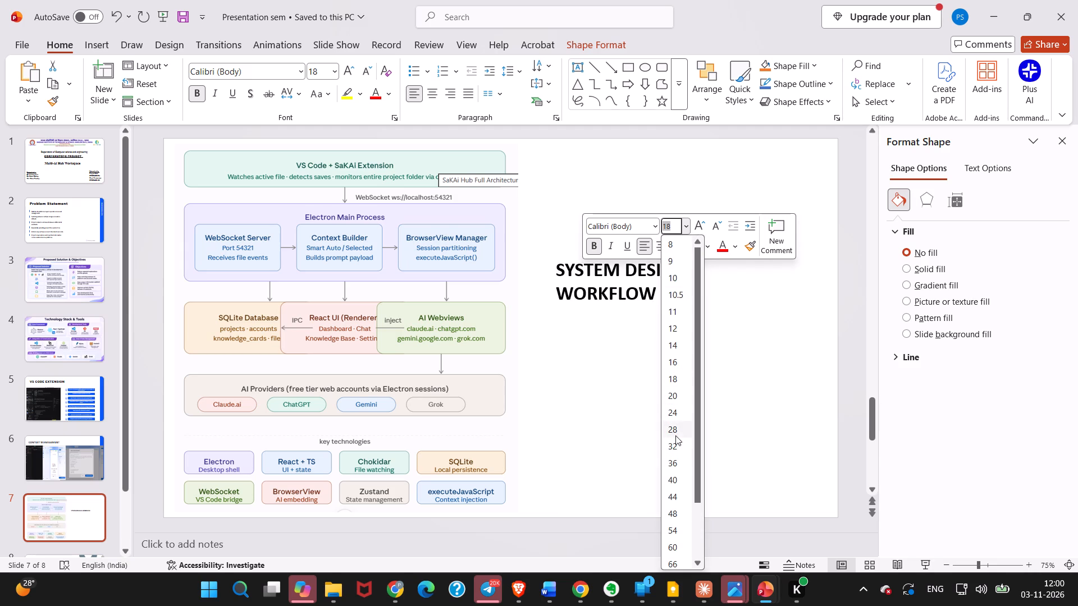
{"action": "left_click", "coordinate": [675, 435]}
{"action": "left_click", "coordinate": [671, 411]}
{"action": "left_click", "coordinate": [639, 304]}
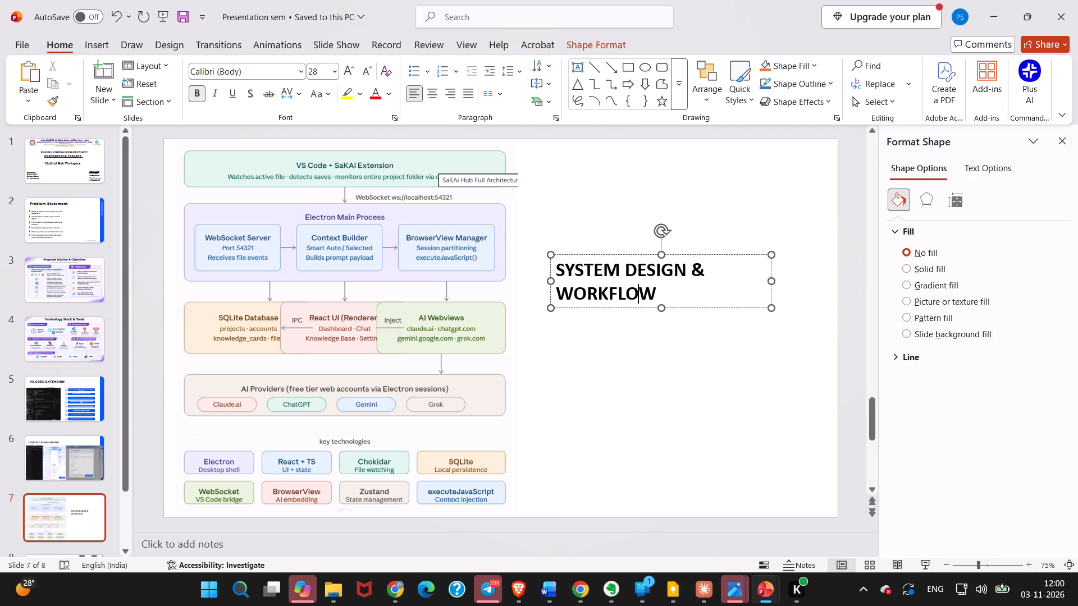
Widen the heading's text box so the text fits on one line, and move it down near the slide's mid-height.
{"action": "left_click_drag", "start_coordinate": [773, 282], "coordinate": [824, 283]}
{"action": "left_click_drag", "start_coordinate": [707, 282], "coordinate": [701, 324]}
{"action": "left_click", "coordinate": [714, 410]}
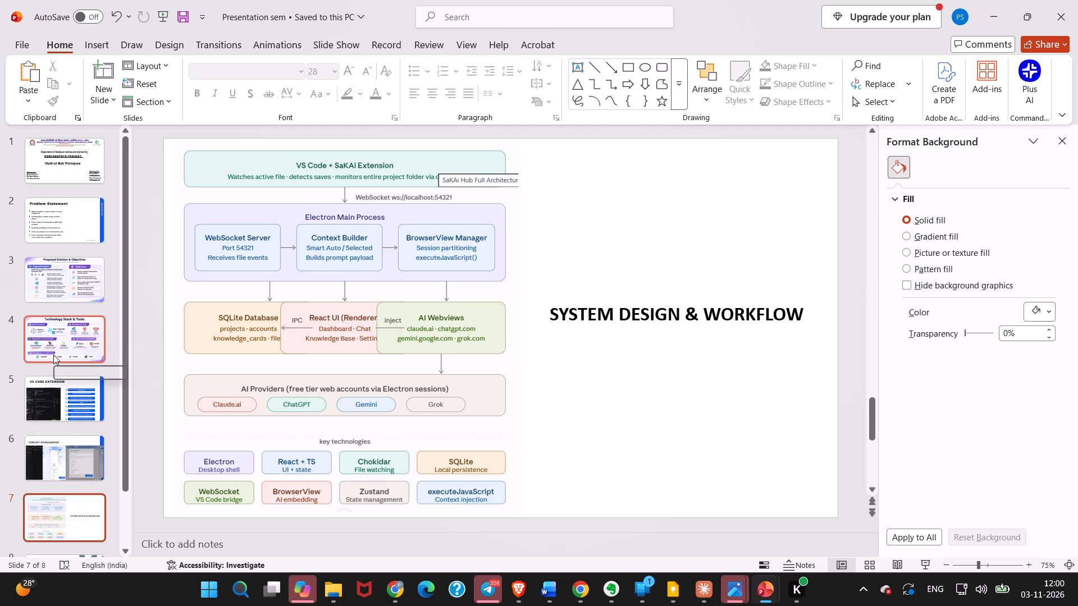
Review the sequence of slide thumbnails from the title slide through the Thank You slide.
{"action": "scroll", "coordinate": [67, 383], "scroll_direction": "down", "scroll_amount": 3}
{"action": "scroll", "coordinate": [66, 383], "scroll_direction": "up", "scroll_amount": 4}
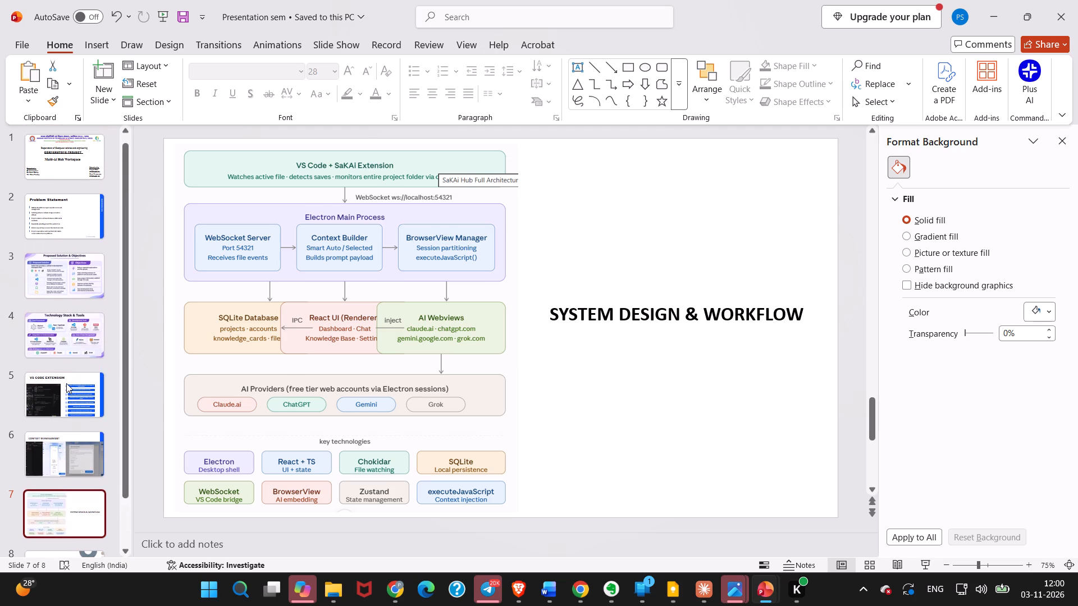
{"action": "scroll", "coordinate": [66, 383], "scroll_direction": "up", "scroll_amount": 3}
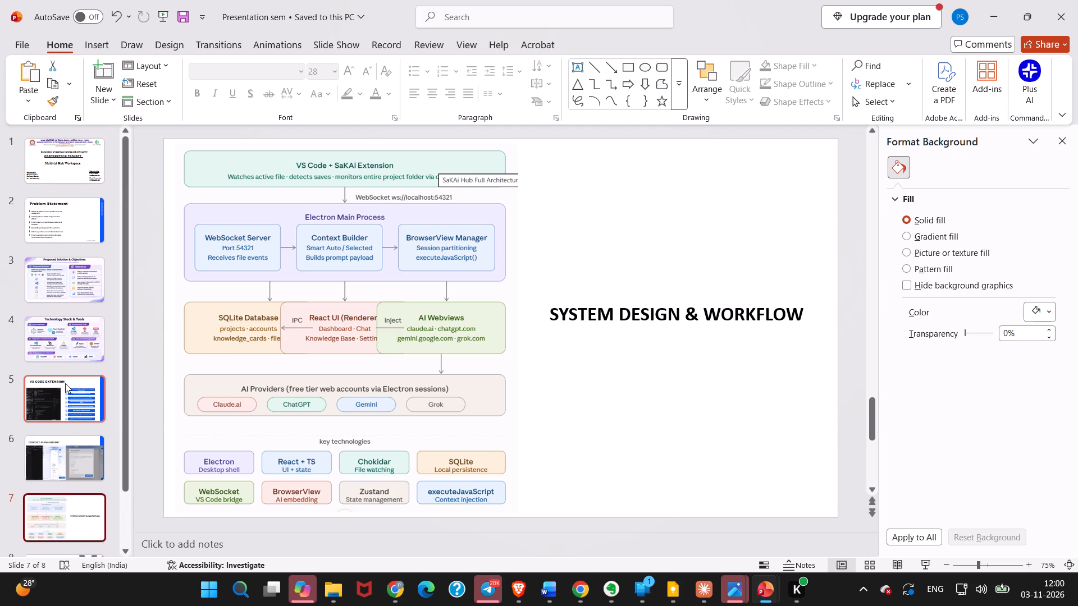
{"action": "scroll", "coordinate": [65, 383], "scroll_direction": "down", "scroll_amount": 8}
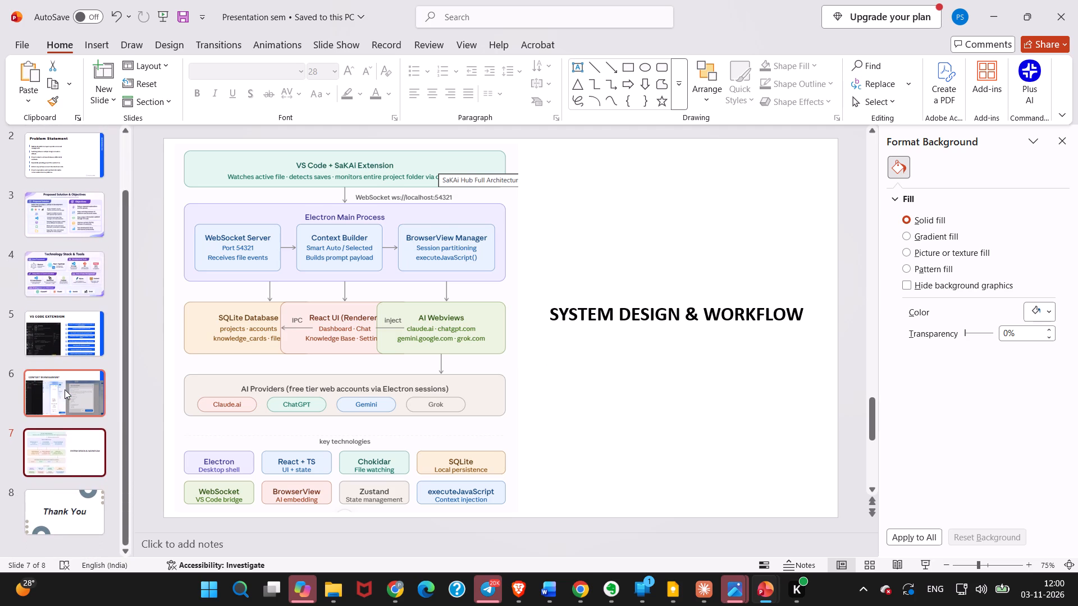
{"action": "scroll", "coordinate": [71, 412], "scroll_direction": "down", "scroll_amount": 4}
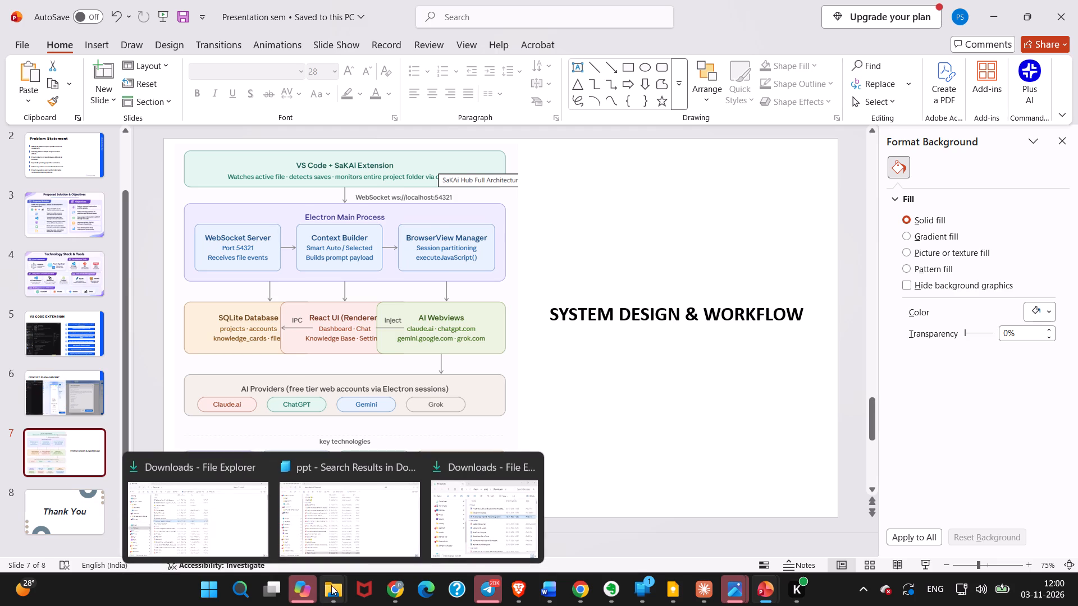
{"action": "scroll", "coordinate": [84, 319], "scroll_direction": "up", "scroll_amount": 3}
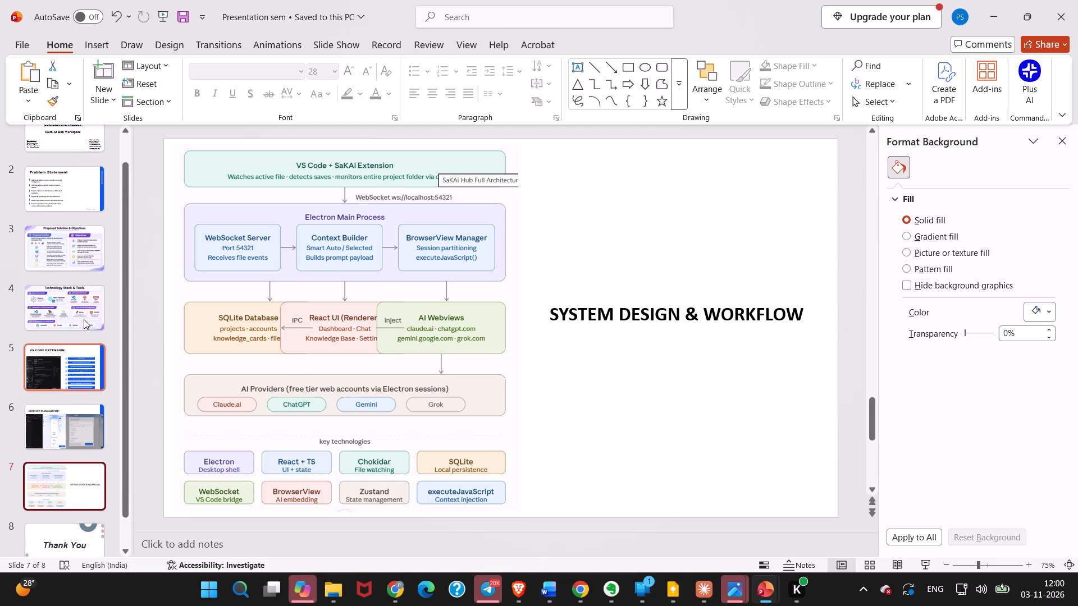
{"action": "scroll", "coordinate": [84, 319], "scroll_direction": "up", "scroll_amount": 3}
{"action": "scroll", "coordinate": [84, 319], "scroll_direction": "down", "scroll_amount": 4}
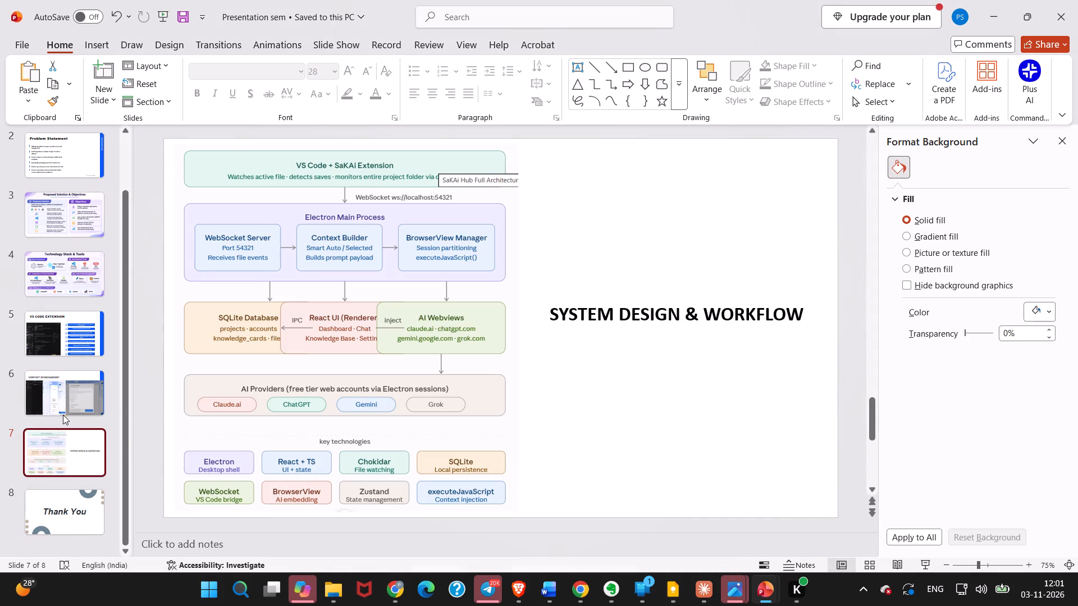
{"action": "right_click", "coordinate": [63, 411]}
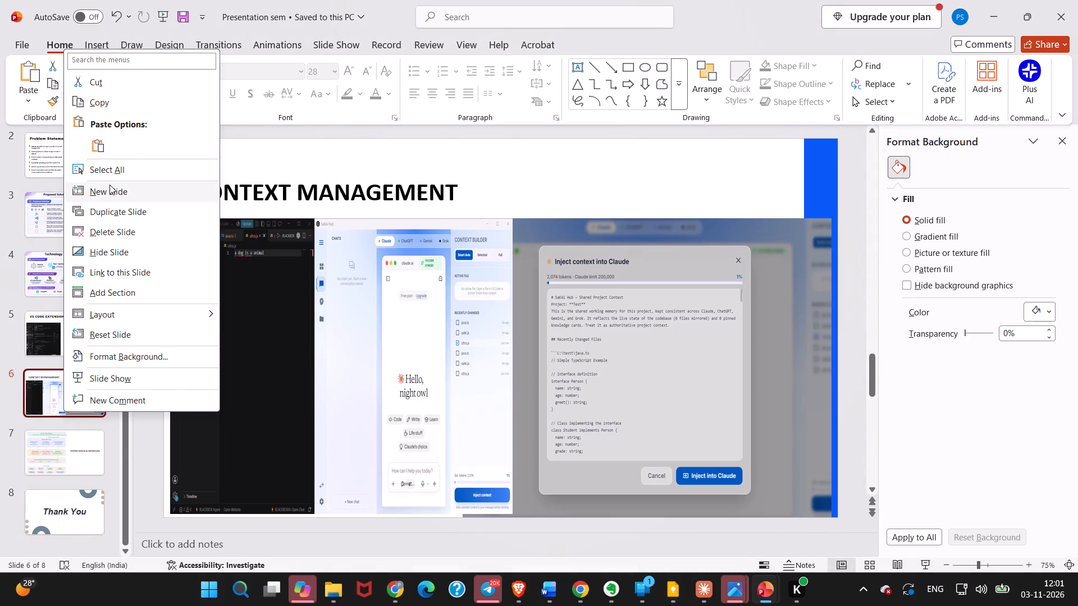
{"action": "left_click", "coordinate": [109, 185]}
{"action": "left_click", "coordinate": [254, 185]}
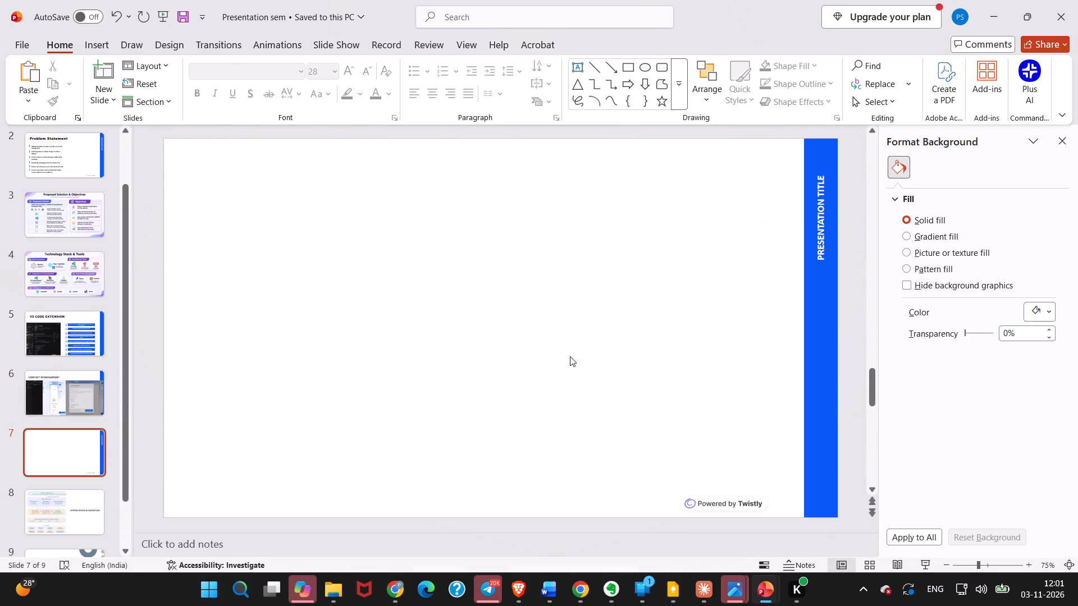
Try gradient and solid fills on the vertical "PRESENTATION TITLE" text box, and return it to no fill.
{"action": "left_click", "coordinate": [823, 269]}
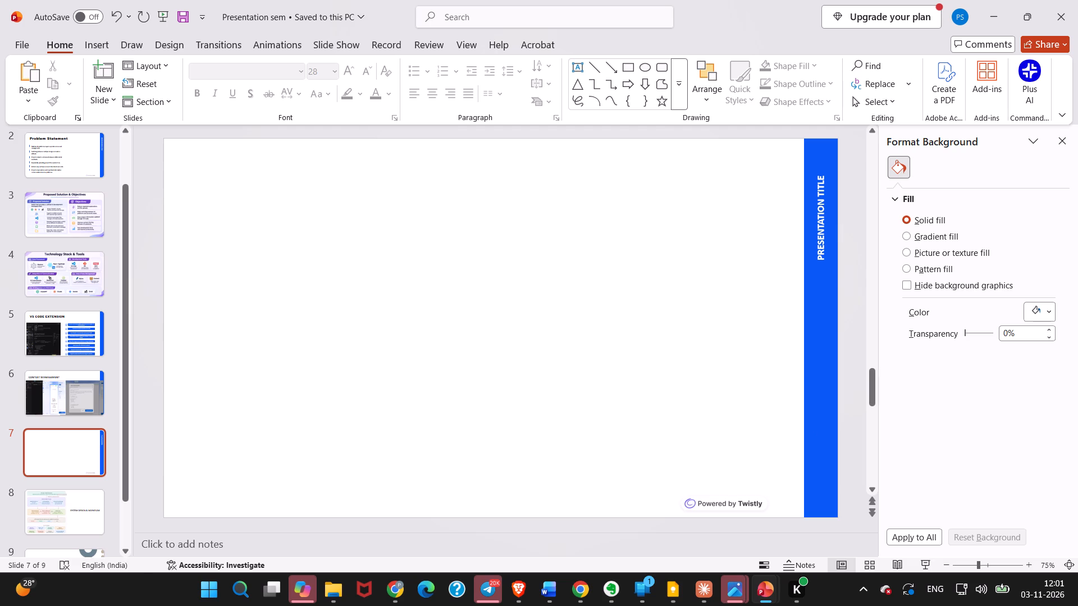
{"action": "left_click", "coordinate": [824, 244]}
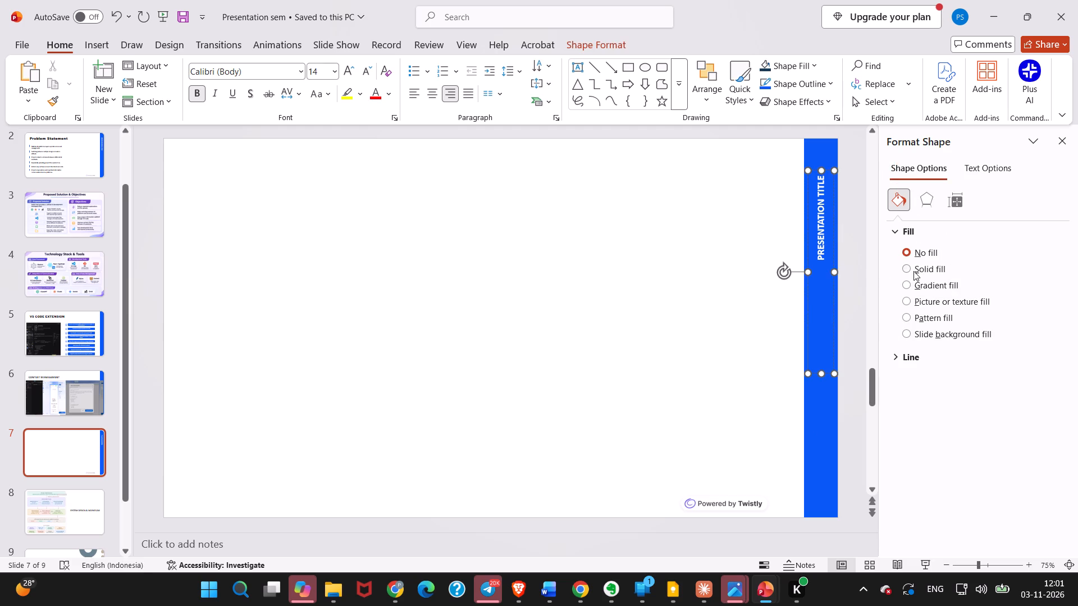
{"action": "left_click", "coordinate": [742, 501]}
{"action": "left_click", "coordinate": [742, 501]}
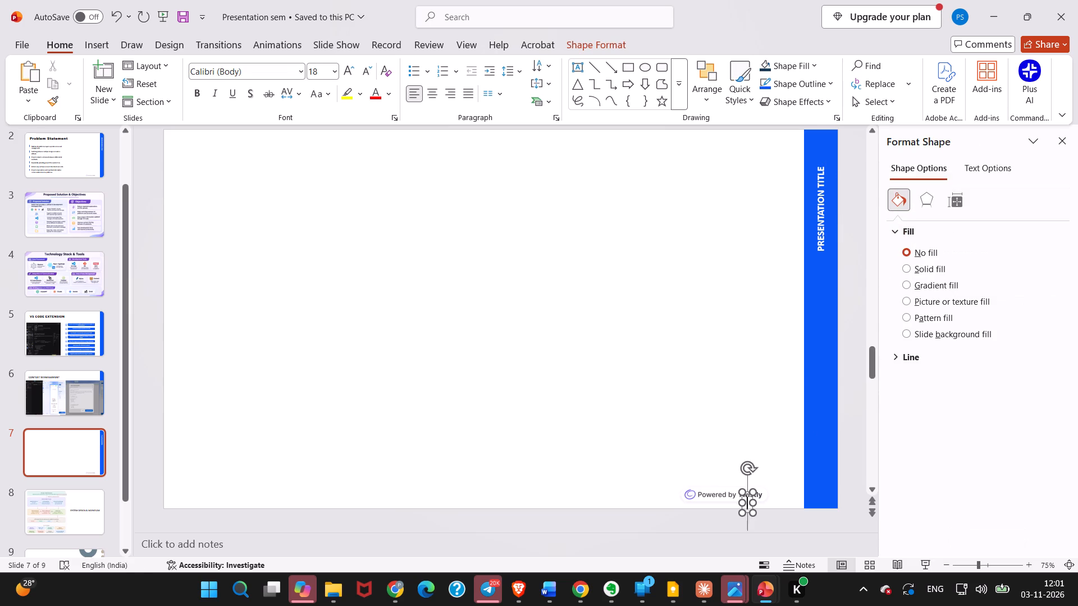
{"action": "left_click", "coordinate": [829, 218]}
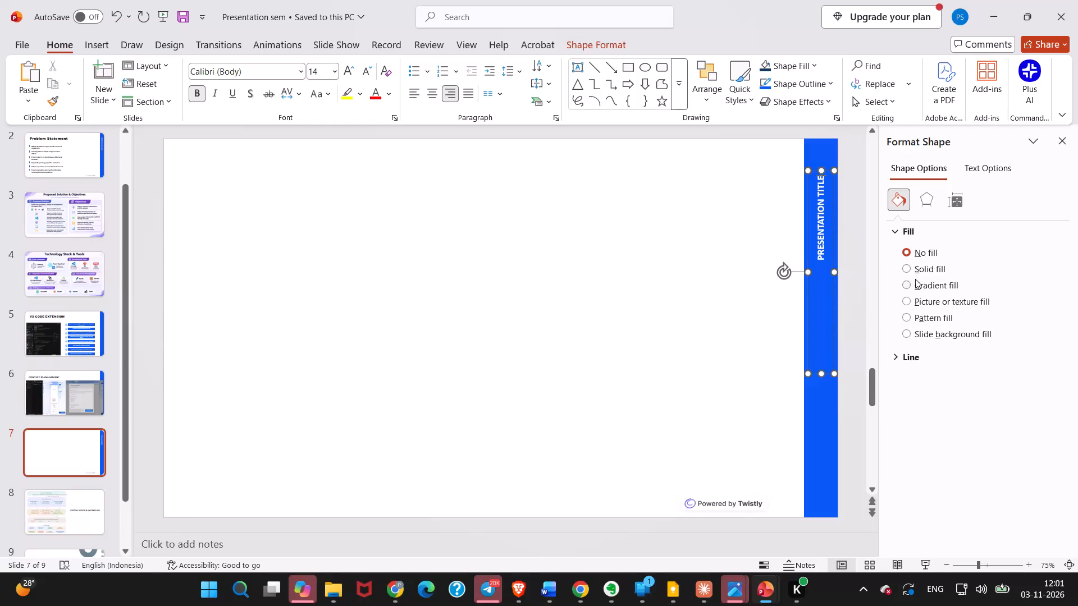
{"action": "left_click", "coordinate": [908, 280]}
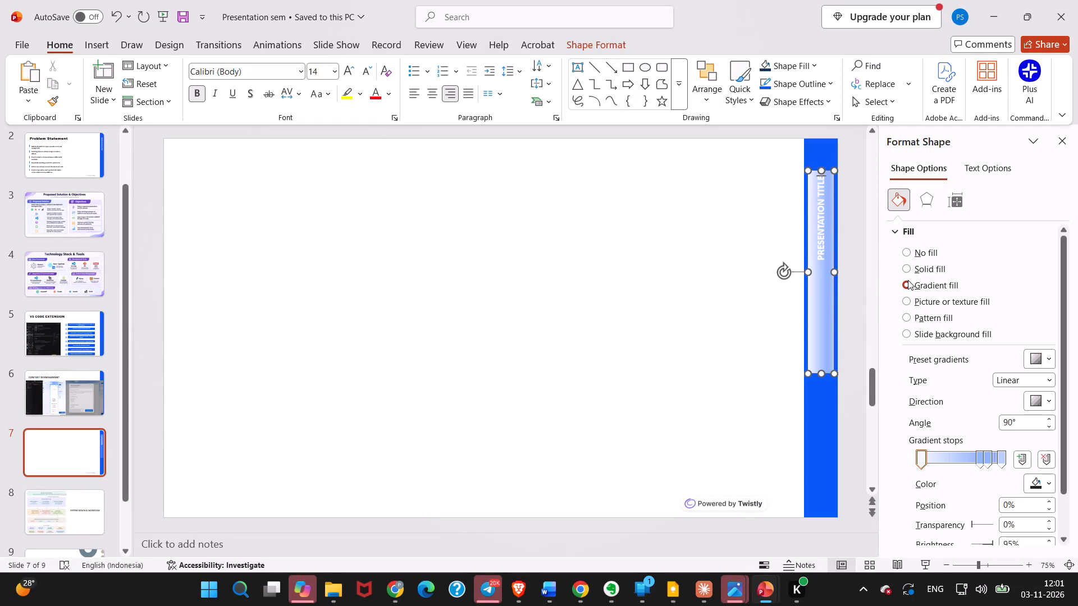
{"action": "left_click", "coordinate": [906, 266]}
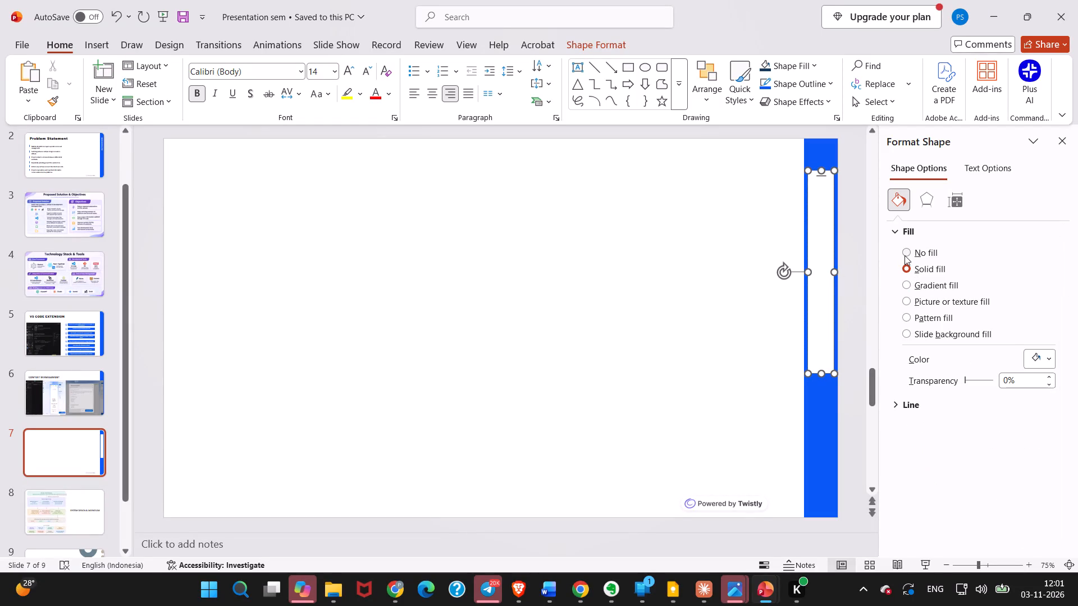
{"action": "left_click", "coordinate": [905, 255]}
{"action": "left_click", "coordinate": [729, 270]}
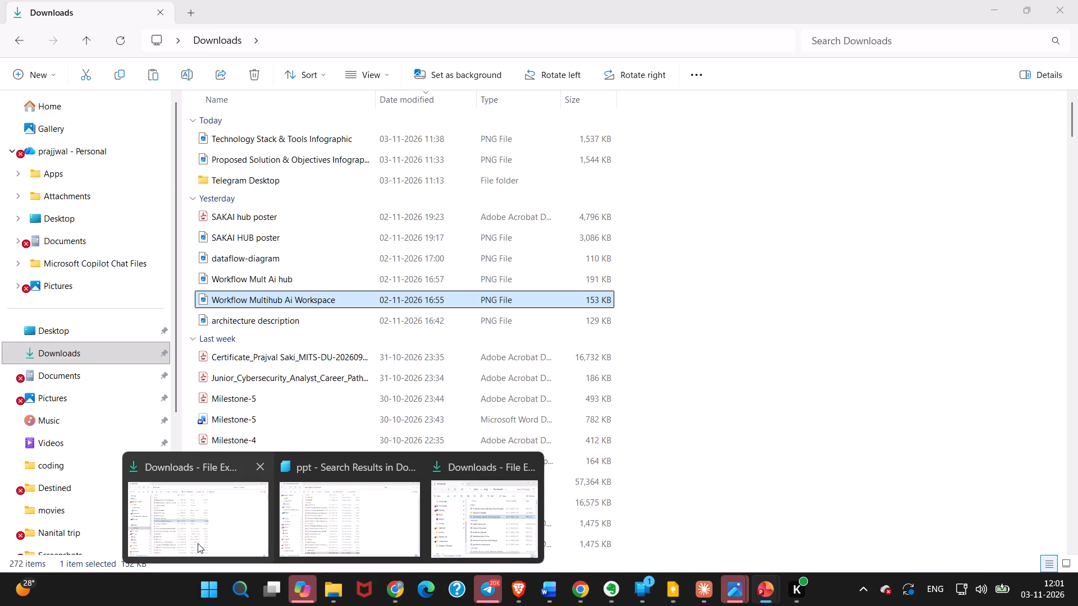
Switch to File Explorer and open the Screenshots folder inside Pictures.
{"action": "left_click", "coordinate": [198, 543]}
{"action": "double_click", "coordinate": [89, 288]}
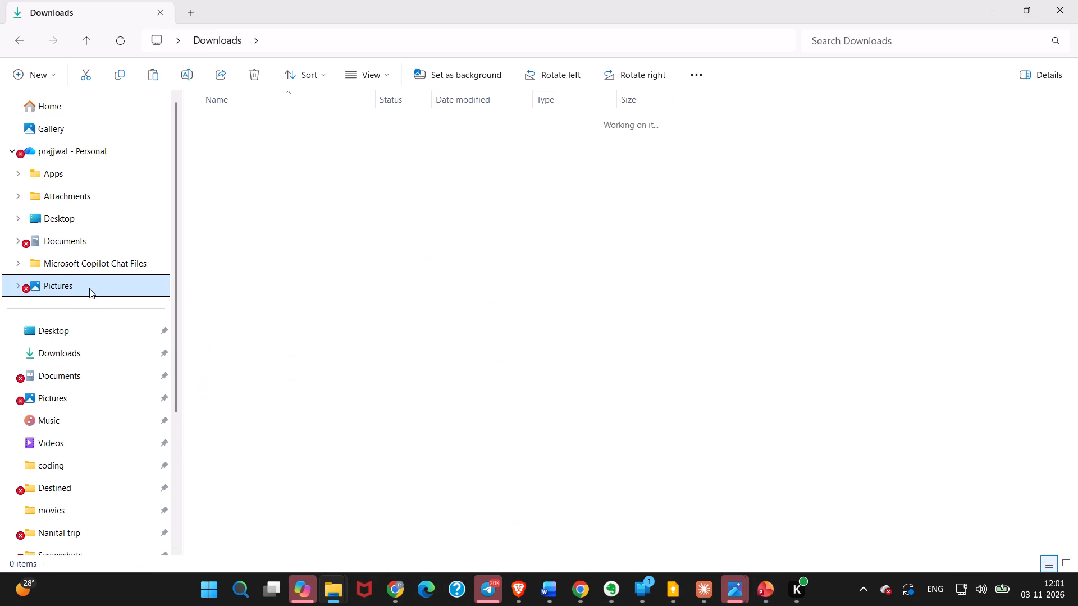
{"action": "double_click", "coordinate": [272, 241]}
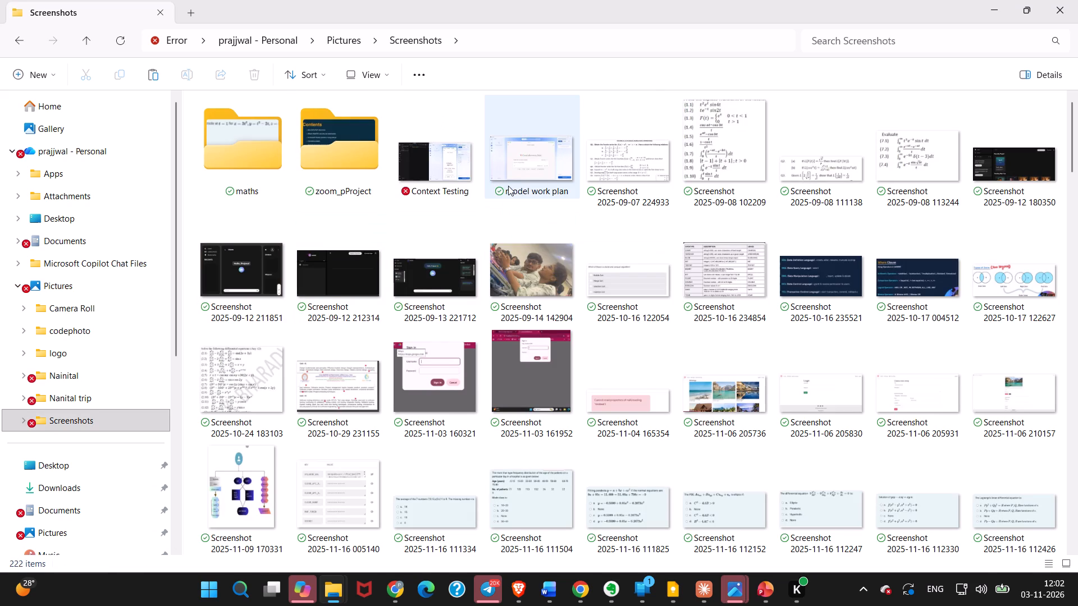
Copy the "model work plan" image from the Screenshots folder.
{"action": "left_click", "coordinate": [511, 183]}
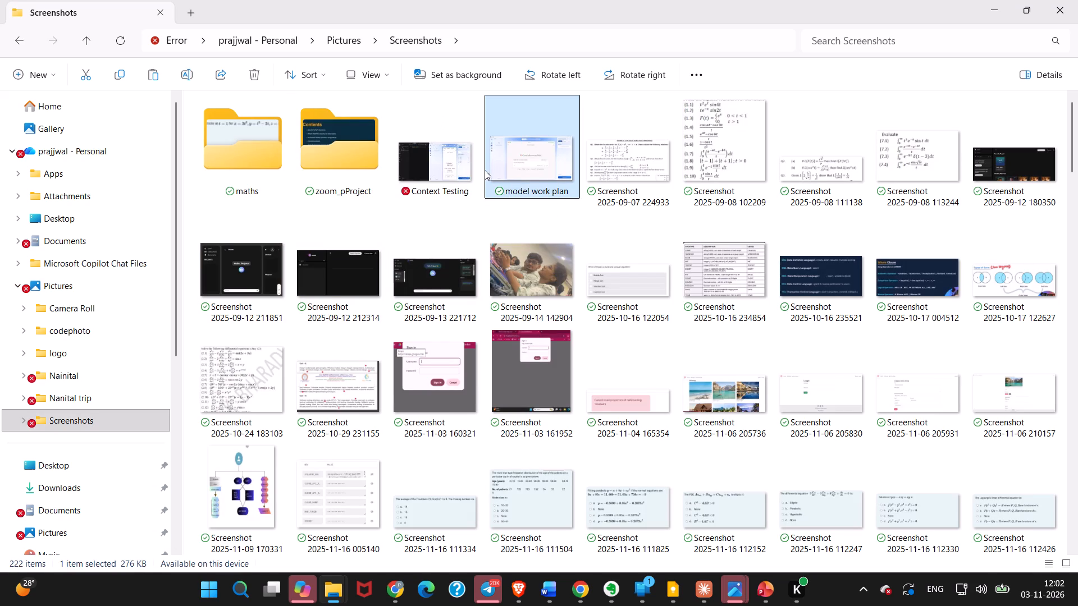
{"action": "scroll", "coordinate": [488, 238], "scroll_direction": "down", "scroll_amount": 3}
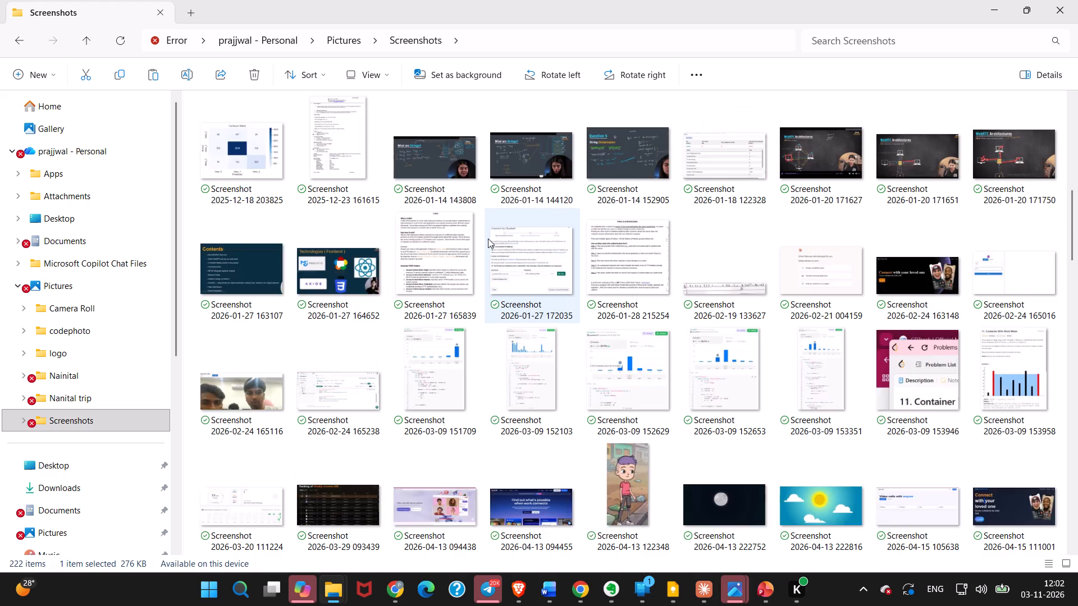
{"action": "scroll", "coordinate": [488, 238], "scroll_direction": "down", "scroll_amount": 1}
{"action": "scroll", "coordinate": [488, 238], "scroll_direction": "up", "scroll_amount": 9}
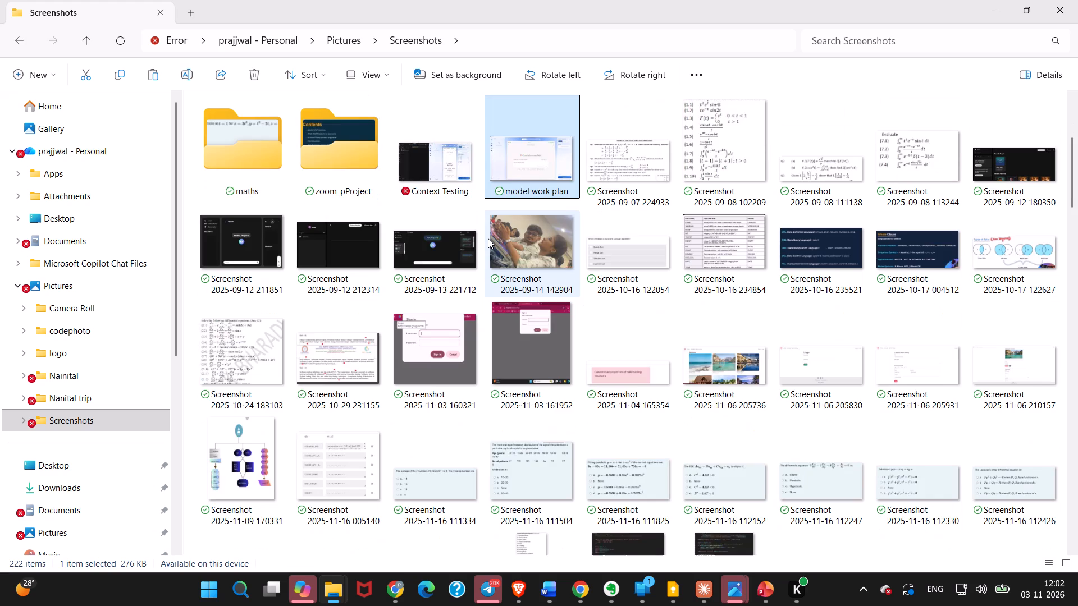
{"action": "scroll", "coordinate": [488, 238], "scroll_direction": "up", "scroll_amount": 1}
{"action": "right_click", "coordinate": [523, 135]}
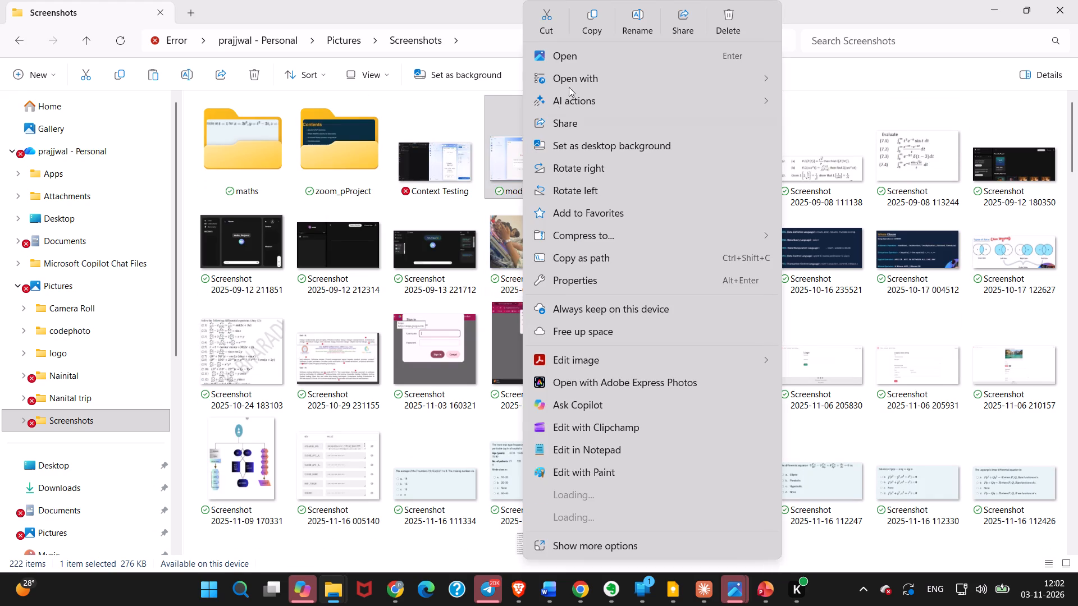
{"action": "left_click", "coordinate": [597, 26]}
{"action": "scroll", "coordinate": [613, 198], "scroll_direction": "down", "scroll_amount": 9}
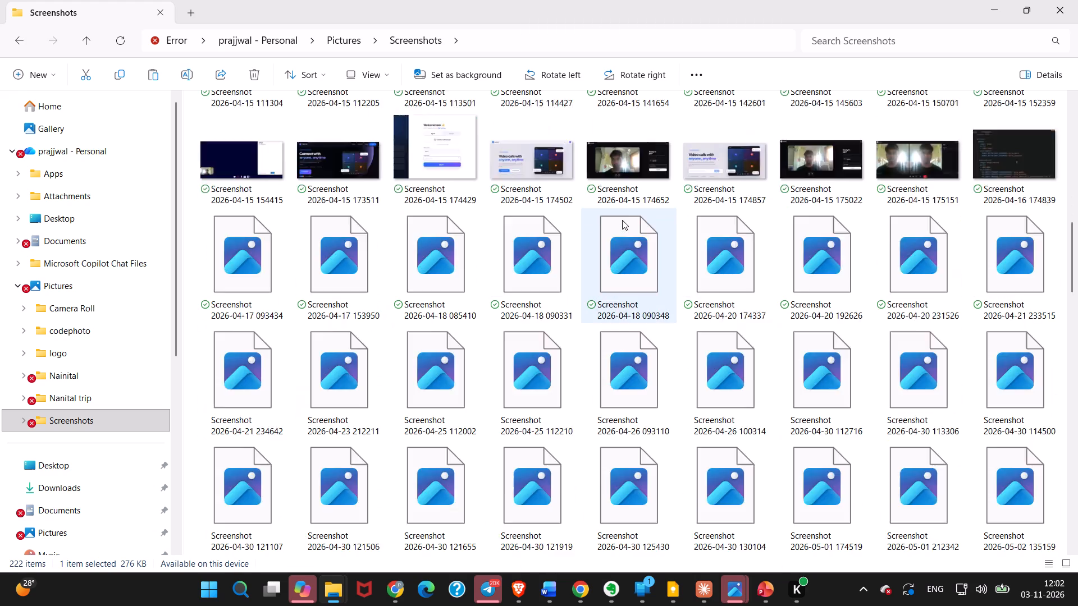
{"action": "scroll", "coordinate": [622, 220], "scroll_direction": "up", "scroll_amount": 5}
{"action": "scroll", "coordinate": [766, 282], "scroll_direction": "up", "scroll_amount": 3}
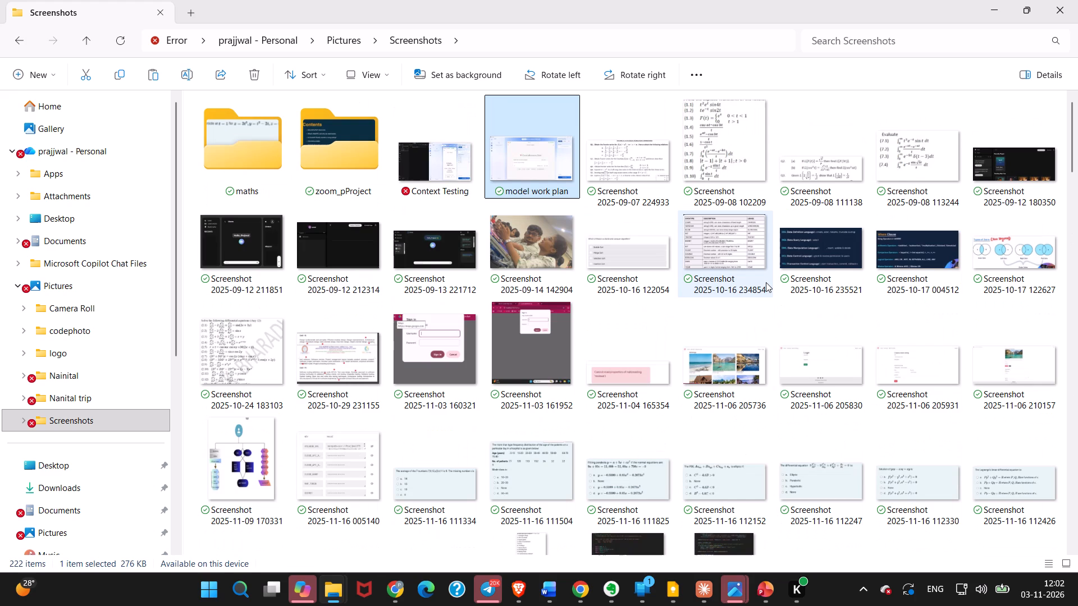
{"action": "scroll", "coordinate": [766, 282], "scroll_direction": "up", "scroll_amount": 2}
{"action": "scroll", "coordinate": [768, 280], "scroll_direction": "down", "scroll_amount": 3}
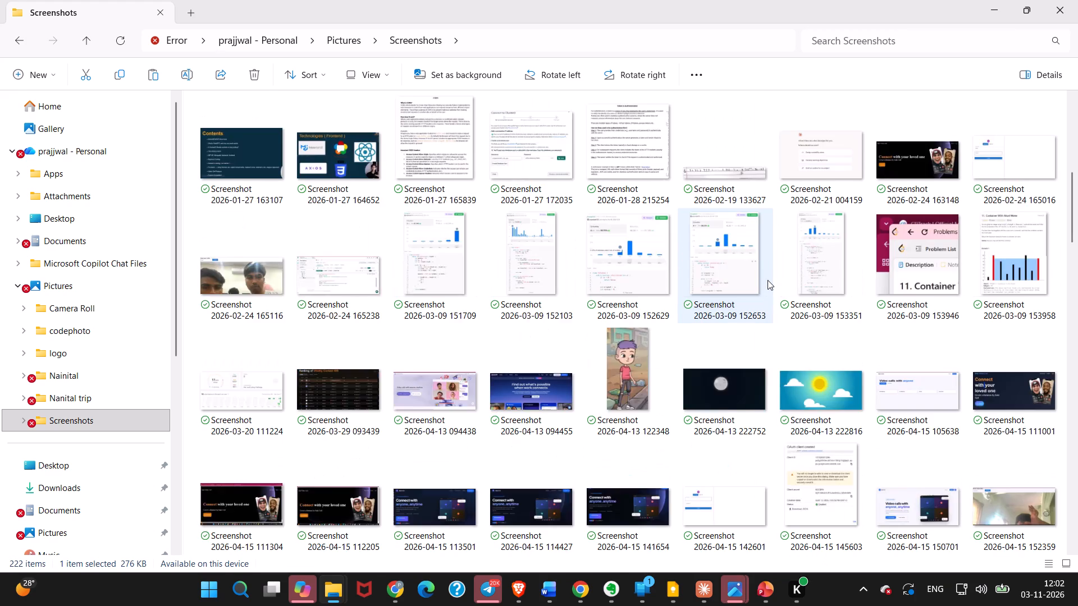
{"action": "scroll", "coordinate": [768, 280], "scroll_direction": "down", "scroll_amount": 3}
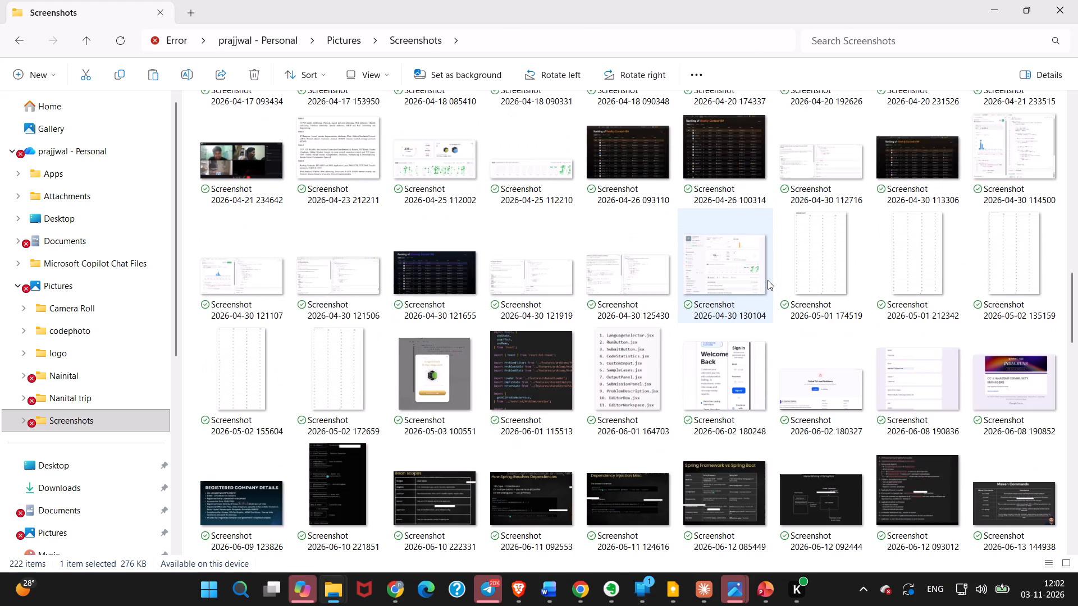
{"action": "scroll", "coordinate": [768, 280], "scroll_direction": "down", "scroll_amount": 2}
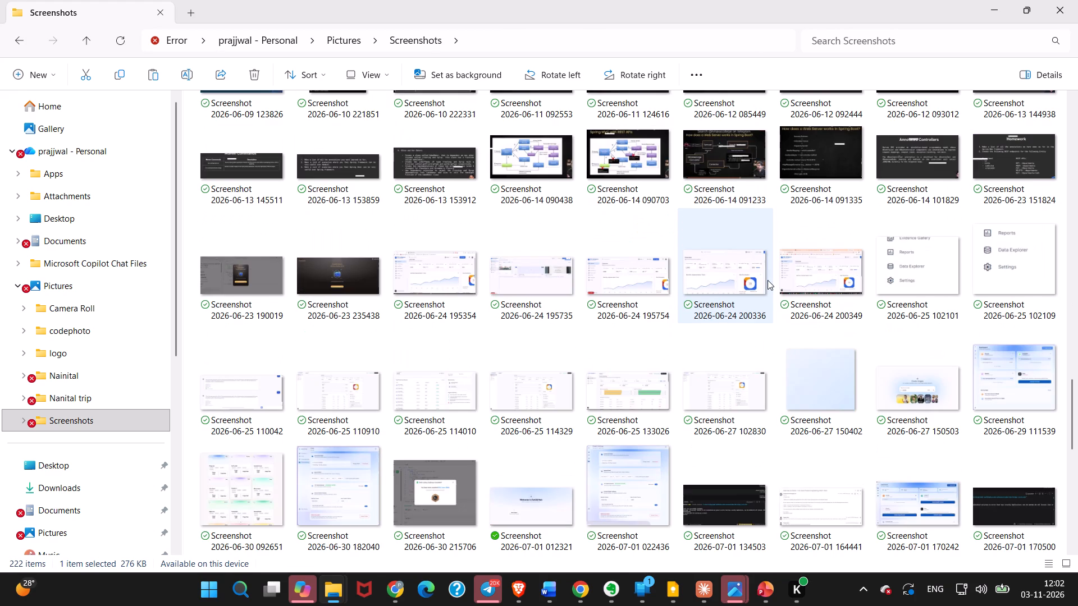
{"action": "right_click", "coordinate": [1029, 389]}
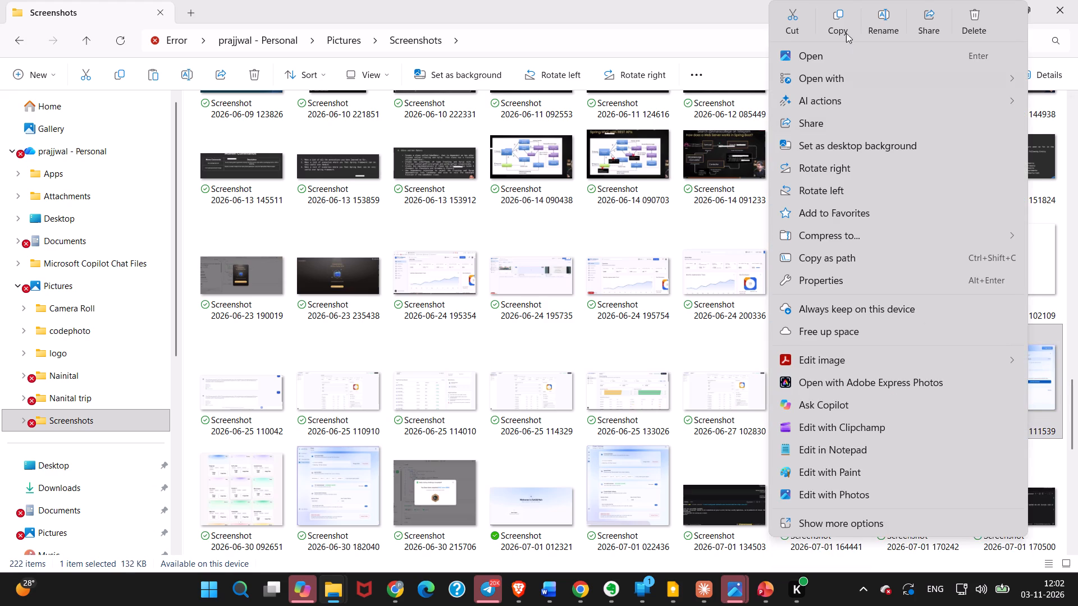
{"action": "left_click", "coordinate": [843, 21]}
{"action": "left_click", "coordinate": [986, 12]}
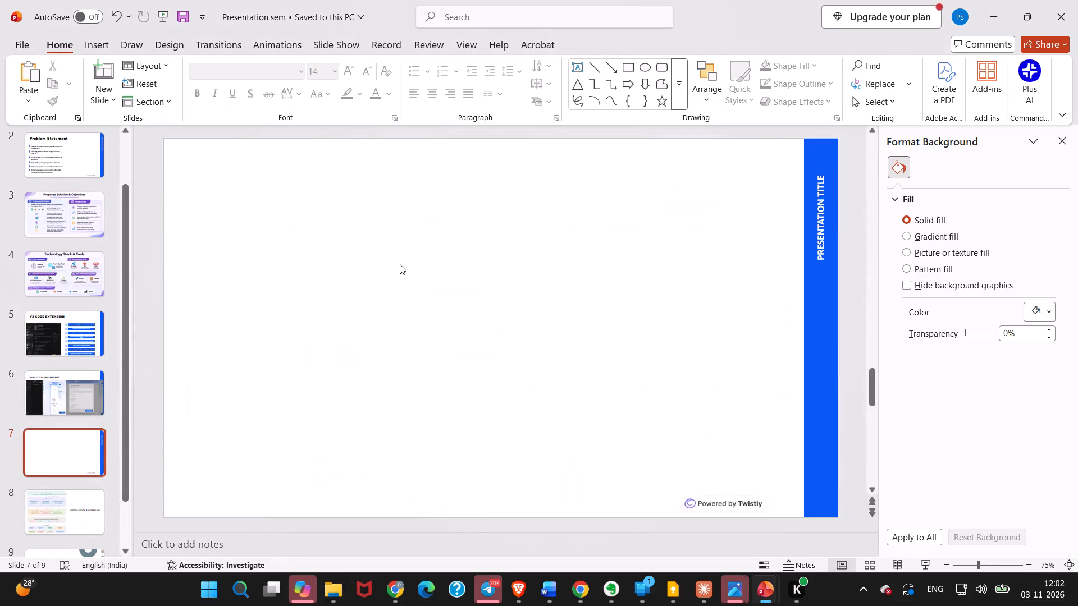
{"action": "key", "text": "ctrl+v"}
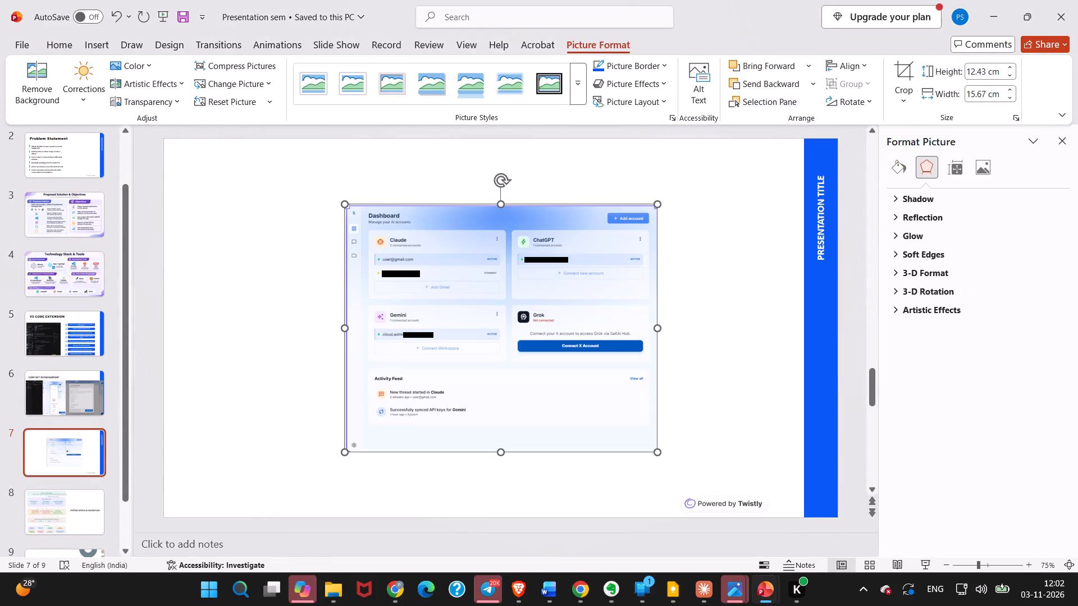
Move the pasted dashboard picture to the lower-left area of slide 7.
{"action": "left_click_drag", "start_coordinate": [496, 387], "coordinate": [313, 424]}
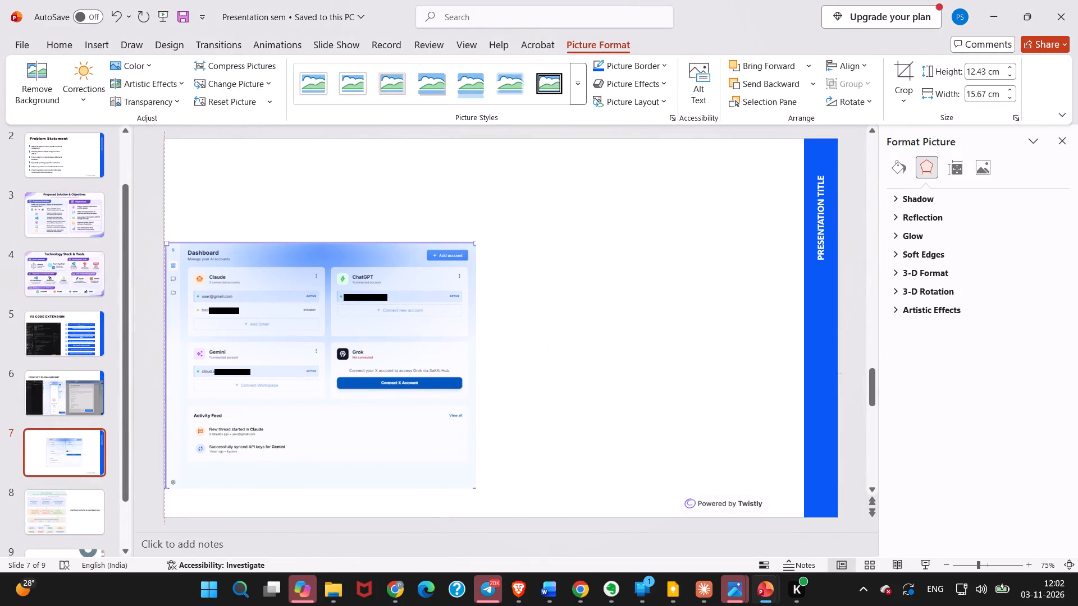
{"action": "left_click_drag", "start_coordinate": [313, 424], "coordinate": [328, 434]}
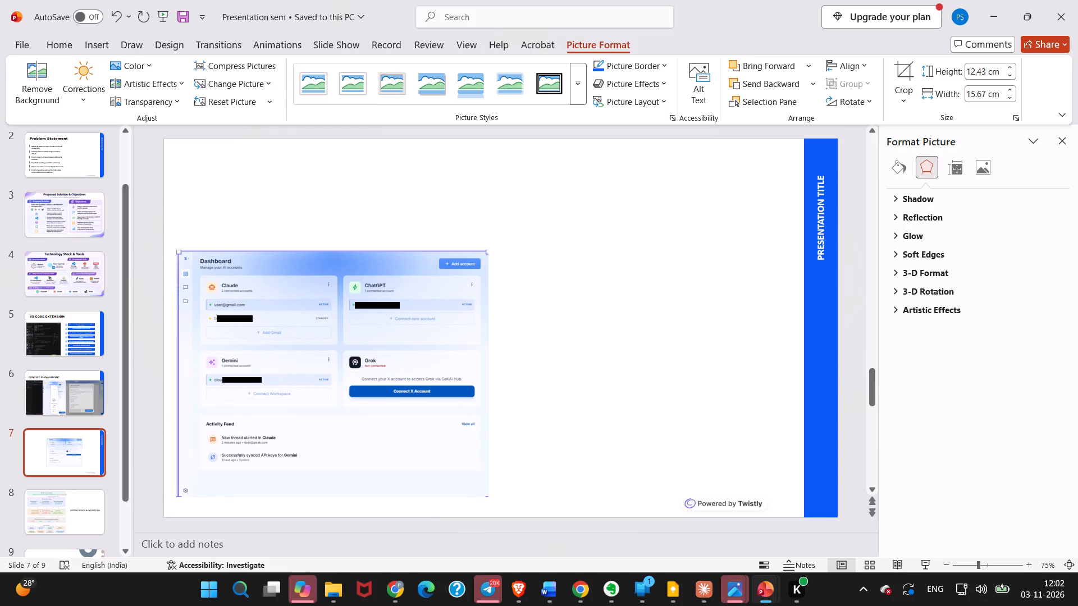
{"action": "left_click_drag", "start_coordinate": [328, 434], "coordinate": [331, 423]}
{"action": "left_click", "coordinate": [646, 371]}
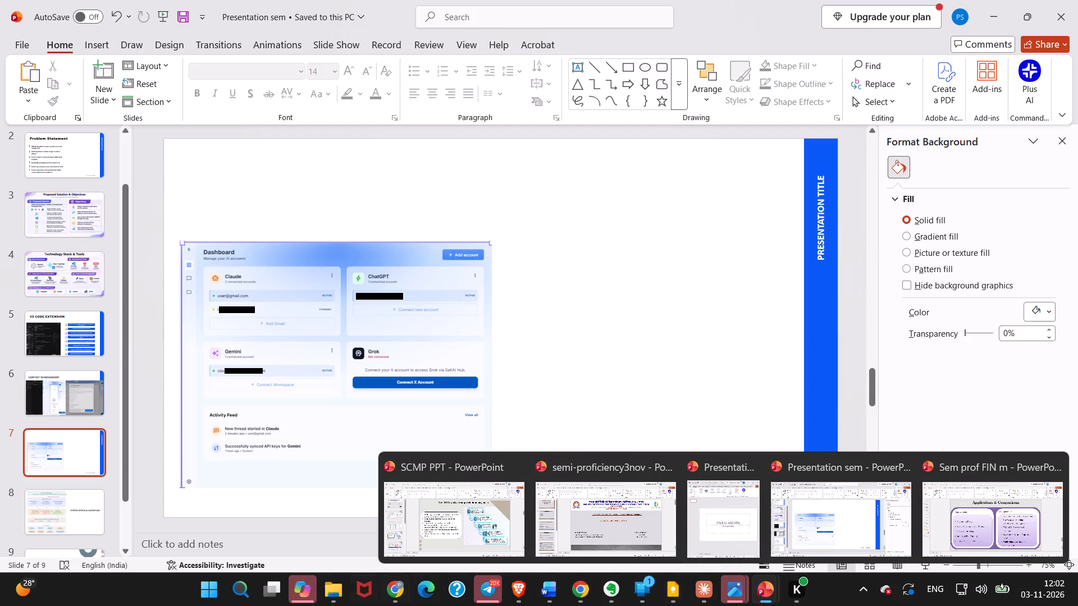
{"action": "left_click", "coordinate": [241, 531]}
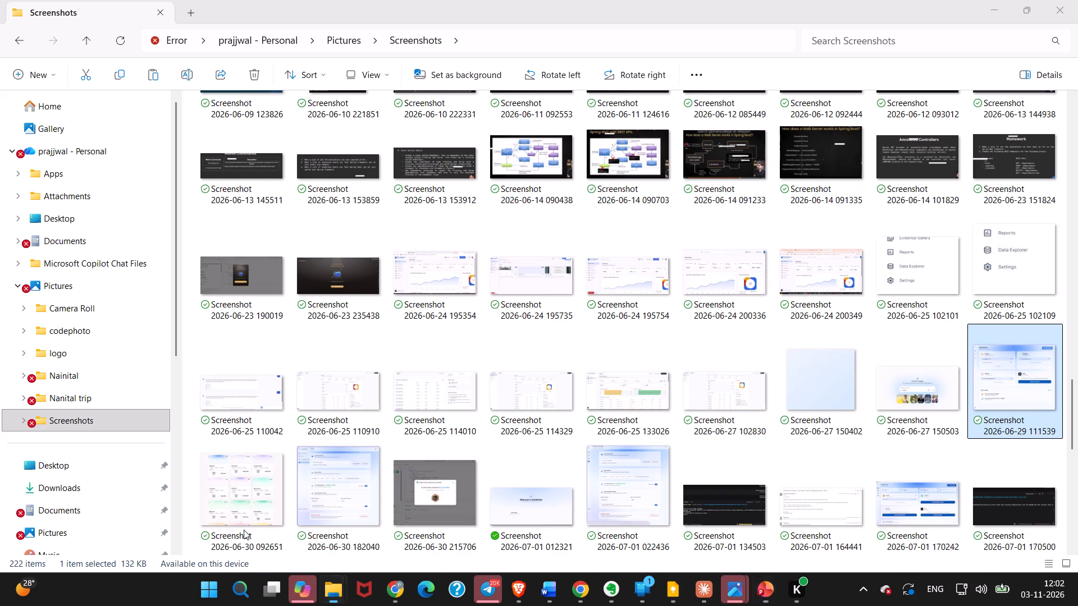
{"action": "scroll", "coordinate": [788, 329], "scroll_direction": "up", "scroll_amount": 14}
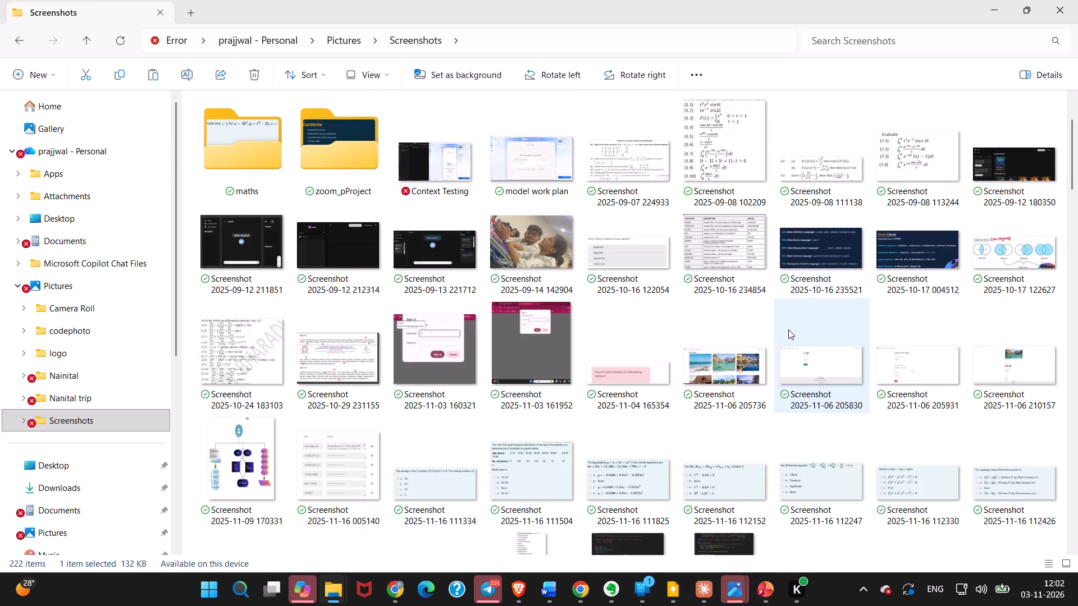
{"action": "scroll", "coordinate": [788, 329], "scroll_direction": "up", "scroll_amount": 4}
{"action": "scroll", "coordinate": [788, 329], "scroll_direction": "down", "scroll_amount": 20}
{"action": "scroll", "coordinate": [788, 329], "scroll_direction": "down", "scroll_amount": 2}
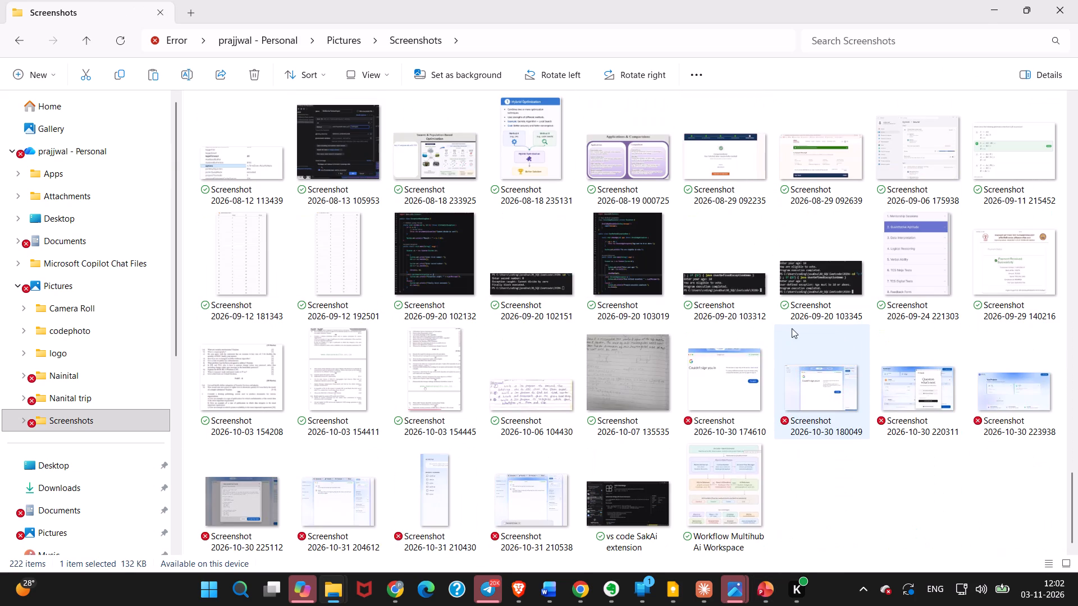
{"action": "right_click", "coordinate": [901, 373]}
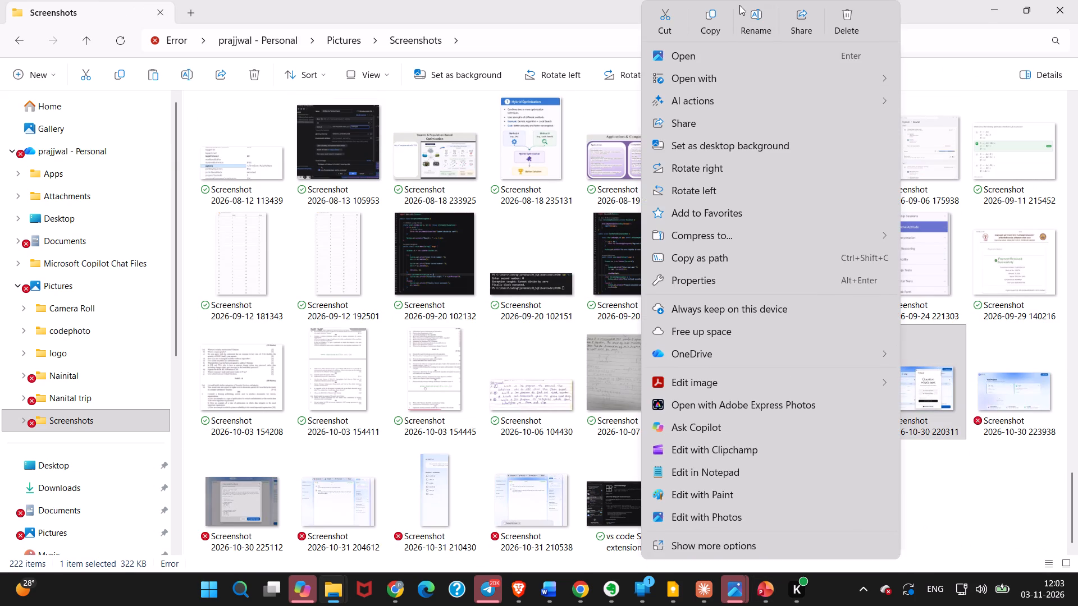
{"action": "left_click", "coordinate": [717, 13]}
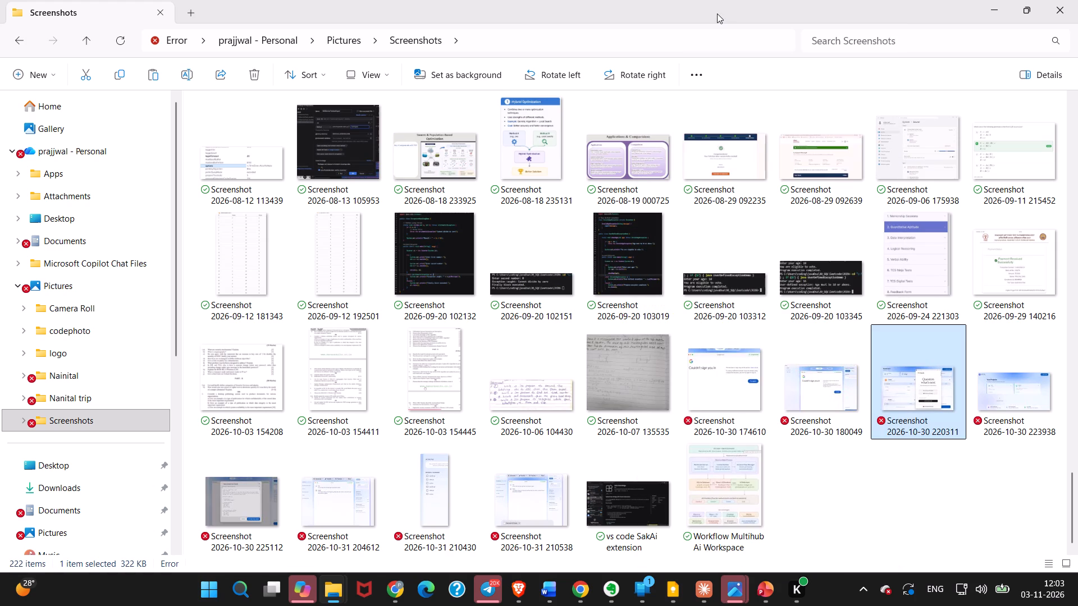
{"action": "left_click", "coordinate": [989, 0]}
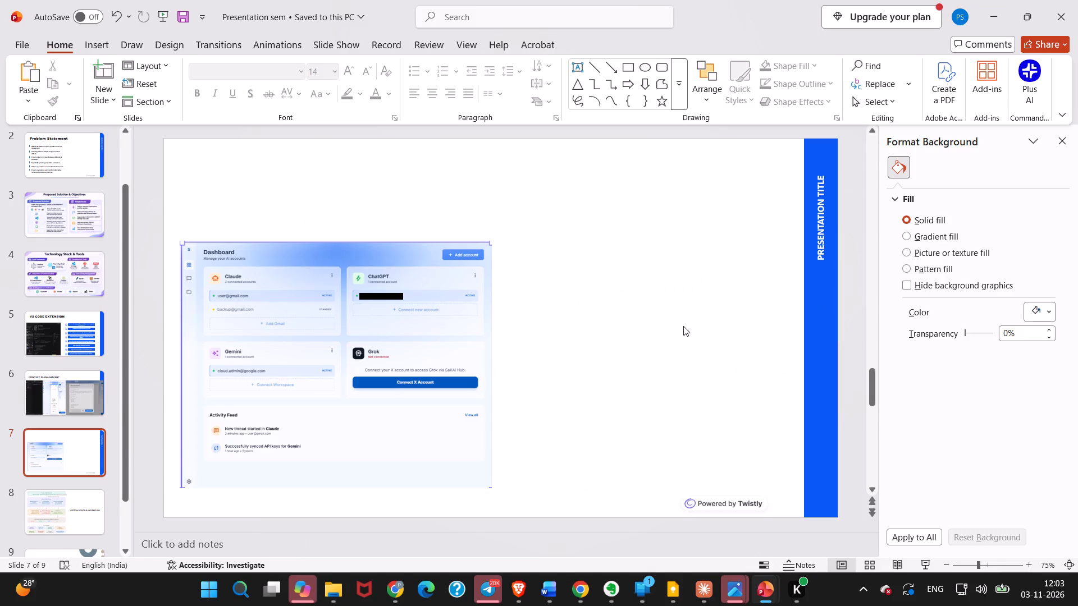
{"action": "key", "text": "ctrl+v"}
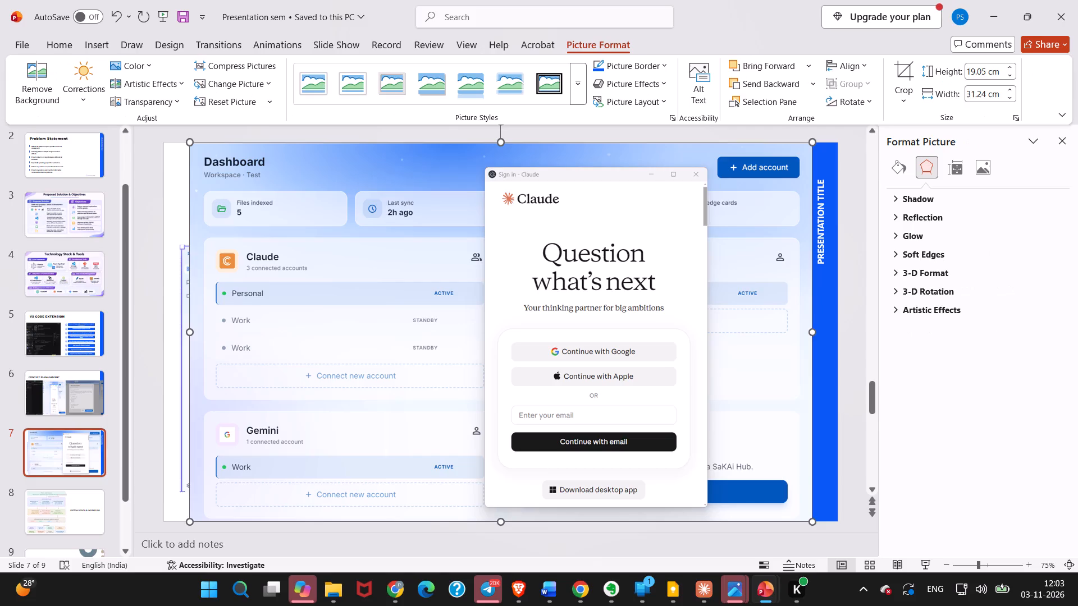
Resize the Claude sign-in screenshot to about 12.66 cm high and 16.34 cm wide, placing it beside the first dashboard picture.
{"action": "left_click_drag", "start_coordinate": [188, 523], "coordinate": [515, 385]}
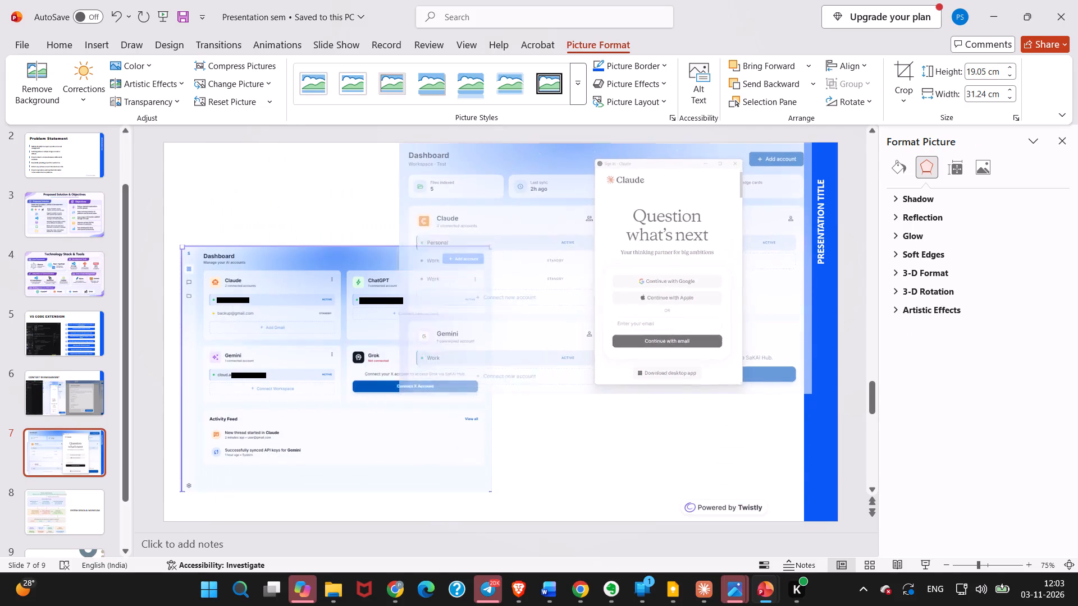
{"action": "left_click_drag", "start_coordinate": [515, 385], "coordinate": [565, 364]}
{"action": "left_click_drag", "start_coordinate": [642, 305], "coordinate": [688, 425]}
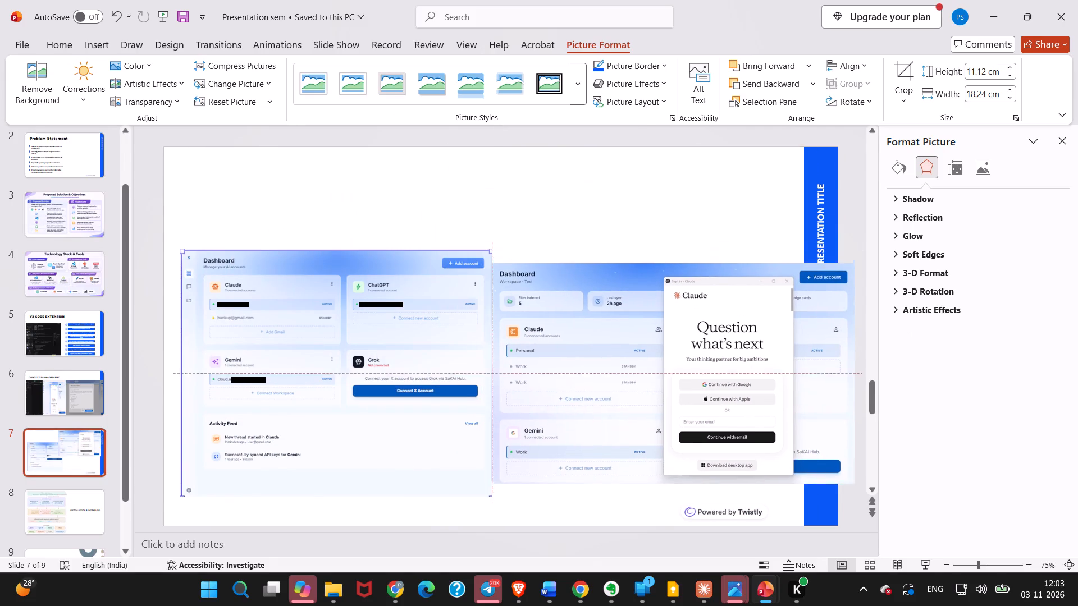
{"action": "left_click_drag", "start_coordinate": [688, 425], "coordinate": [690, 408]}
{"action": "left_click_drag", "start_coordinate": [860, 352], "coordinate": [829, 353]}
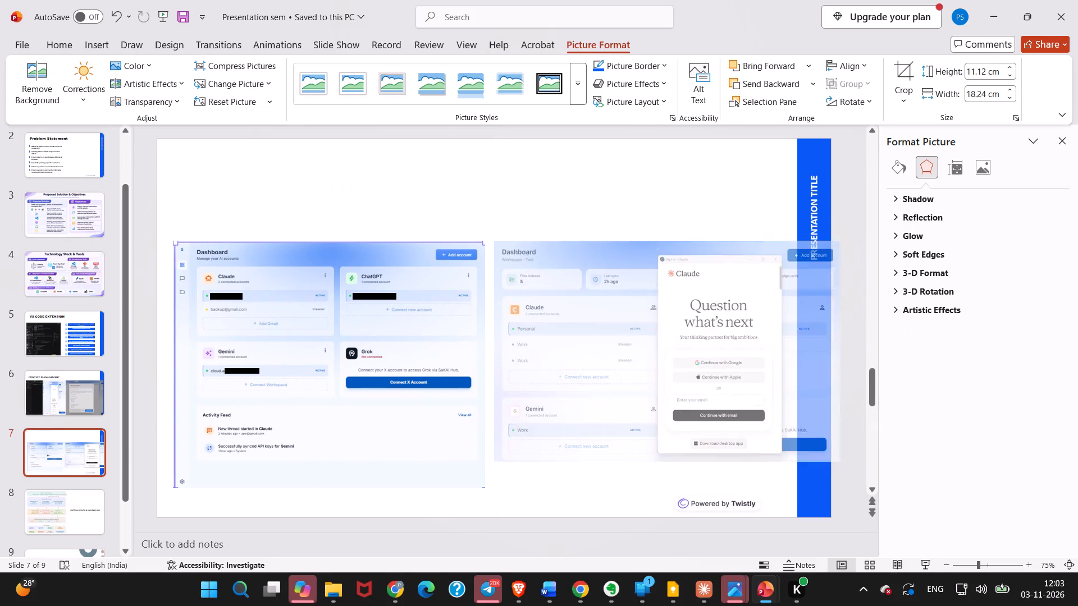
{"action": "left_click_drag", "start_coordinate": [829, 353], "coordinate": [819, 365]}
{"action": "left_click", "coordinate": [708, 407]}
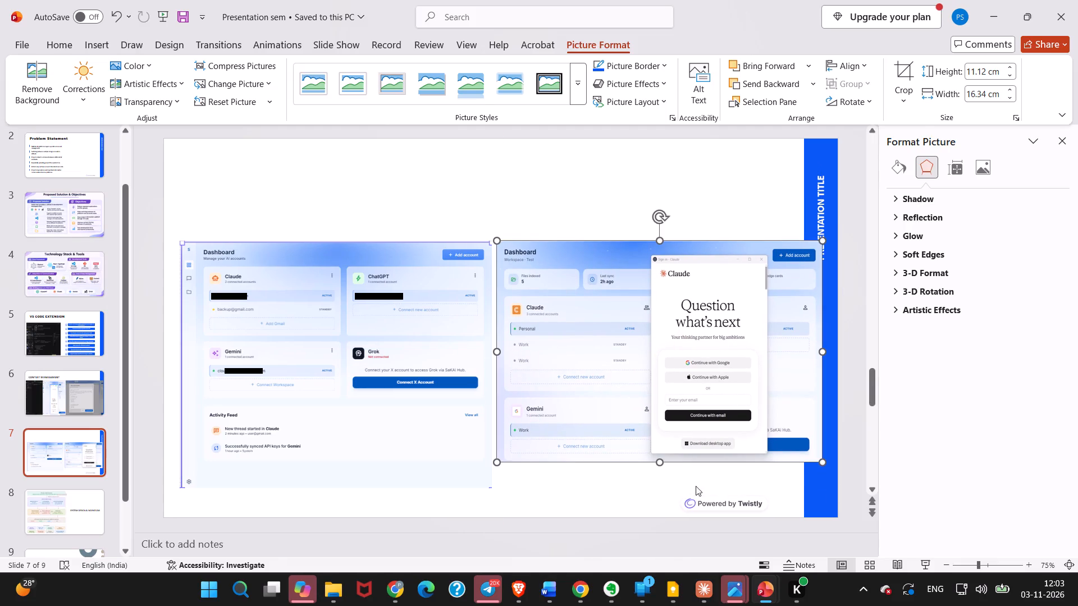
{"action": "left_click_drag", "start_coordinate": [661, 465], "coordinate": [659, 493]}
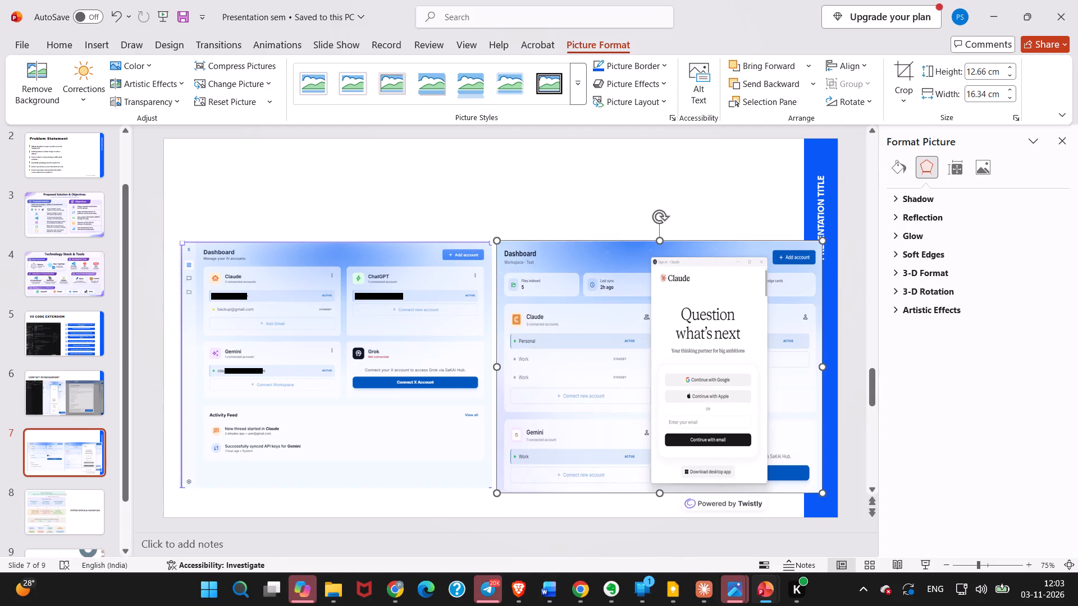
{"action": "left_click", "coordinate": [611, 227]}
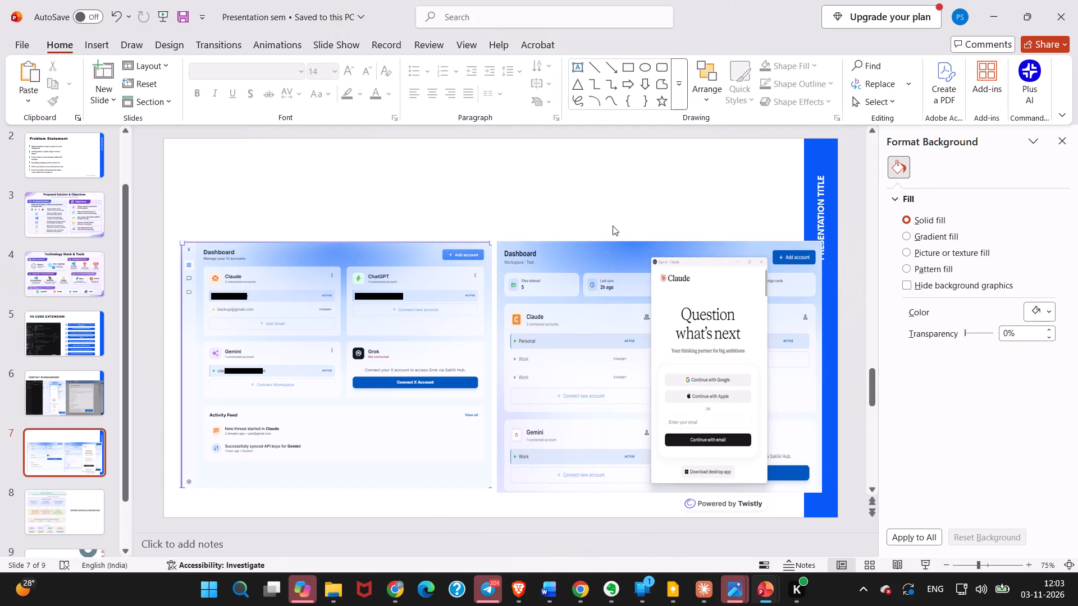
Move both pictures lower on slide 7, side by side near its bottom edge and with their top edges level.
{"action": "left_click", "coordinate": [423, 437]}
{"action": "left_click_drag", "start_coordinate": [422, 438], "coordinate": [407, 456]}
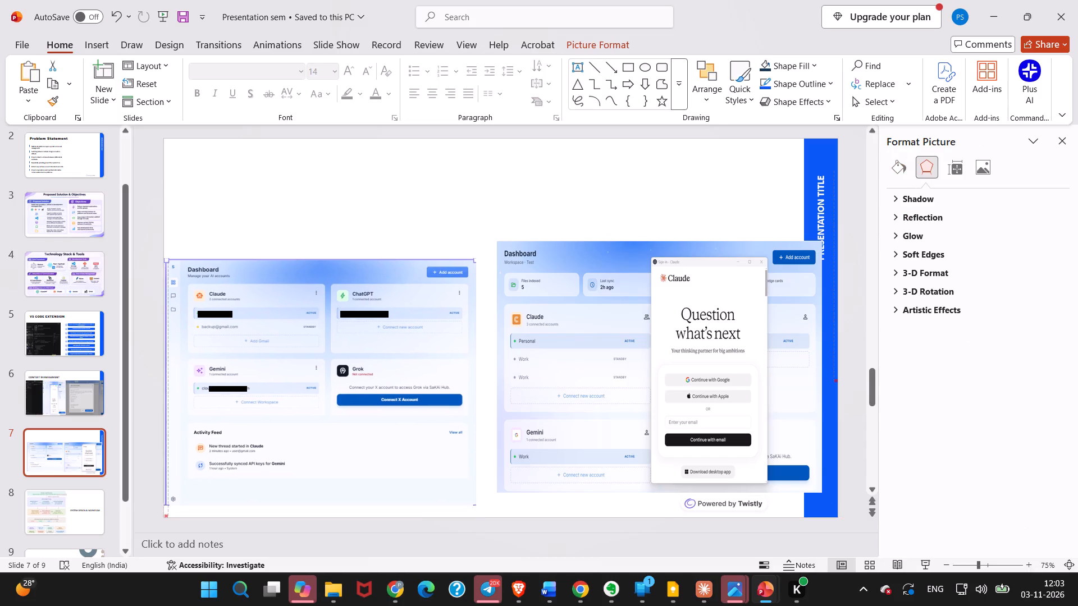
{"action": "left_click_drag", "start_coordinate": [407, 456], "coordinate": [408, 458]}
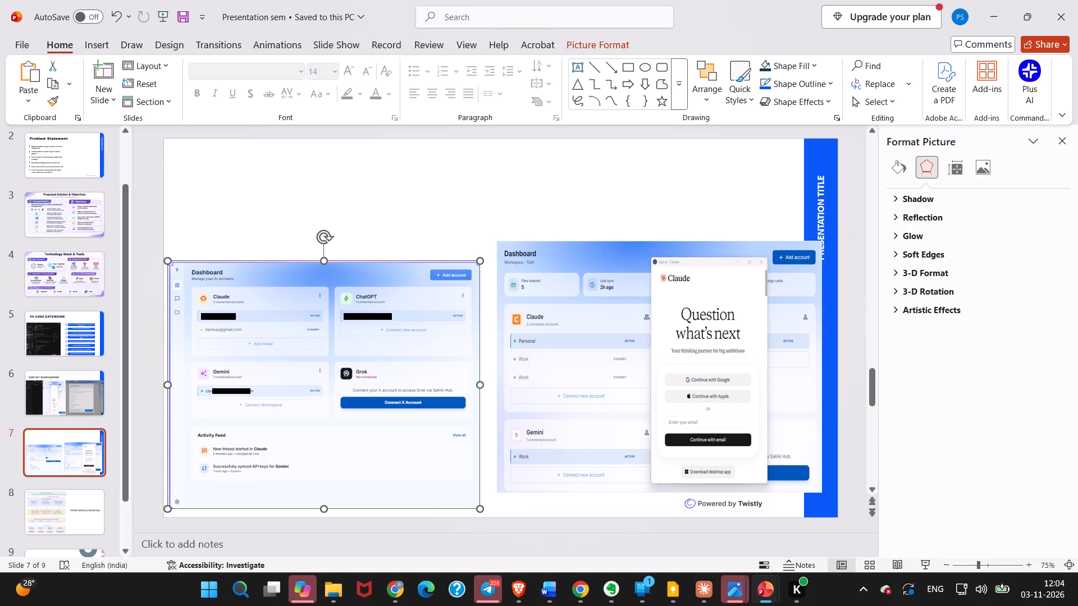
{"action": "left_click_drag", "start_coordinate": [554, 435], "coordinate": [543, 456]}
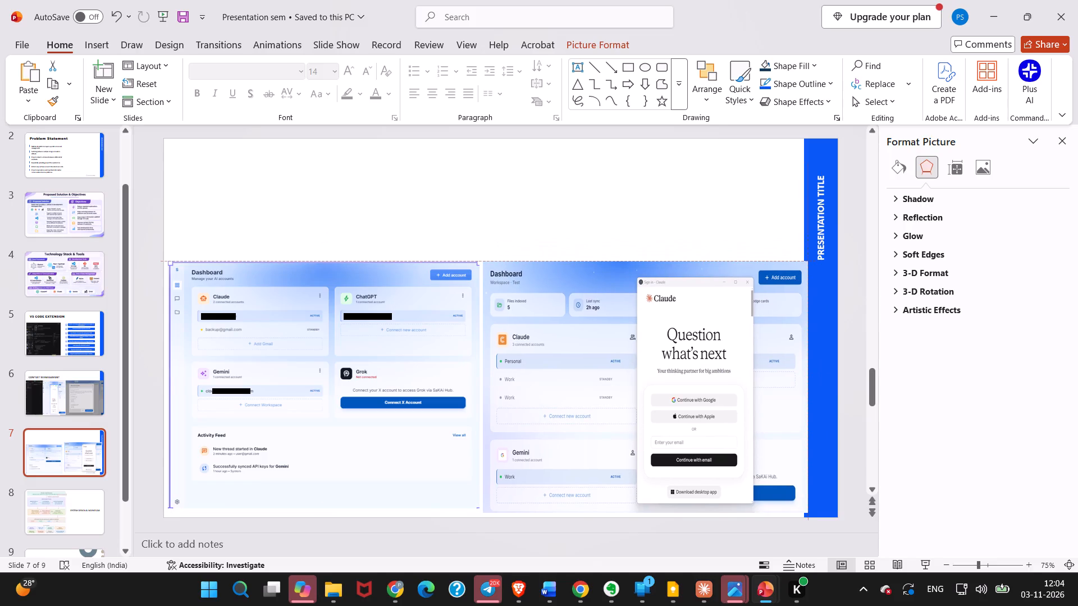
{"action": "left_click_drag", "start_coordinate": [543, 456], "coordinate": [543, 457]}
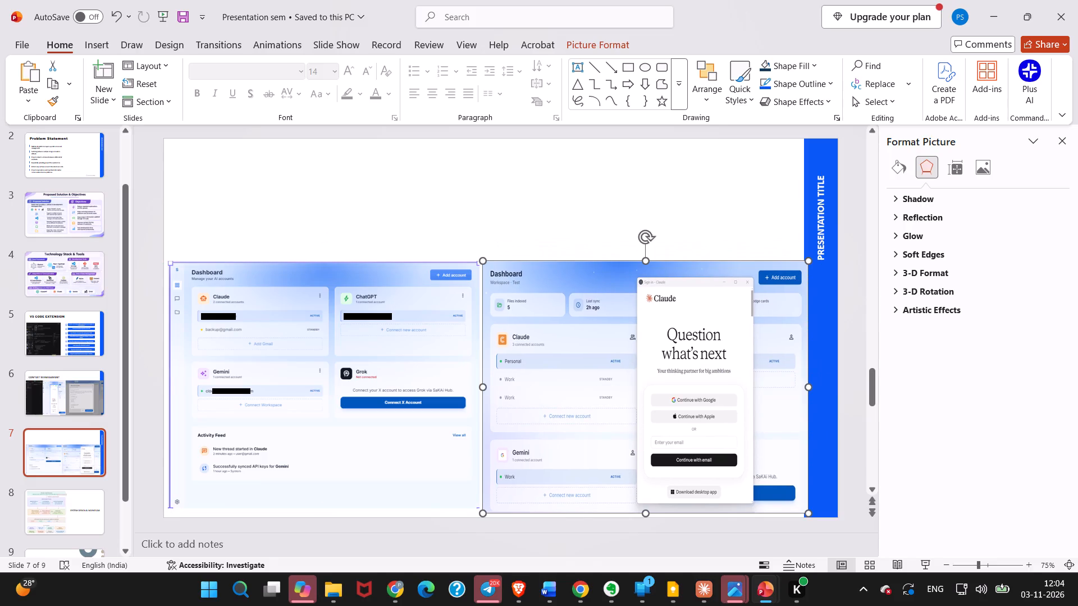
{"action": "left_click", "coordinate": [533, 210]}
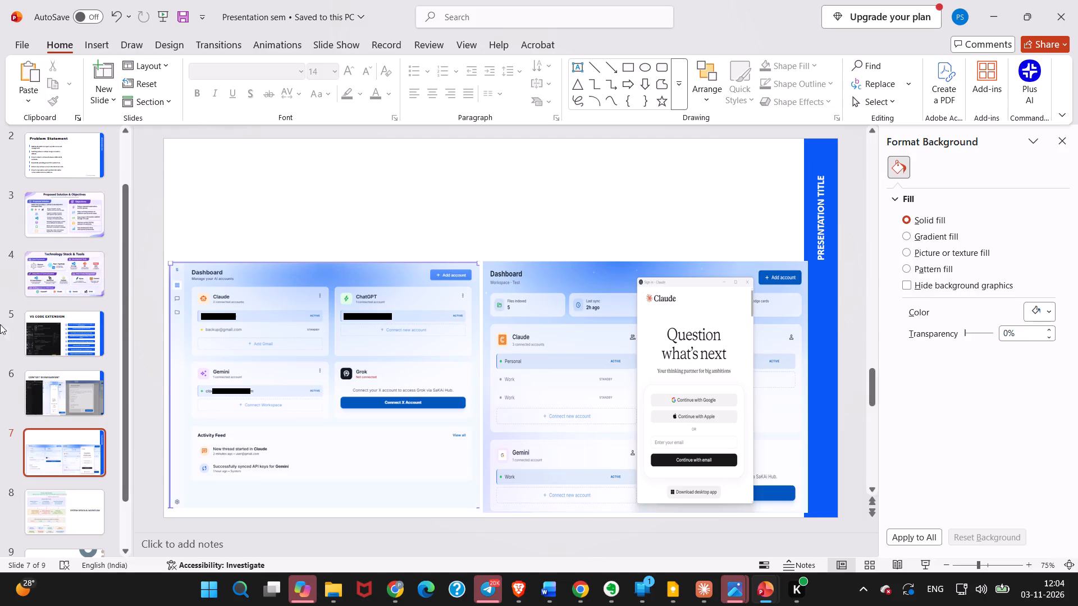
Add a text box in the blank area above the pictures with the text "Multiple Agents Handling & Login".
{"action": "scroll", "coordinate": [44, 476], "scroll_direction": "down", "scroll_amount": 4}
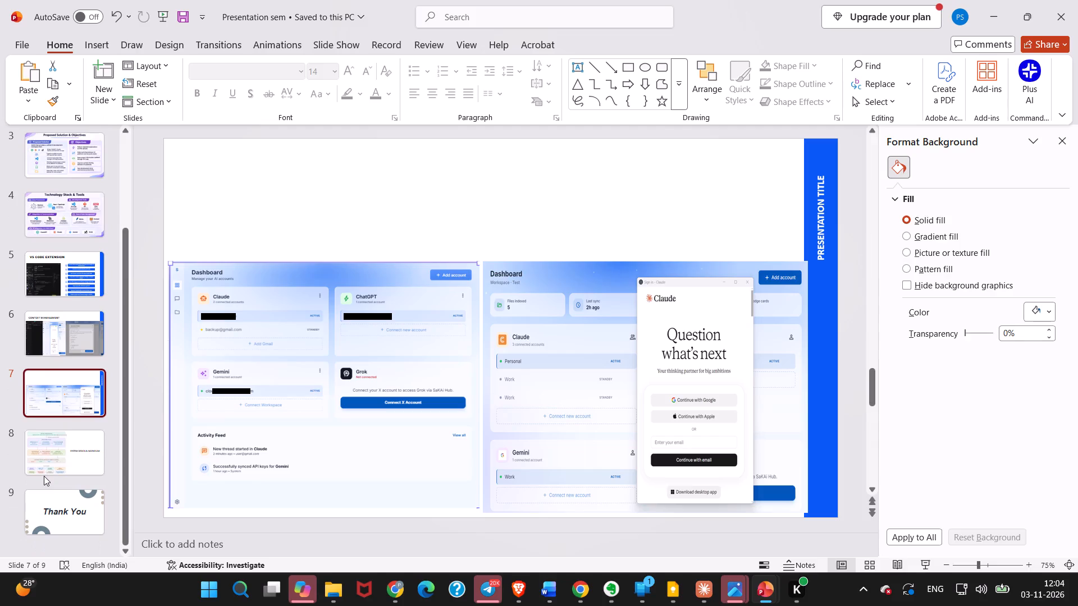
{"action": "scroll", "coordinate": [44, 476], "scroll_direction": "up", "scroll_amount": 8}
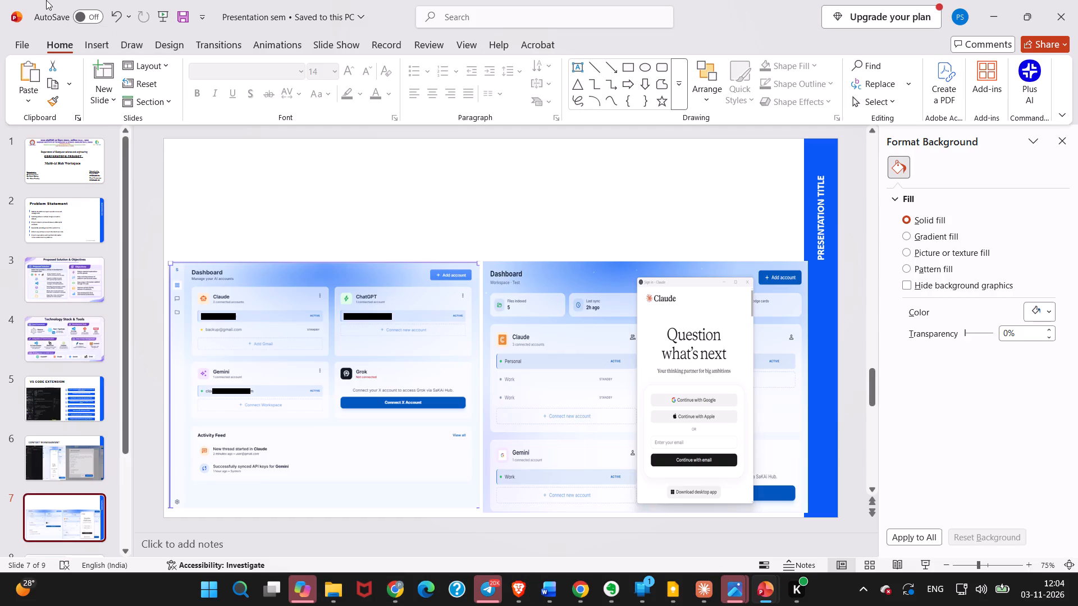
{"action": "left_click", "coordinate": [104, 57]}
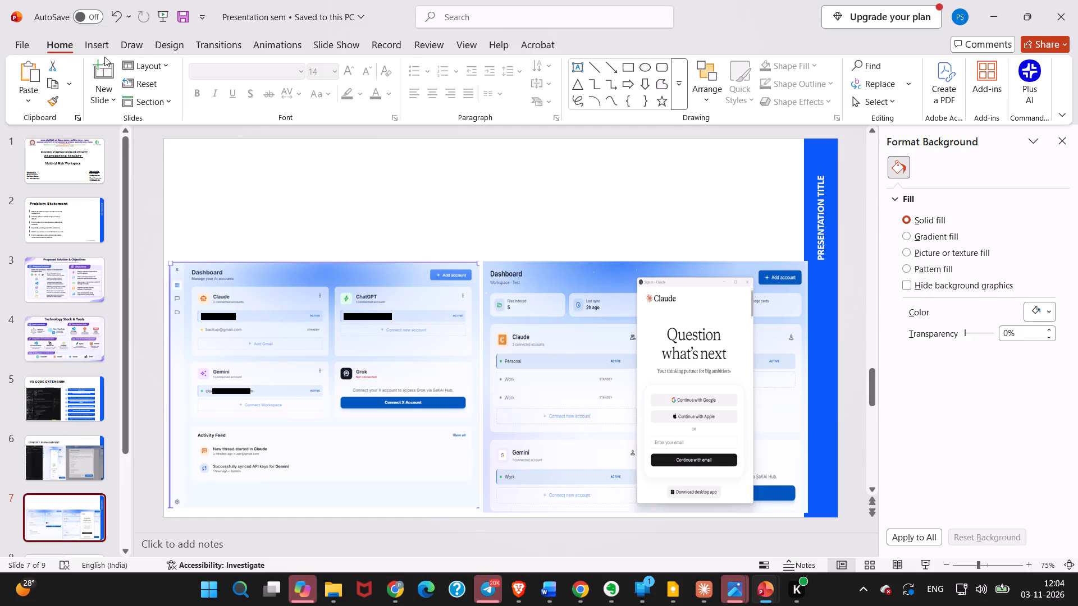
{"action": "left_click", "coordinate": [107, 47]}
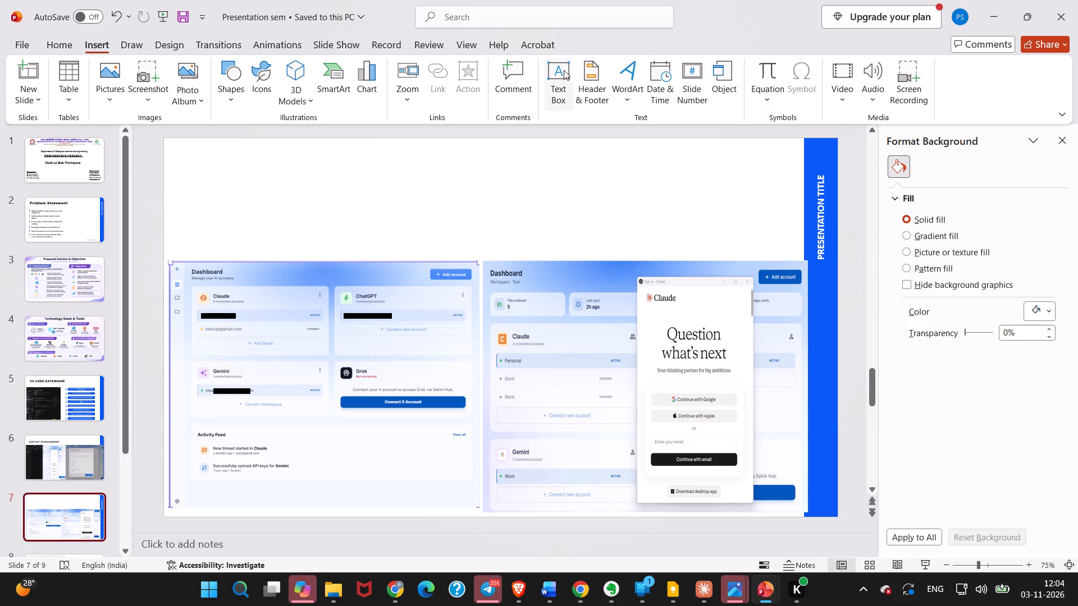
{"action": "left_click", "coordinate": [564, 70]}
{"action": "left_click_drag", "start_coordinate": [177, 156], "coordinate": [464, 231]}
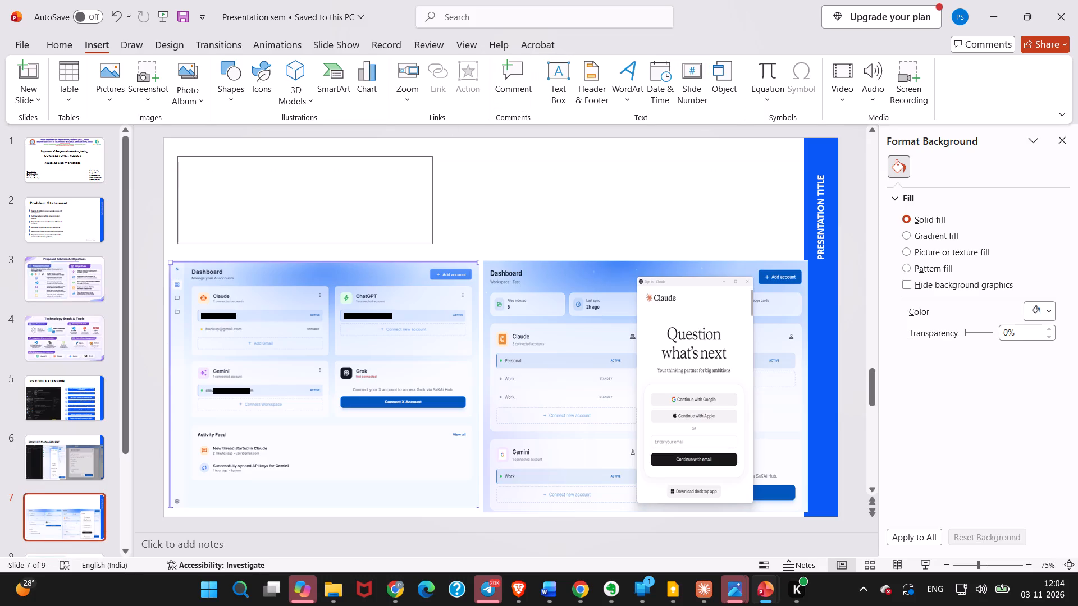
{"action": "left_click_drag", "start_coordinate": [464, 231], "coordinate": [513, 236]}
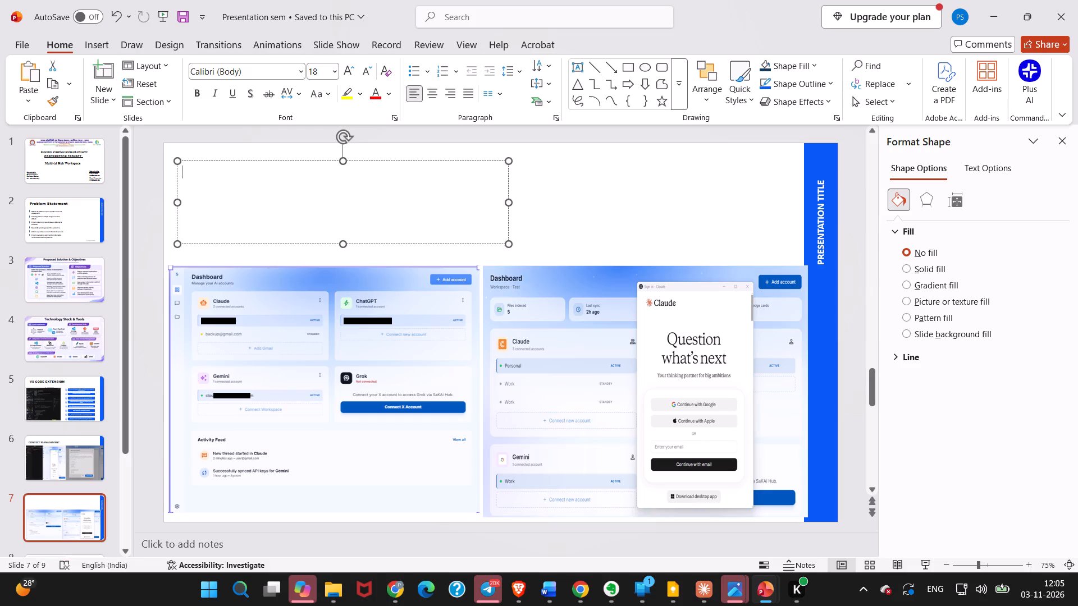
{"action": "key", "text": "shift+m"}
{"action": "type", "text": "ultiple"}
{"action": "key", "text": "space"}
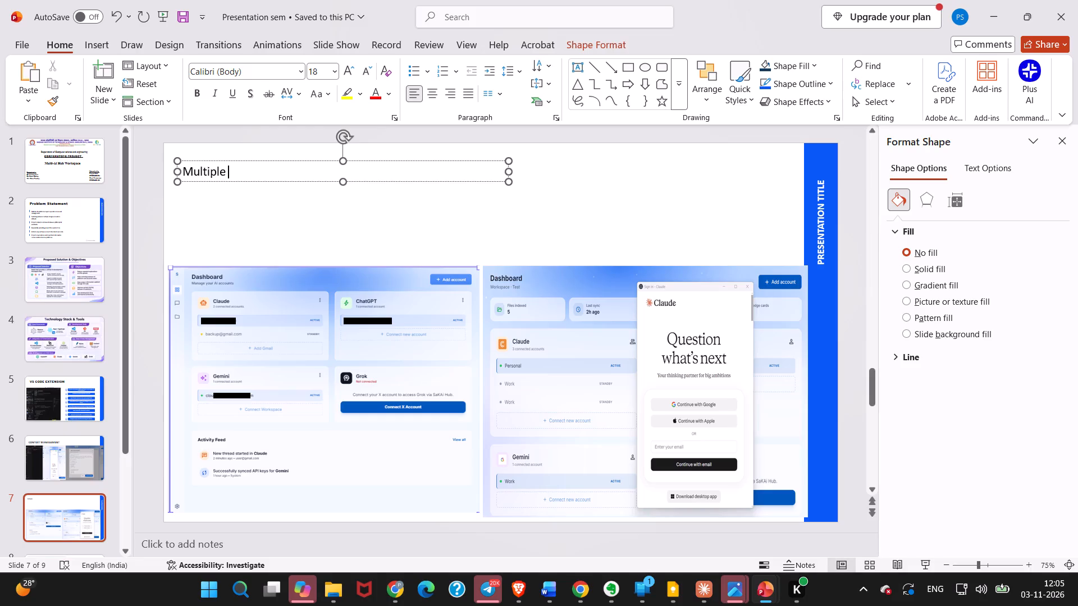
{"action": "type", "text": "Agents"}
{"action": "key", "text": "space"}
{"action": "type", "text": "Handling & Login"}
{"action": "key", "text": "space"}
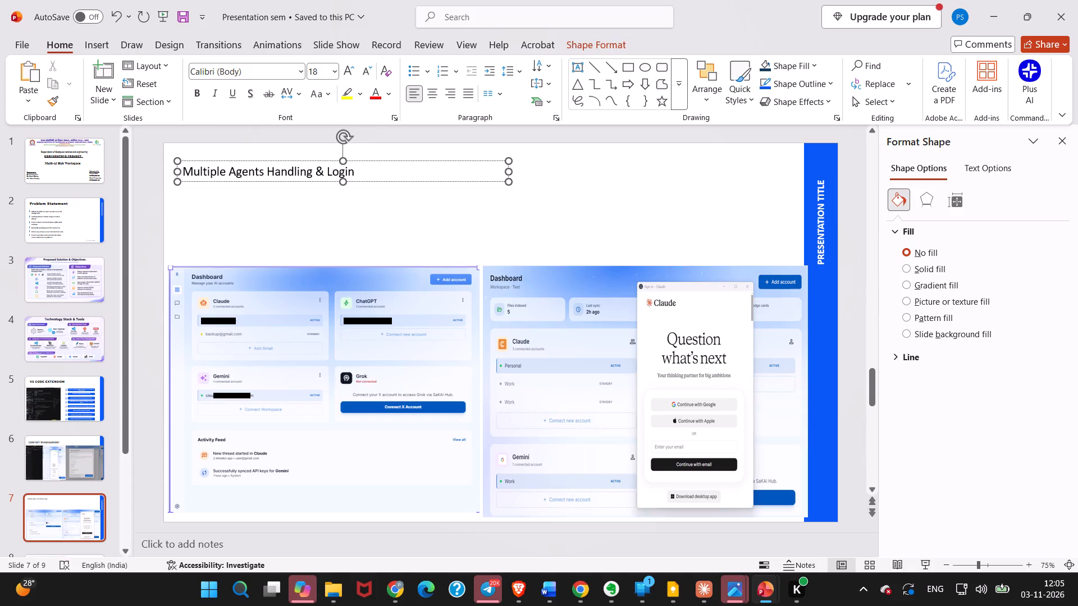
Move the "Multiple Agents Handling & Login" text box toward the centre of the space above the pictures.
{"action": "left_click_drag", "start_coordinate": [509, 182], "coordinate": [540, 210]}
{"action": "left_click_drag", "start_coordinate": [421, 180], "coordinate": [438, 214]}
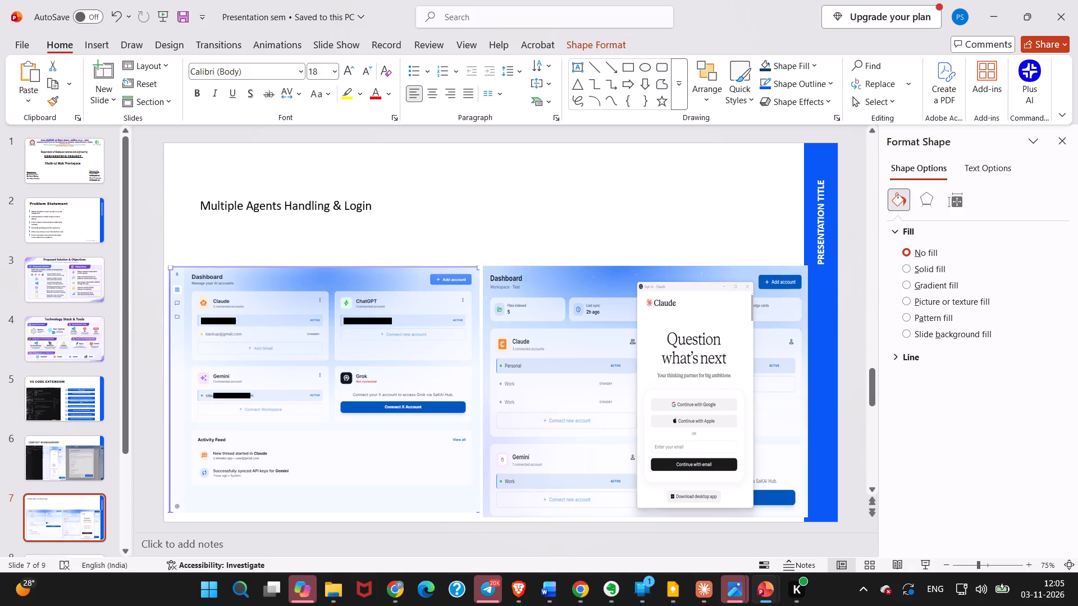
{"action": "left_click_drag", "start_coordinate": [438, 214], "coordinate": [593, 210]}
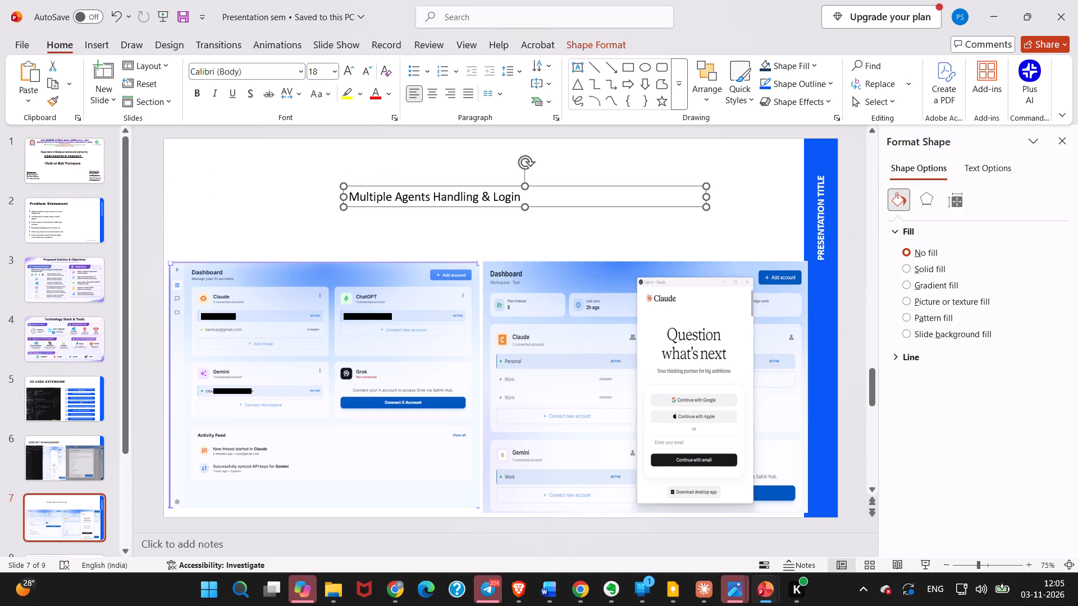
Make the "Multiple Agents Handling & Login" heading bold and set its font size to 36.
{"action": "left_click", "coordinate": [531, 198]}
{"action": "left_click", "coordinate": [517, 198]}
{"action": "left_click_drag", "start_coordinate": [520, 198], "coordinate": [366, 194]}
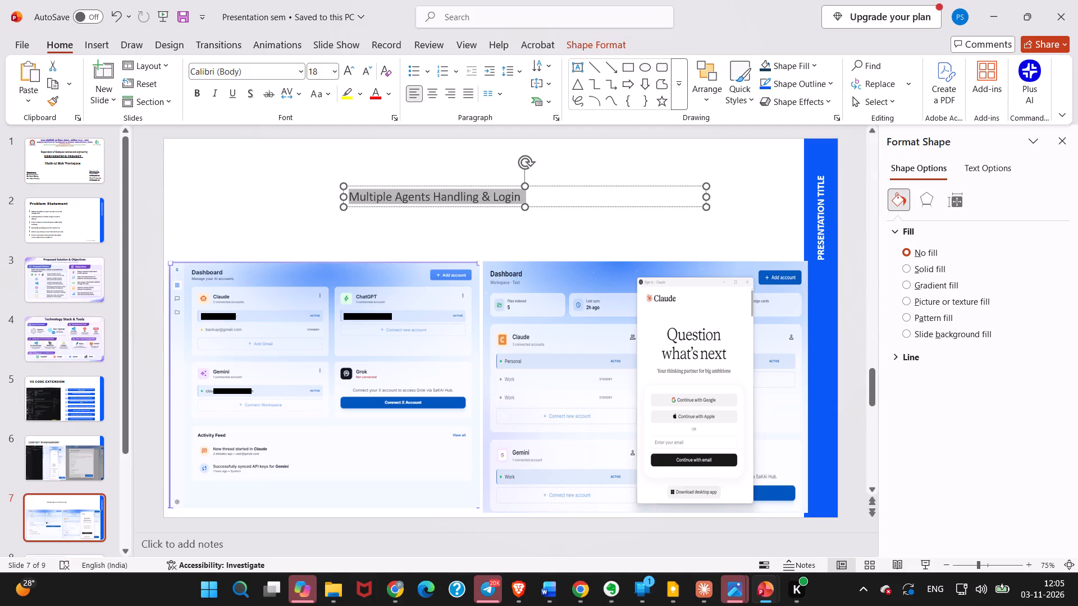
{"action": "left_click_drag", "start_coordinate": [366, 194], "coordinate": [364, 194]}
{"action": "left_click", "coordinate": [376, 166]}
{"action": "double_click", "coordinate": [473, 147]}
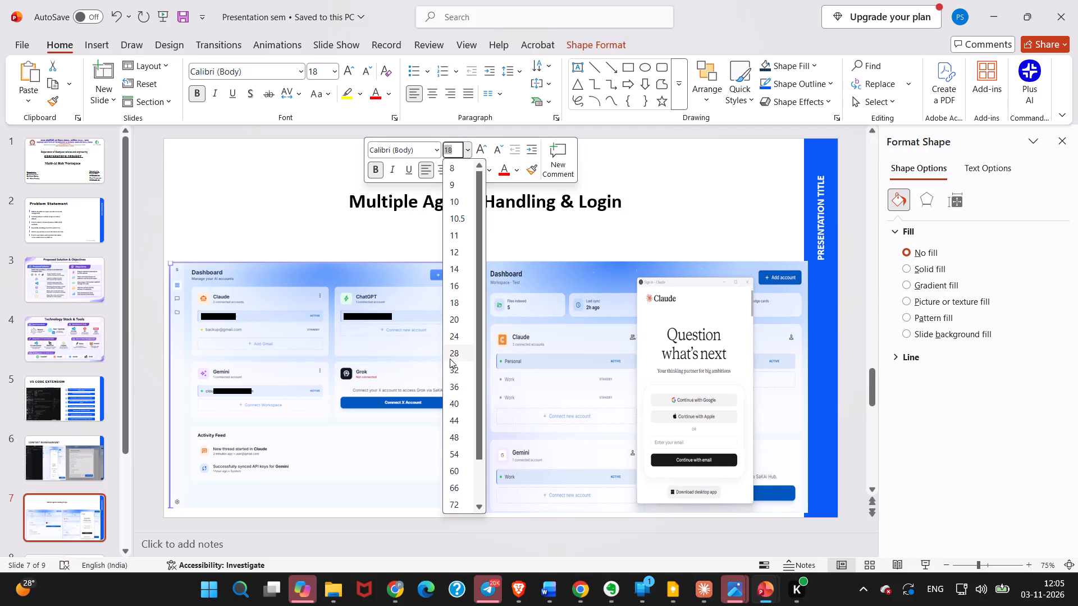
{"action": "left_click", "coordinate": [462, 380]}
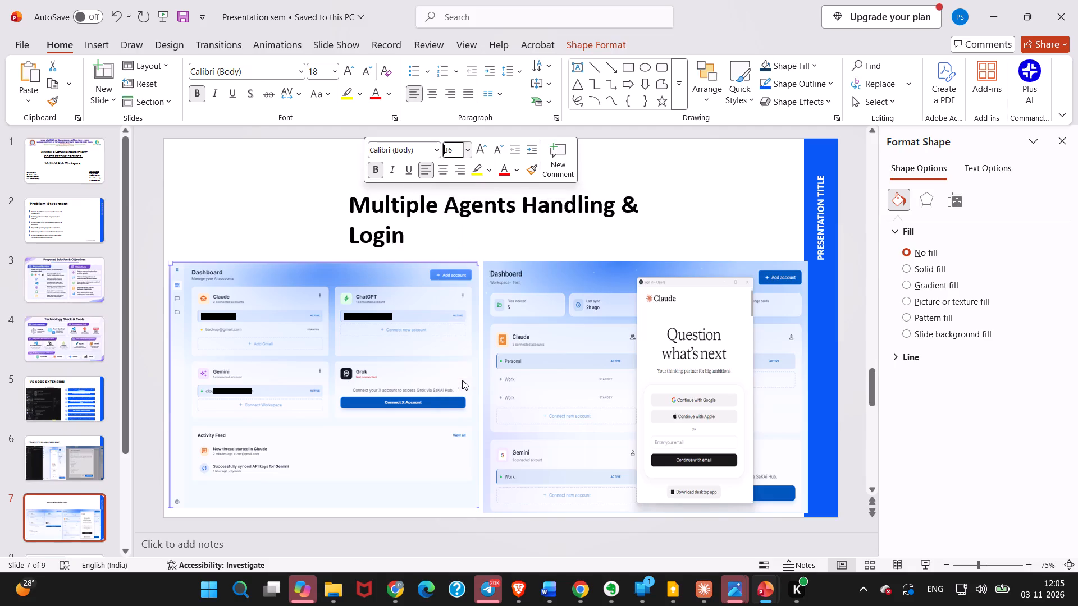
Widen the "Multiple Agents Handling & Login" text box so the heading fits on one line, and centre it above the two pictures.
{"action": "left_click_drag", "start_coordinate": [709, 219], "coordinate": [755, 219]}
{"action": "left_click_drag", "start_coordinate": [579, 223], "coordinate": [537, 233]}
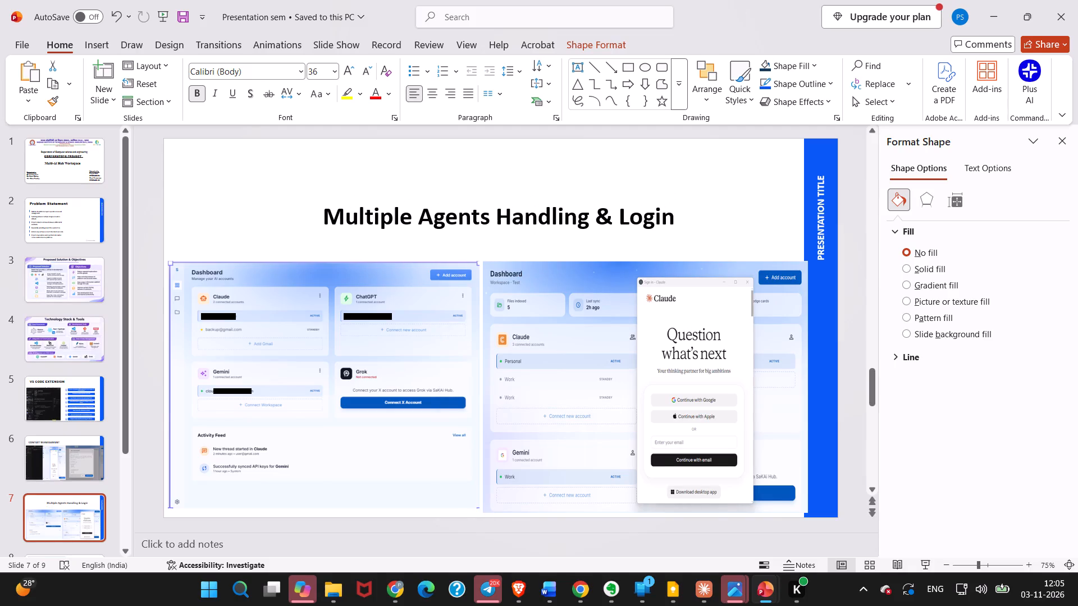
{"action": "left_click_drag", "start_coordinate": [537, 233], "coordinate": [539, 216]}
{"action": "left_click", "coordinate": [524, 240]}
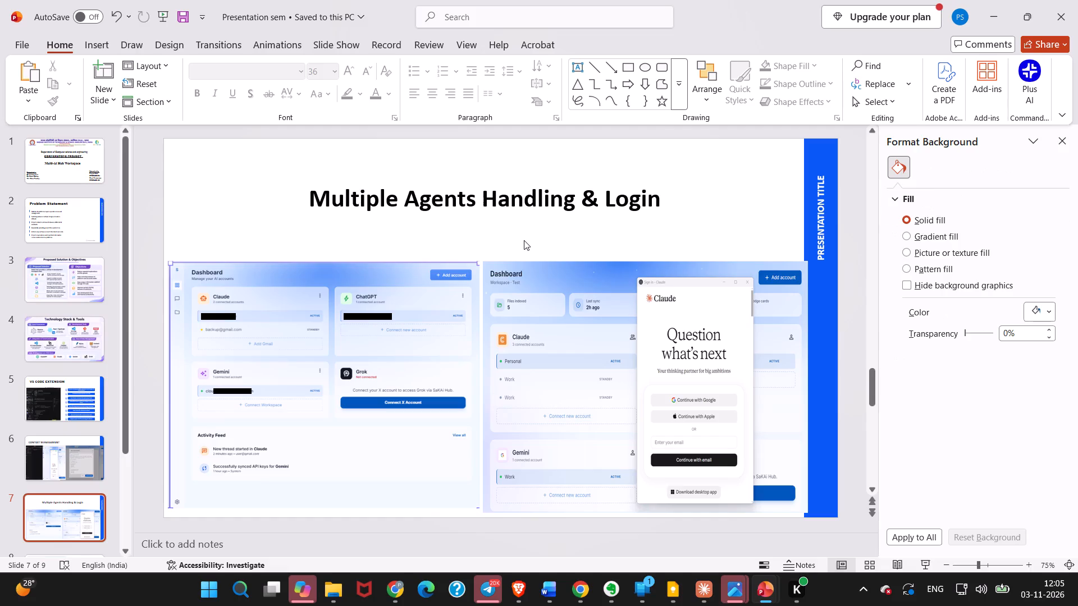
Look through the presentation's slides from the title slide to the closing slide to check what still needs editing.
{"action": "scroll", "coordinate": [49, 407], "scroll_direction": "down", "scroll_amount": 6}
{"action": "scroll", "coordinate": [79, 495], "scroll_direction": "down", "scroll_amount": 3}
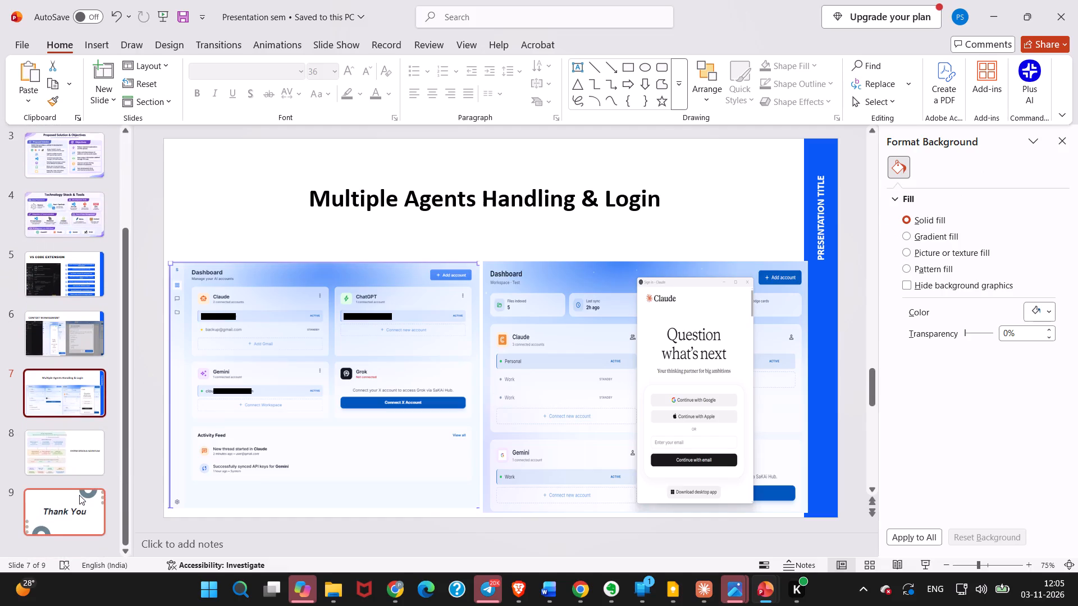
{"action": "scroll", "coordinate": [0, 306], "scroll_direction": "up", "scroll_amount": 4}
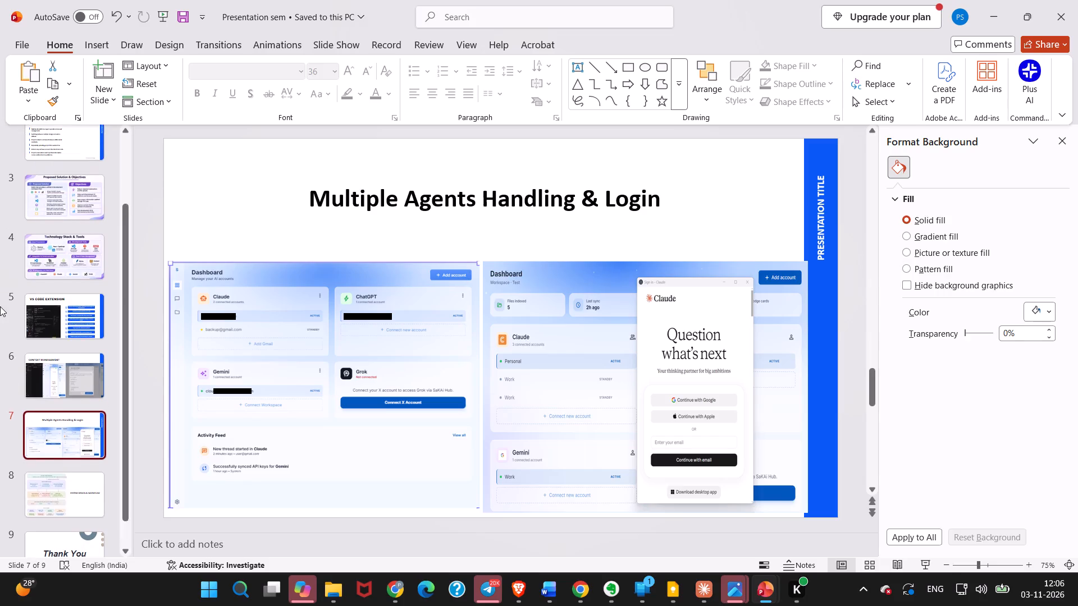
{"action": "scroll", "coordinate": [0, 306], "scroll_direction": "up", "scroll_amount": 11}
{"action": "scroll", "coordinate": [0, 298], "scroll_direction": "down", "scroll_amount": 15}
{"action": "scroll", "coordinate": [0, 301], "scroll_direction": "up", "scroll_amount": 2}
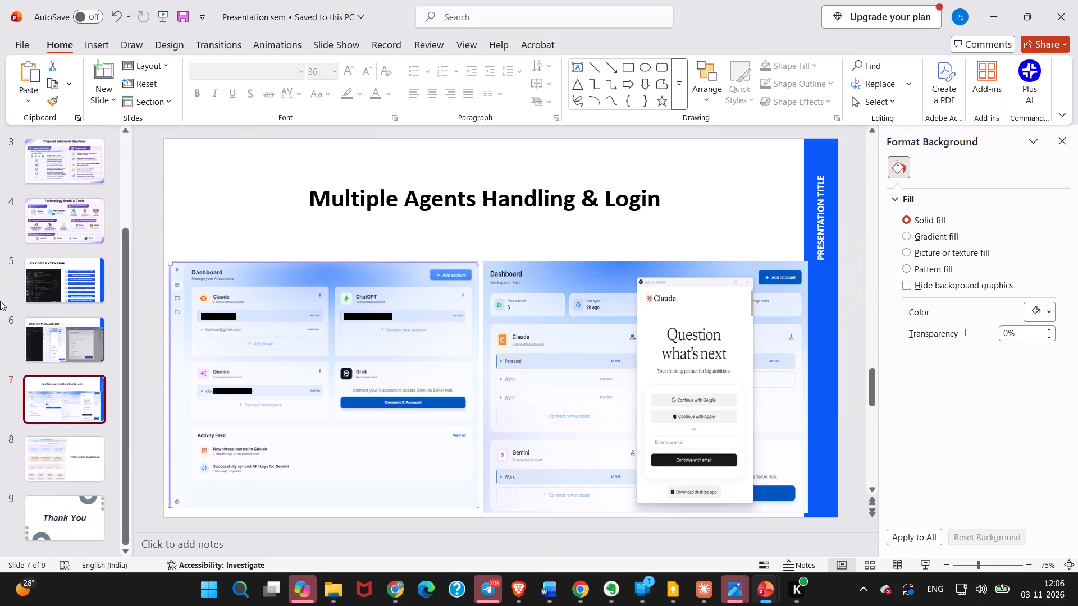
{"action": "scroll", "coordinate": [0, 301], "scroll_direction": "up", "scroll_amount": 6}
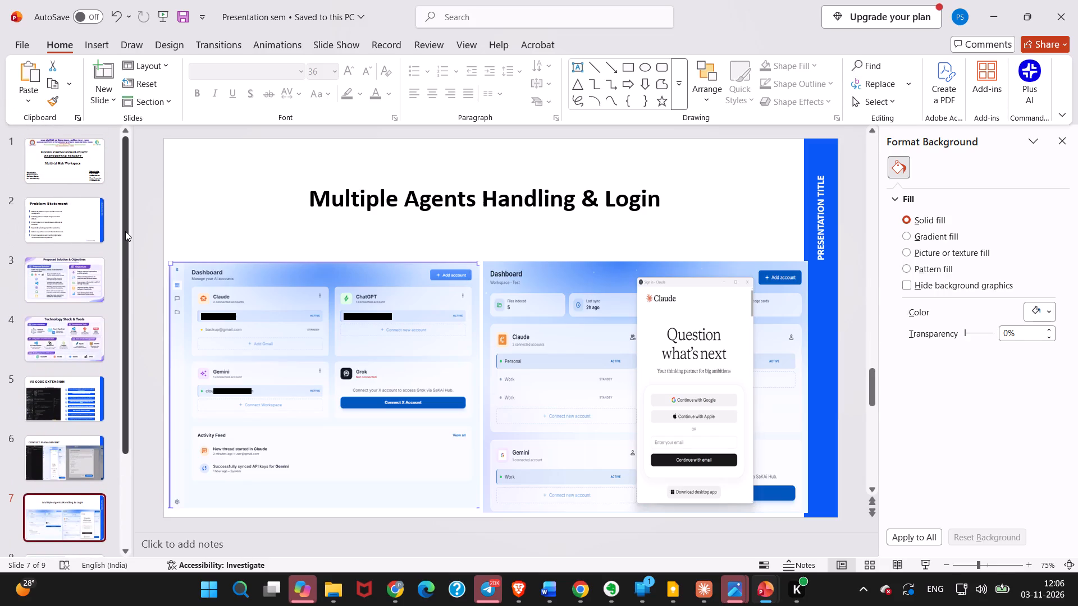
{"action": "scroll", "coordinate": [53, 502], "scroll_direction": "down", "scroll_amount": 5}
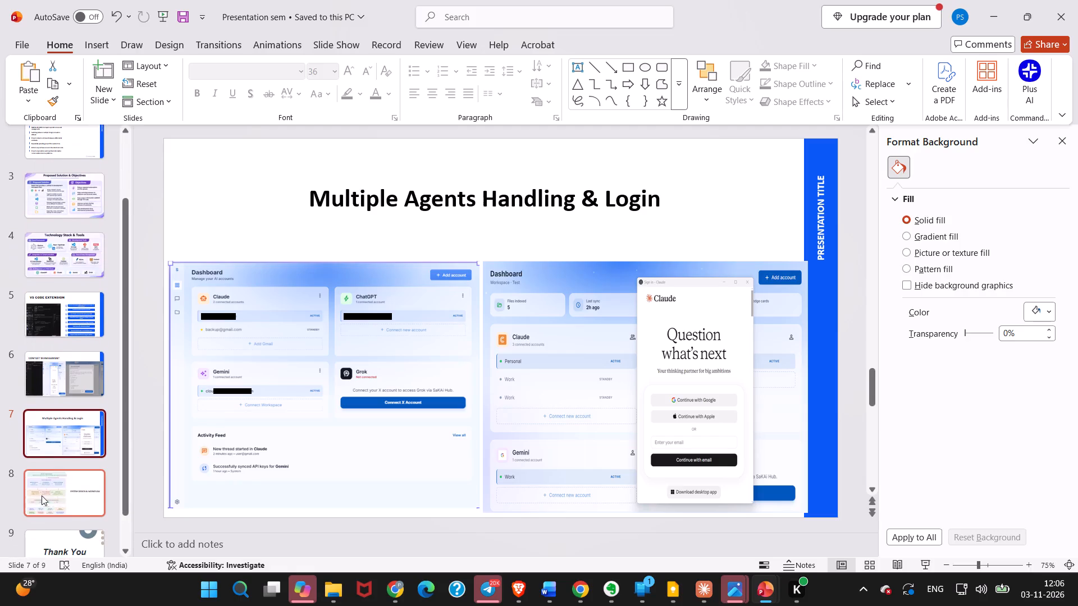
{"action": "right_click", "coordinate": [92, 499]}
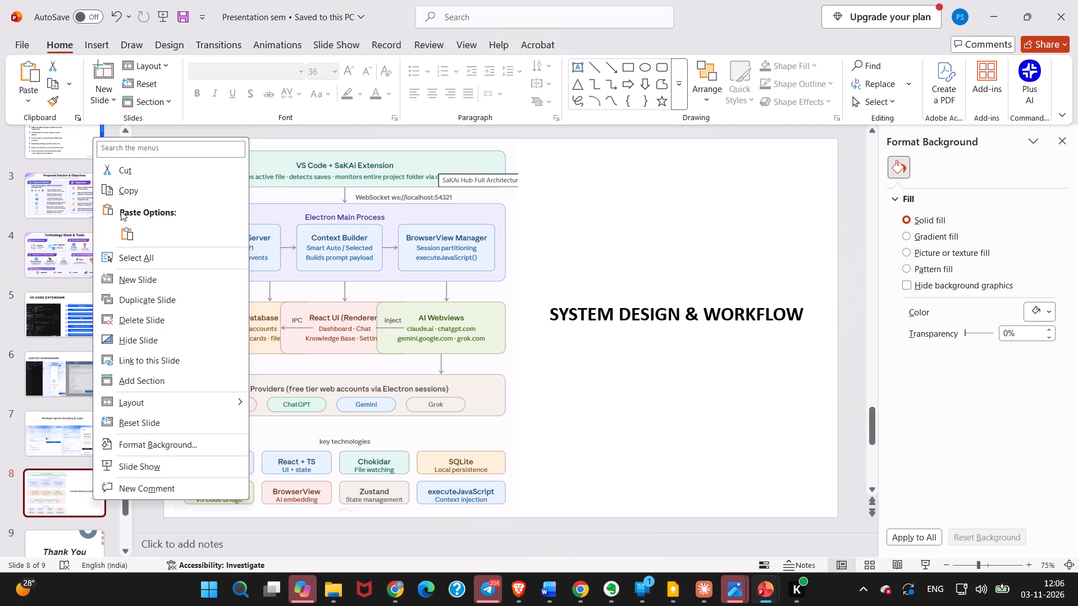
{"action": "left_click", "coordinate": [81, 508]}
{"action": "scroll", "coordinate": [395, 470], "scroll_direction": "up", "scroll_amount": 9}
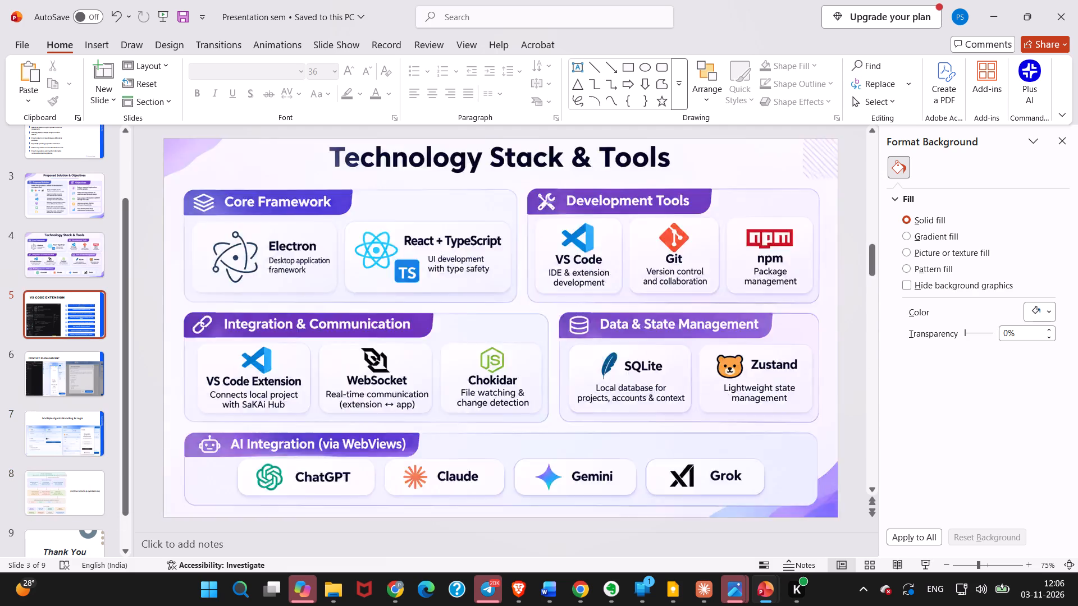
{"action": "scroll", "coordinate": [395, 470], "scroll_direction": "up", "scroll_amount": 7}
{"action": "scroll", "coordinate": [390, 466], "scroll_direction": "down", "scroll_amount": 11}
{"action": "scroll", "coordinate": [390, 466], "scroll_direction": "up", "scroll_amount": 7}
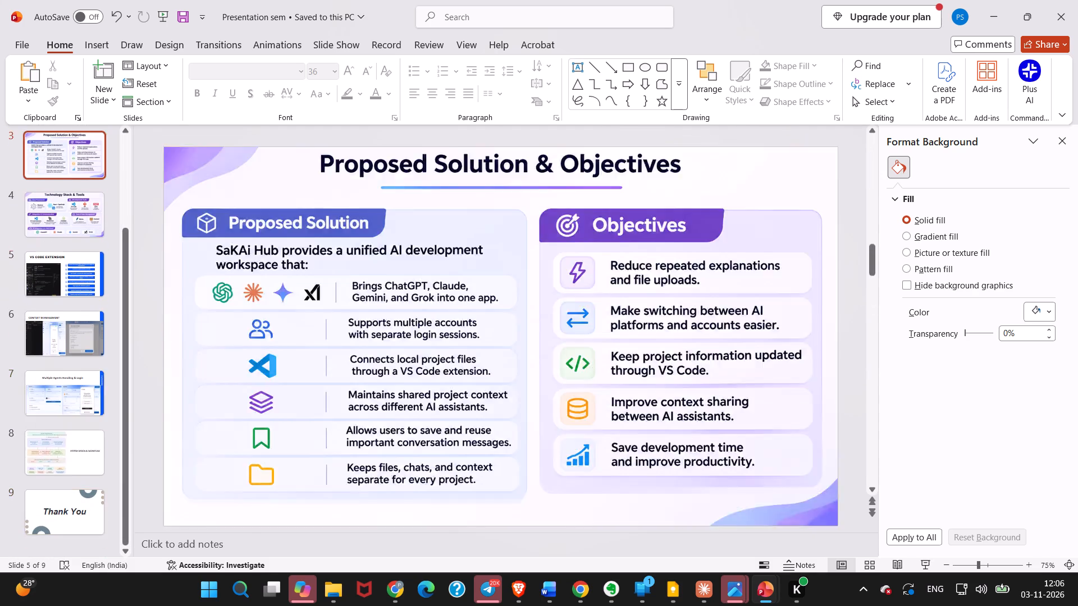
{"action": "scroll", "coordinate": [382, 459], "scroll_direction": "up", "scroll_amount": 6}
{"action": "scroll", "coordinate": [382, 459], "scroll_direction": "down", "scroll_amount": 1}
{"action": "scroll", "coordinate": [382, 459], "scroll_direction": "up", "scroll_amount": 1}
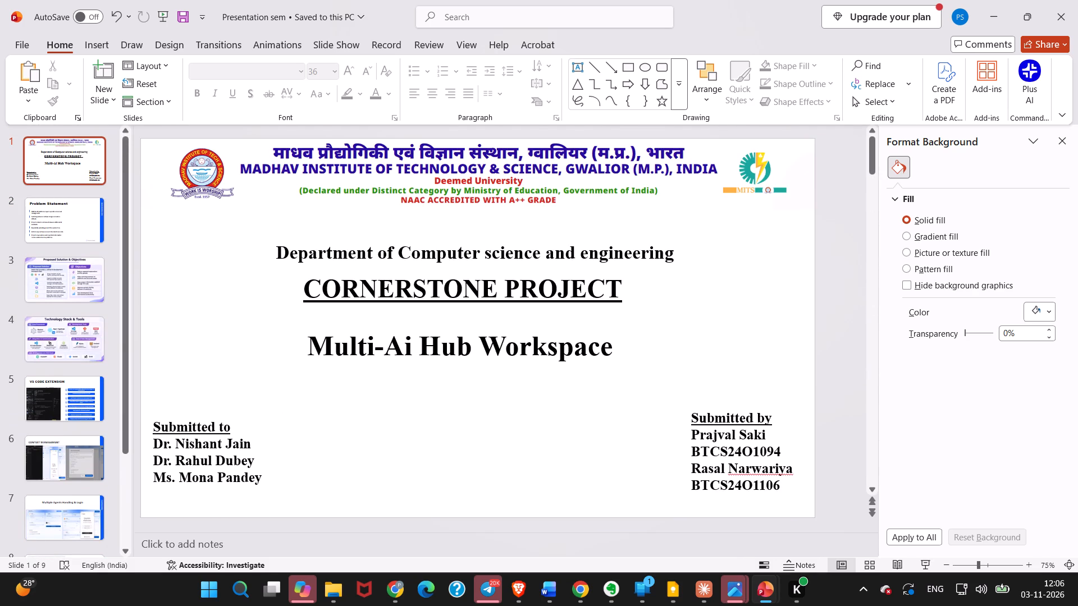
{"action": "scroll", "coordinate": [382, 459], "scroll_direction": "down", "scroll_amount": 1}
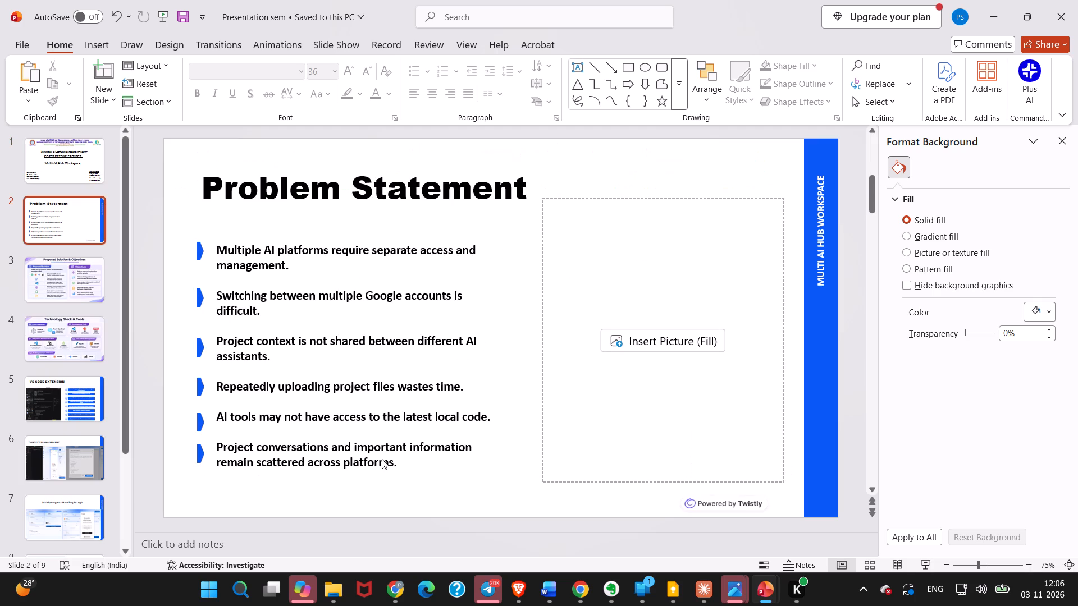
{"action": "scroll", "coordinate": [381, 459], "scroll_direction": "down", "scroll_amount": 1}
{"action": "scroll", "coordinate": [383, 456], "scroll_direction": "up", "scroll_amount": 1}
{"action": "scroll", "coordinate": [318, 419], "scroll_direction": "up", "scroll_amount": 2}
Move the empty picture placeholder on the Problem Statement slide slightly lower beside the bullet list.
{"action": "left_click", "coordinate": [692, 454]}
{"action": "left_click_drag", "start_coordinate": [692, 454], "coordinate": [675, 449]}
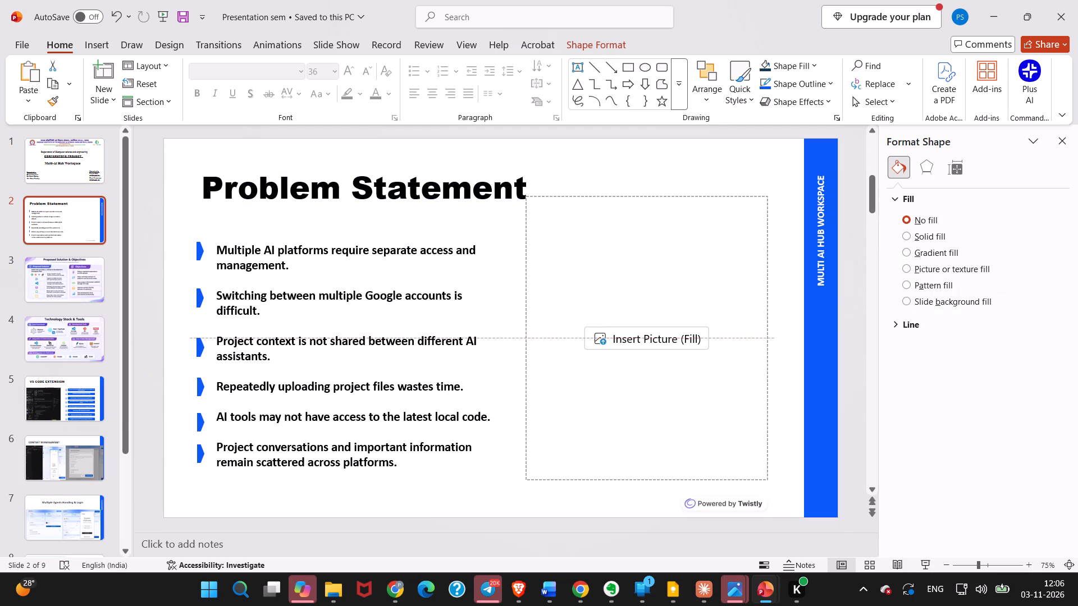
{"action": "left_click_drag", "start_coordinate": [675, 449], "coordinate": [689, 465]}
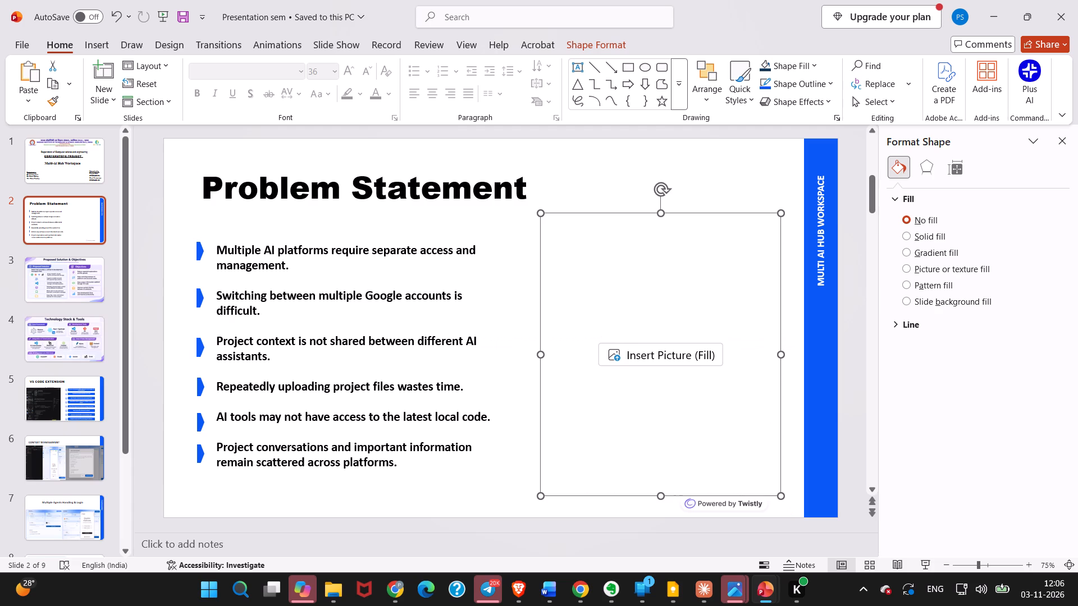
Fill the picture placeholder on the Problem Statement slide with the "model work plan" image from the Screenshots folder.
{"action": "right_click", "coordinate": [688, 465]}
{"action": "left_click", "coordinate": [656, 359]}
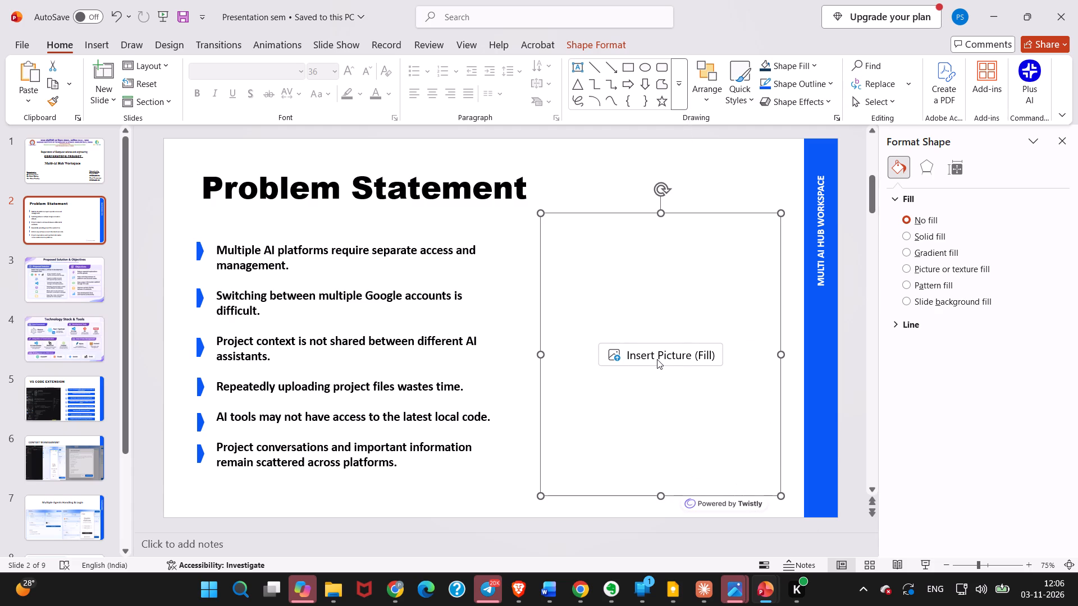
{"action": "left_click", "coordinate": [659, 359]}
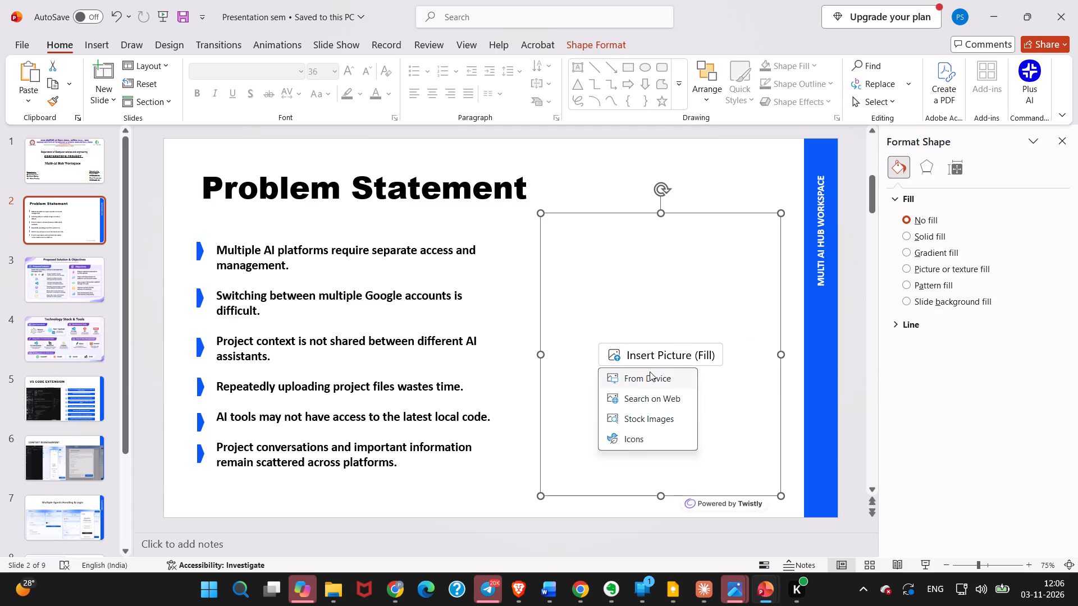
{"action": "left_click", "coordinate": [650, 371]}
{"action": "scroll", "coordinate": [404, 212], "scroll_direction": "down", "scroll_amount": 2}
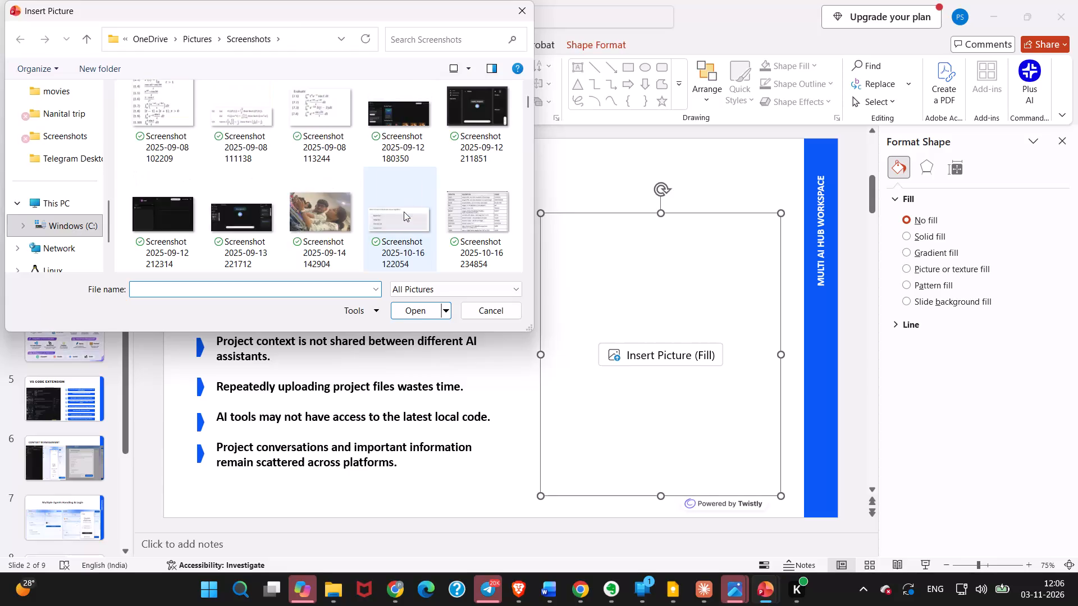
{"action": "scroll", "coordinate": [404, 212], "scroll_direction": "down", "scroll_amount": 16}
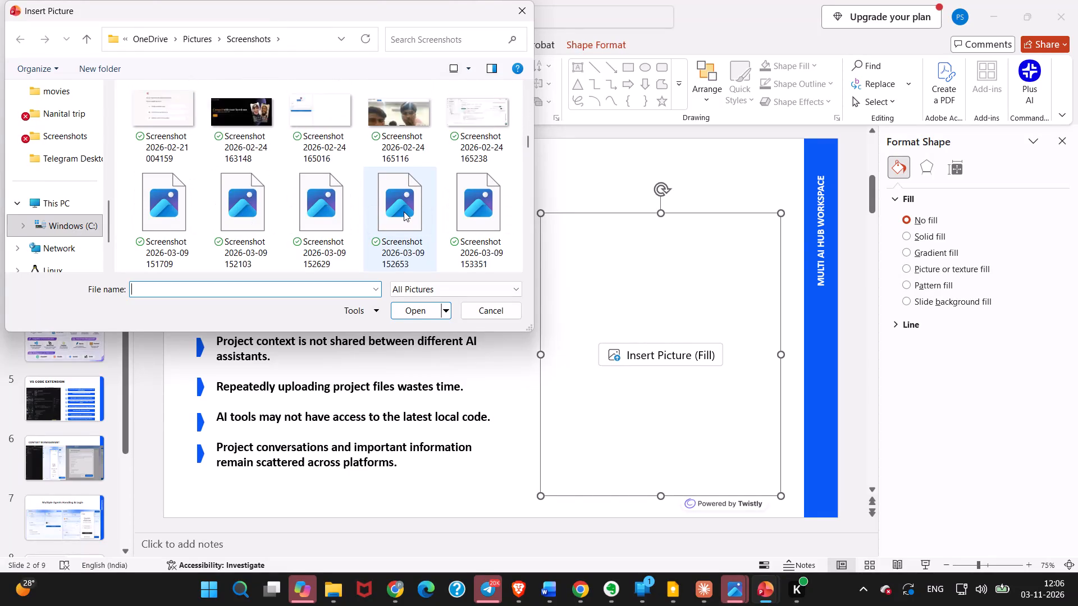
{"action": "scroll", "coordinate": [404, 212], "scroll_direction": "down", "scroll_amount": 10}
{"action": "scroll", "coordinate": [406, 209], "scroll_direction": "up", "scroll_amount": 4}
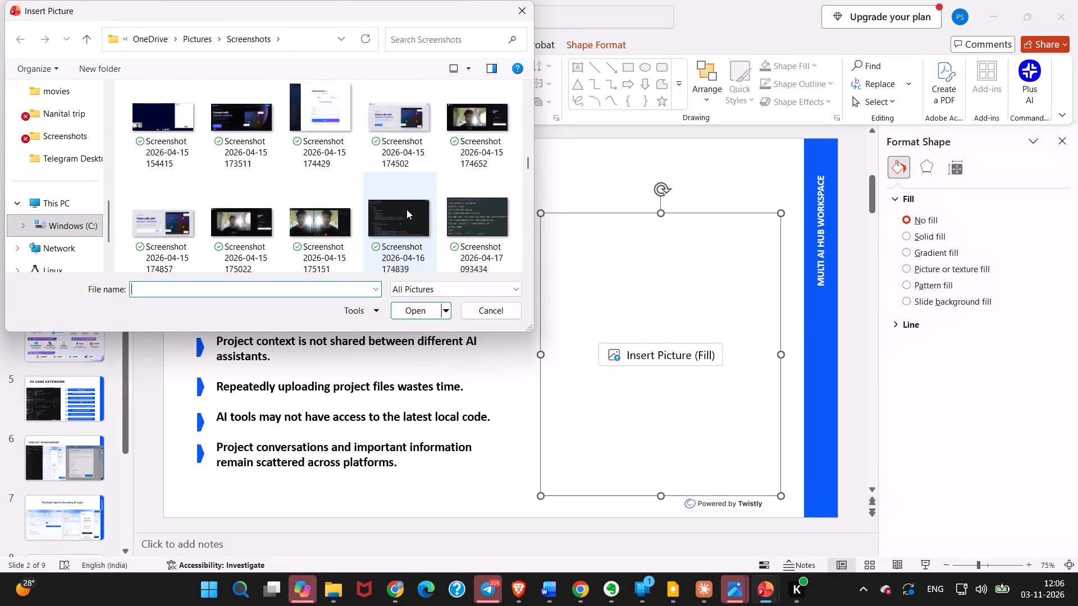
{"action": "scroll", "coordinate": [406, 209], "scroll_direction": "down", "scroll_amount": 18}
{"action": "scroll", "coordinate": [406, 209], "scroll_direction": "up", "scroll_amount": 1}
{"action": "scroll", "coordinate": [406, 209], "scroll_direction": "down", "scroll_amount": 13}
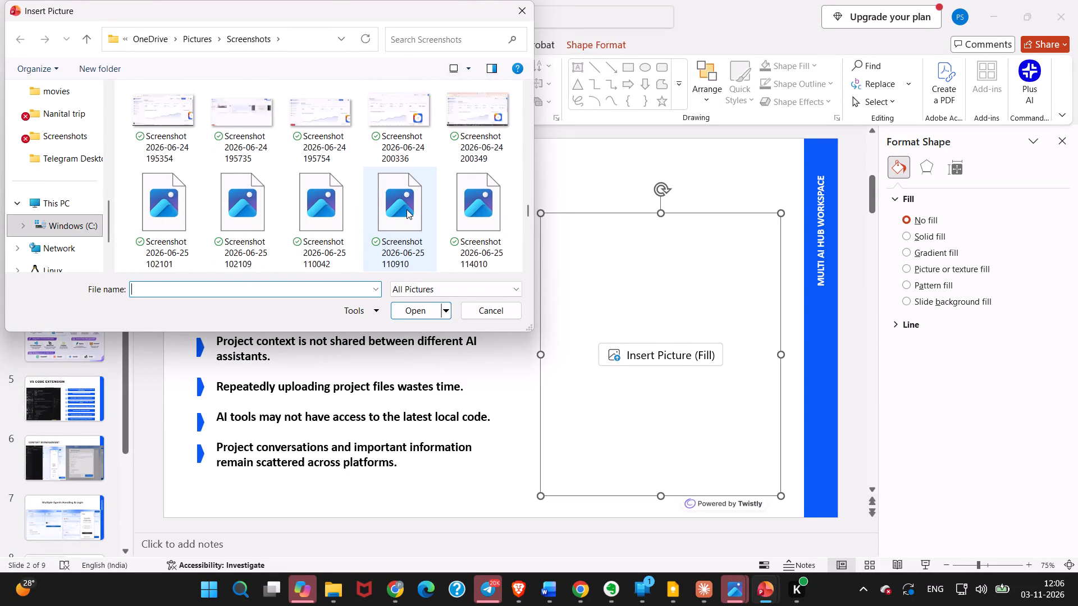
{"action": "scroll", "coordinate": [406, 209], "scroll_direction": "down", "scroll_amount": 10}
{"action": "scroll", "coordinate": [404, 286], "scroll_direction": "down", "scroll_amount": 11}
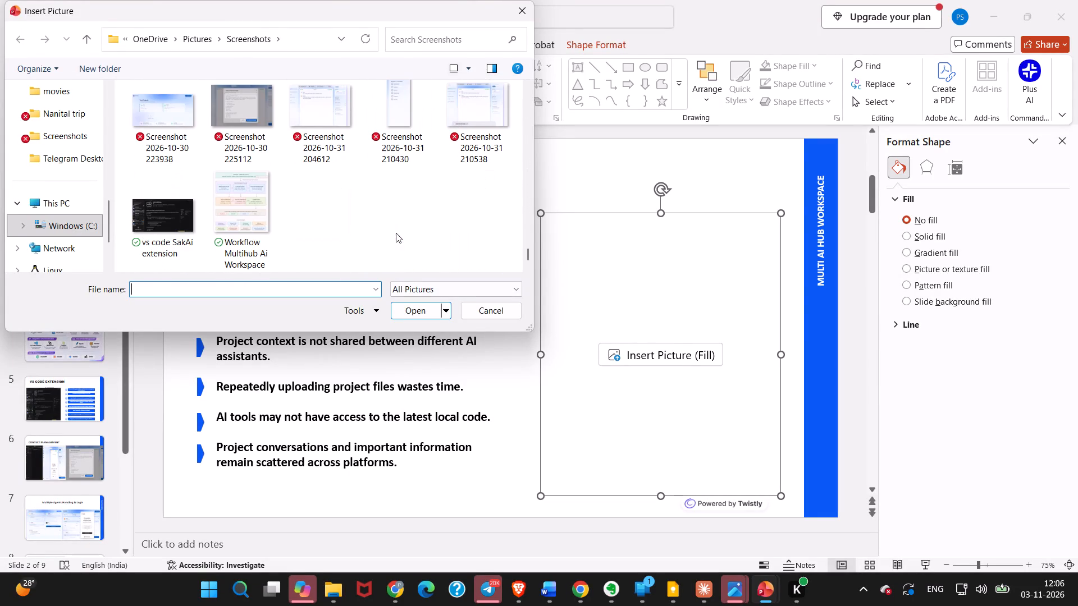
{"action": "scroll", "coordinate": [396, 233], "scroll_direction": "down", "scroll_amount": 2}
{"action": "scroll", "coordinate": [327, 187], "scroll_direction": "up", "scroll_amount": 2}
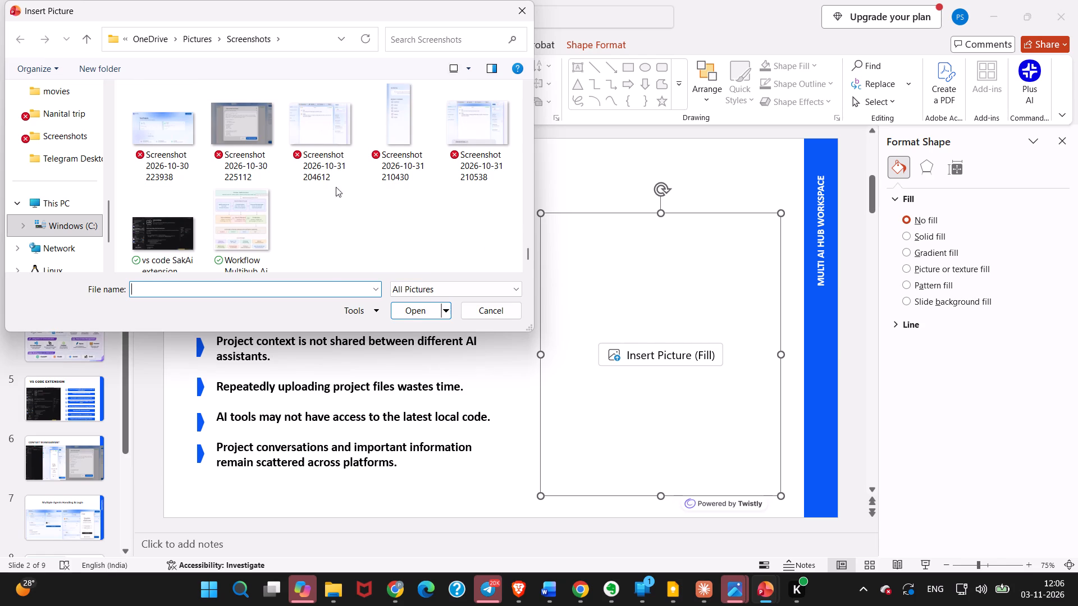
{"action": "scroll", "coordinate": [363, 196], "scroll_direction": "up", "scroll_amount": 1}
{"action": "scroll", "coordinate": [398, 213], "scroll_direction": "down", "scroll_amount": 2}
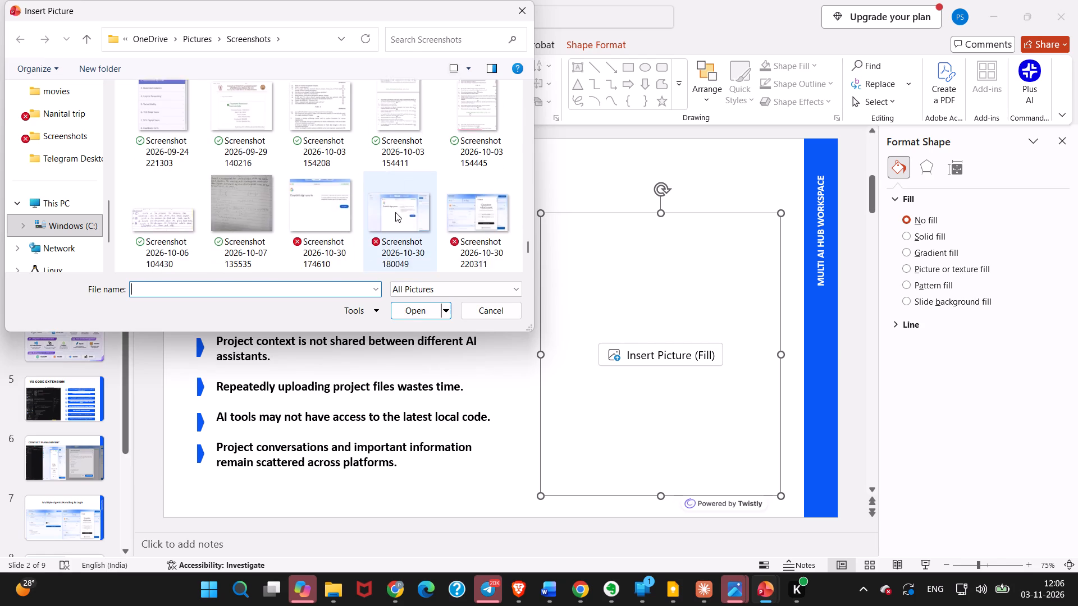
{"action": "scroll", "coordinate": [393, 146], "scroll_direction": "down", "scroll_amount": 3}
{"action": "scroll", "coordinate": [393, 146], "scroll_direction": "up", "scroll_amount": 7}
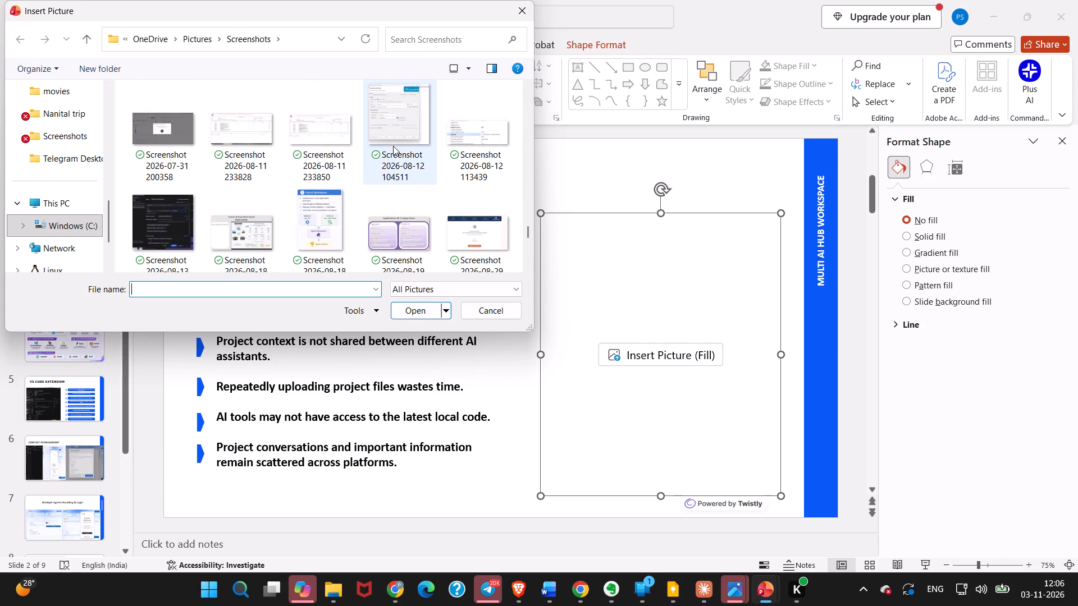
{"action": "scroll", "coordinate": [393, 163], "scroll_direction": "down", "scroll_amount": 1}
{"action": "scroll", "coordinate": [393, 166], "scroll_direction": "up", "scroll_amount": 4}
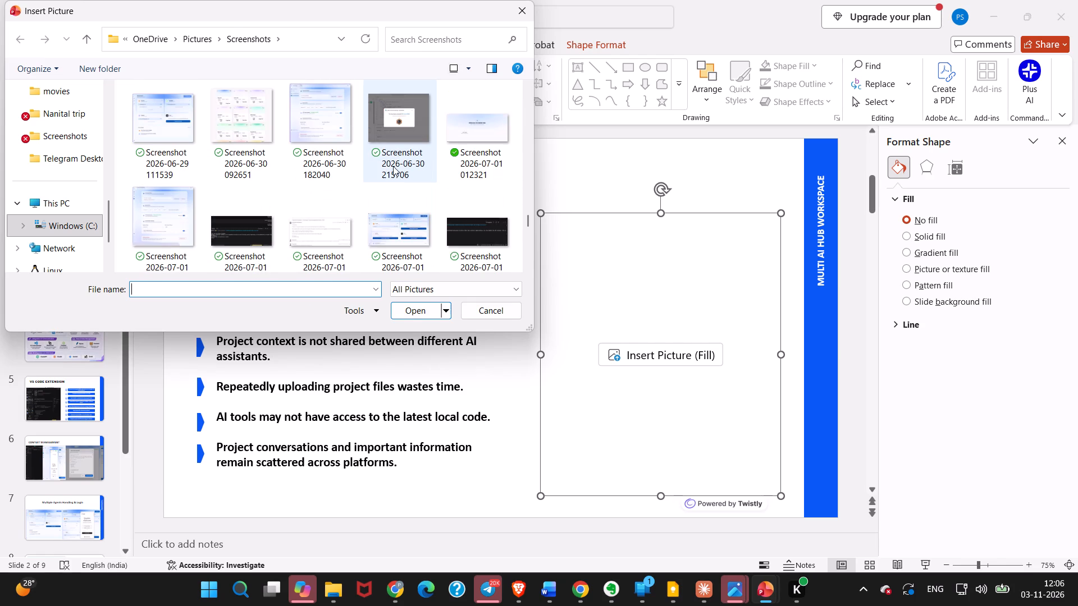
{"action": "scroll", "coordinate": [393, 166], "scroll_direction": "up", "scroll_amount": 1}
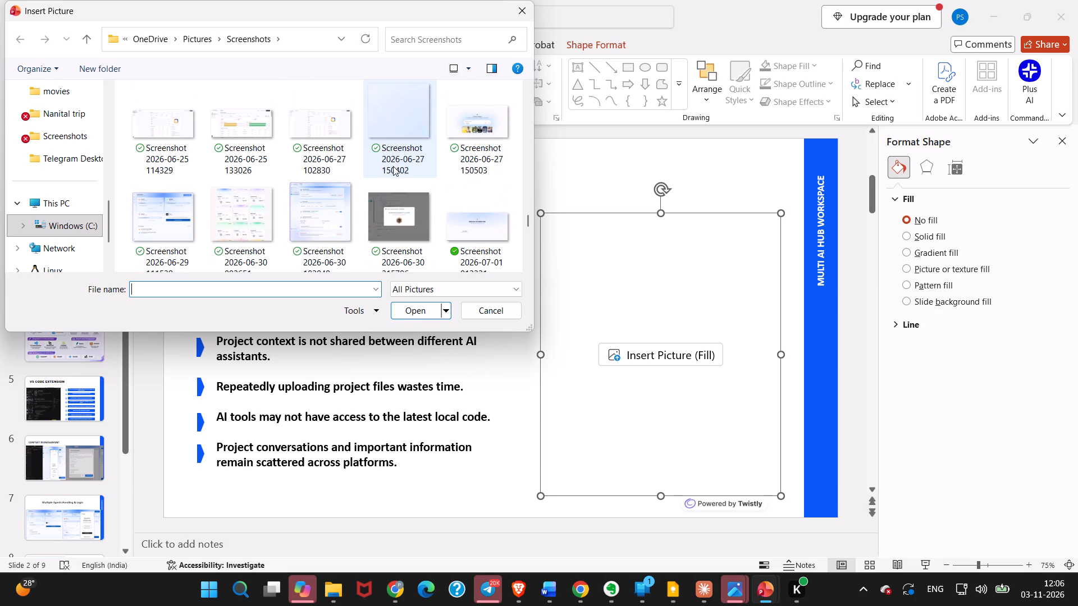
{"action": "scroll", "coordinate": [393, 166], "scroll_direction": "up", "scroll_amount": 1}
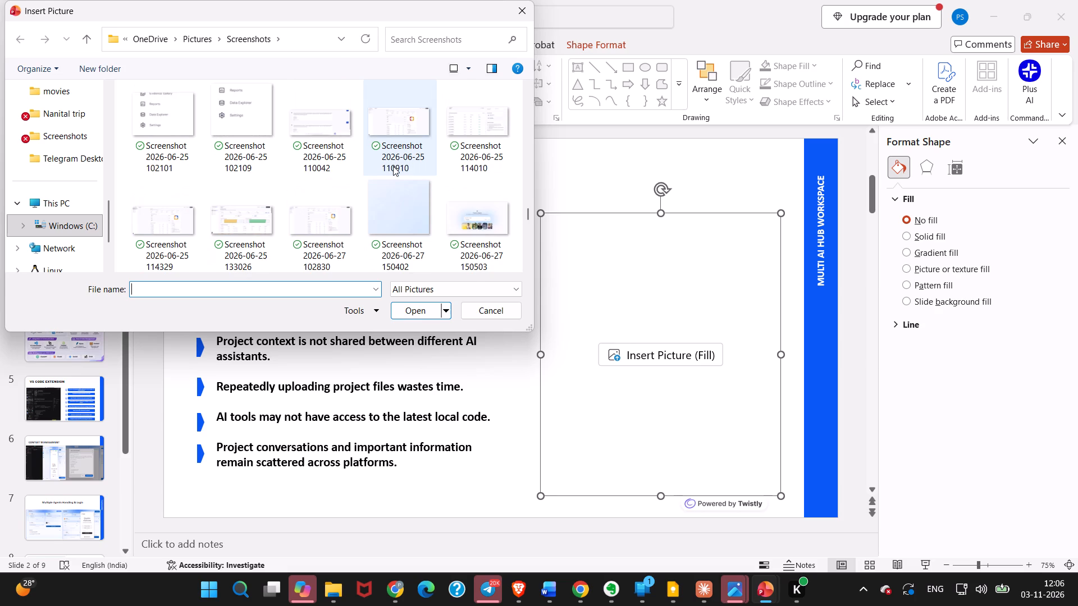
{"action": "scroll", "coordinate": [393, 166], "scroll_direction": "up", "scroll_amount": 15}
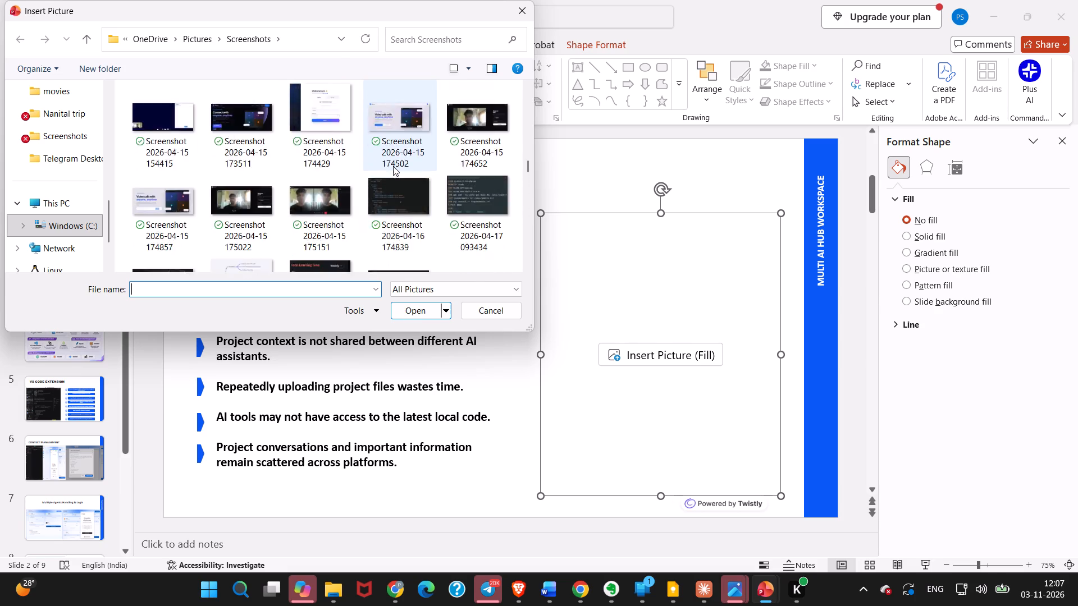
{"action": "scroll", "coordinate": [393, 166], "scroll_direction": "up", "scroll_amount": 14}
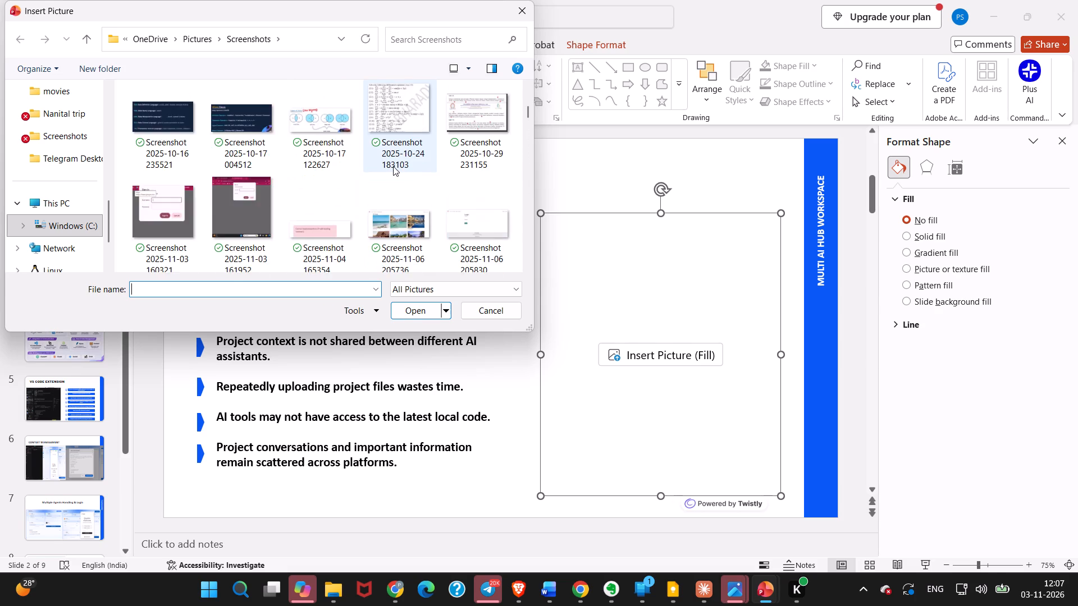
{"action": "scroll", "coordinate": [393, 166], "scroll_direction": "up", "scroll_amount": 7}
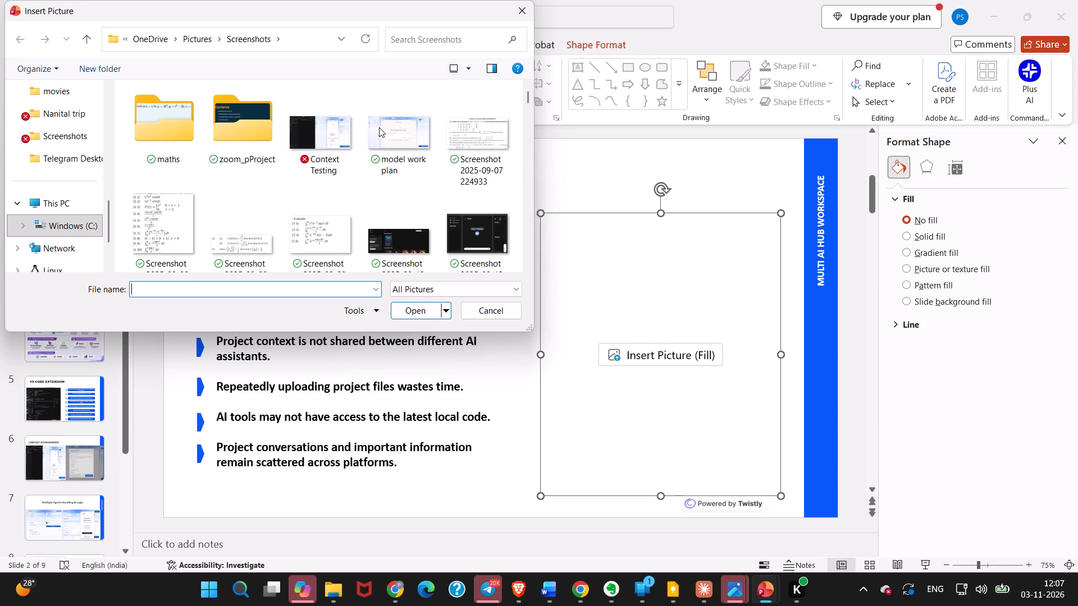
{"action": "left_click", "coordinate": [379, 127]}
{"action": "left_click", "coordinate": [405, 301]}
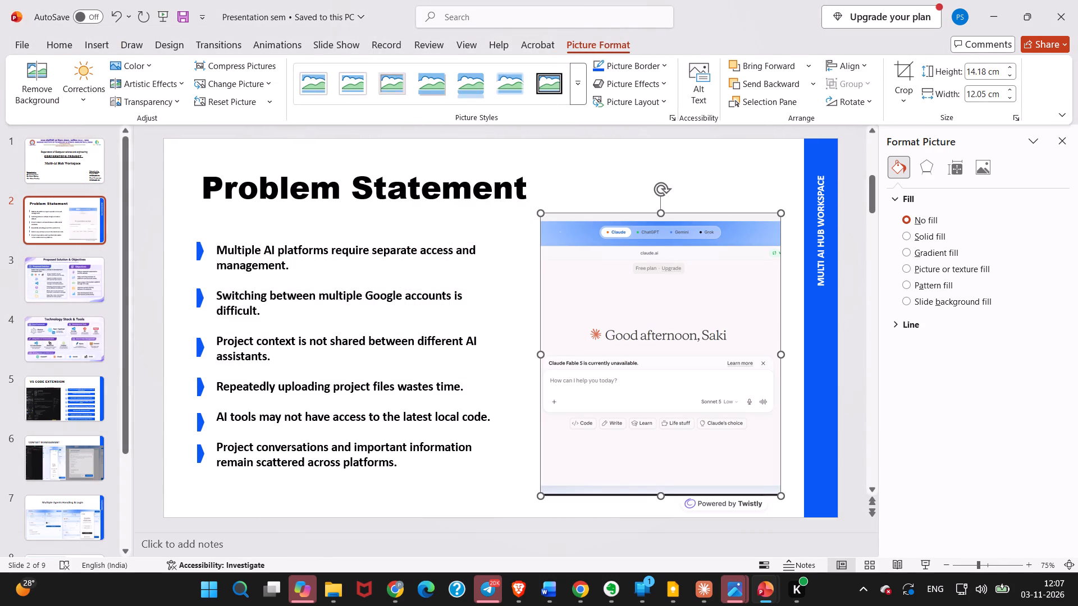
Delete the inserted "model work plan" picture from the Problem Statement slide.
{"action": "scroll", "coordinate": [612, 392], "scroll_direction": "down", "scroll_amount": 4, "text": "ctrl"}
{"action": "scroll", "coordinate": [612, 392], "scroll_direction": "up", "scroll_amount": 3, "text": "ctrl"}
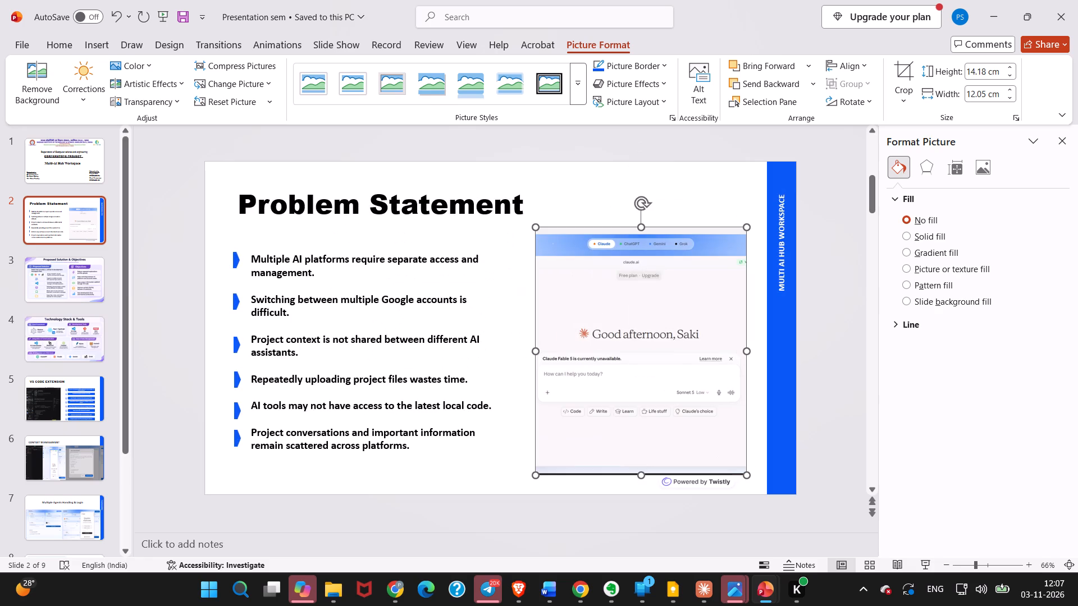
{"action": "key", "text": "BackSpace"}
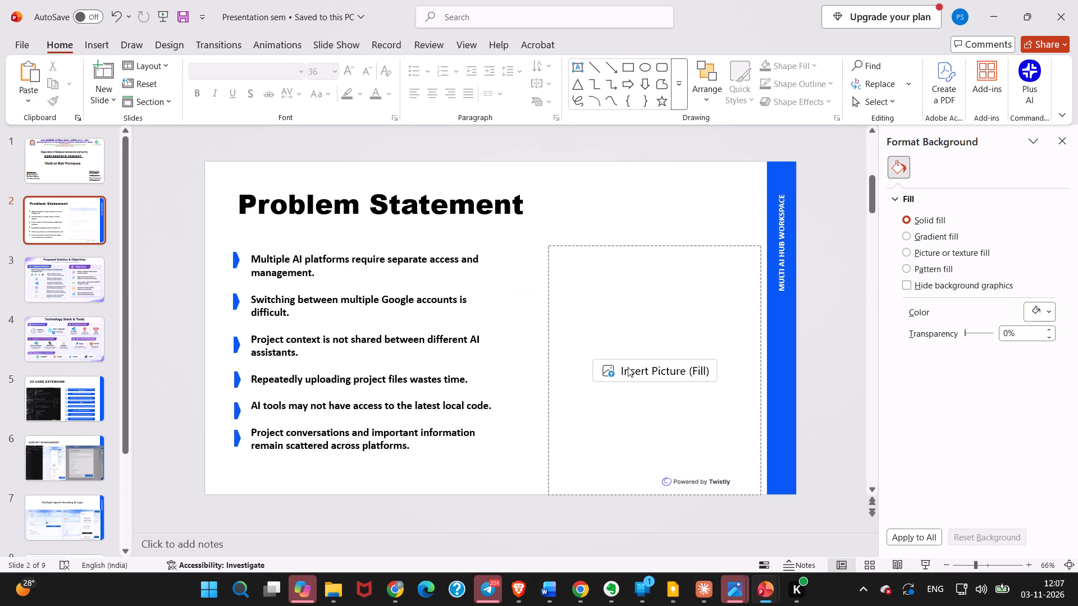
Delete the empty picture placeholder beside the bullet list on the Problem Statement slide.
{"action": "left_click", "coordinate": [636, 344]}
{"action": "key", "text": "BackSpace"}
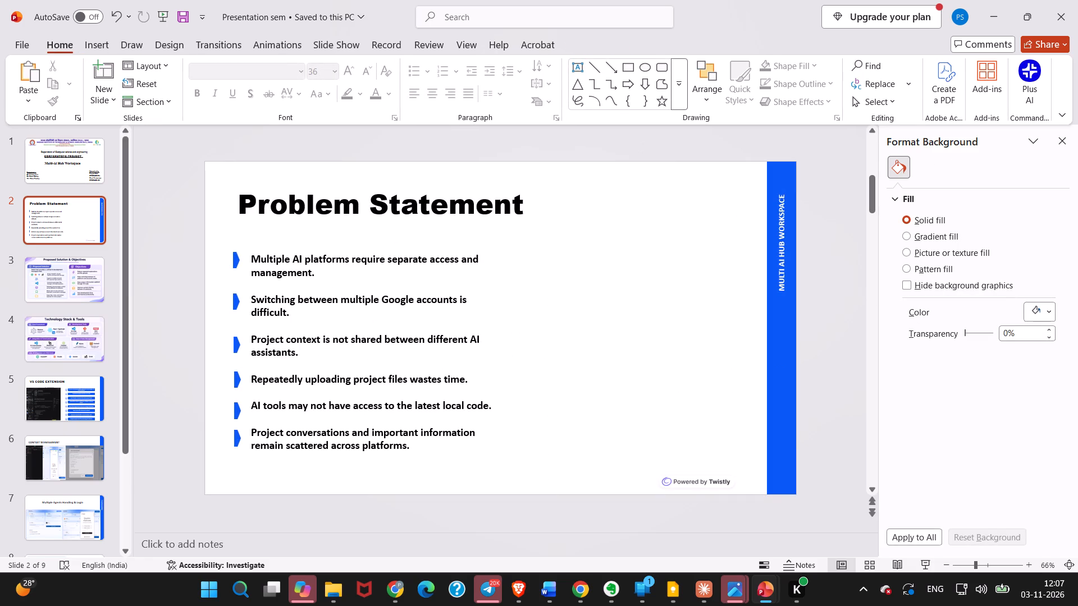
Review the slides from Problem Statement through Multiple Agents Handling & Login and the remaining thumbnails.
{"action": "left_click", "coordinate": [638, 333]}
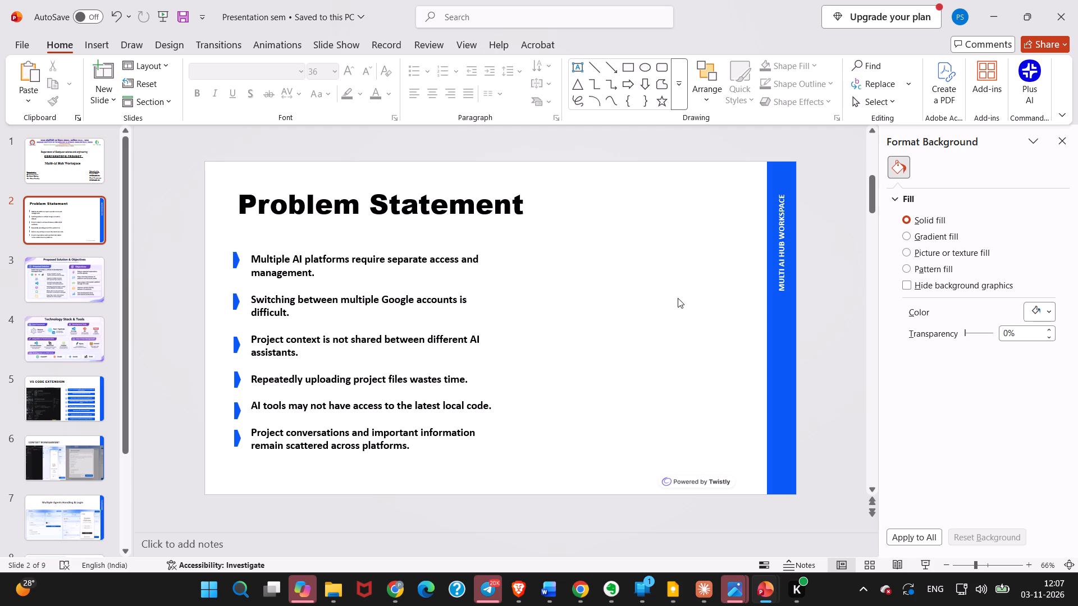
{"action": "left_click", "coordinate": [678, 298]}
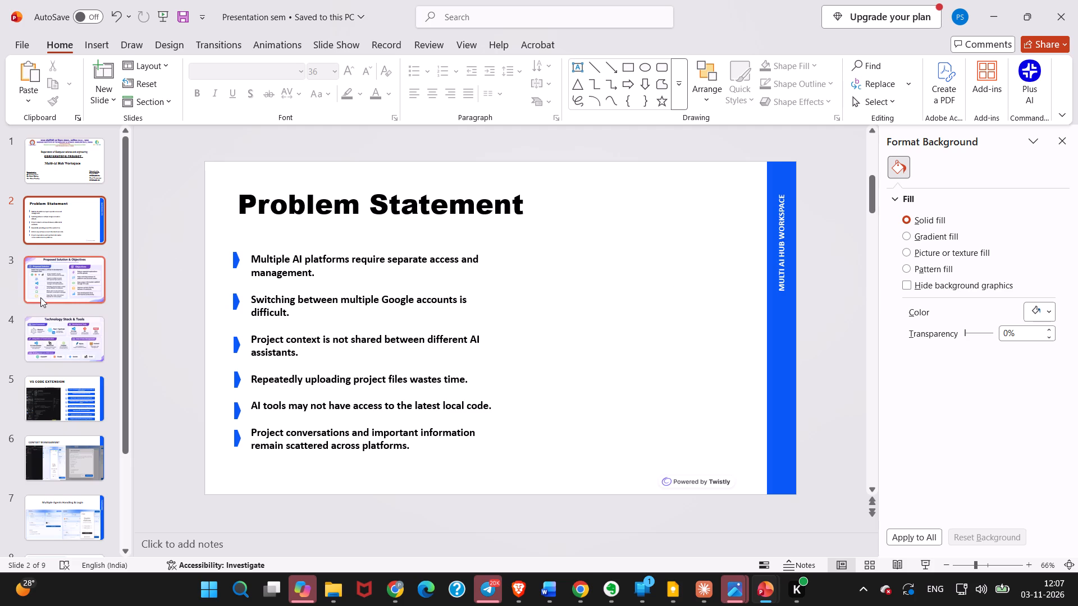
{"action": "left_click", "coordinate": [45, 297]}
{"action": "left_click", "coordinate": [67, 225]}
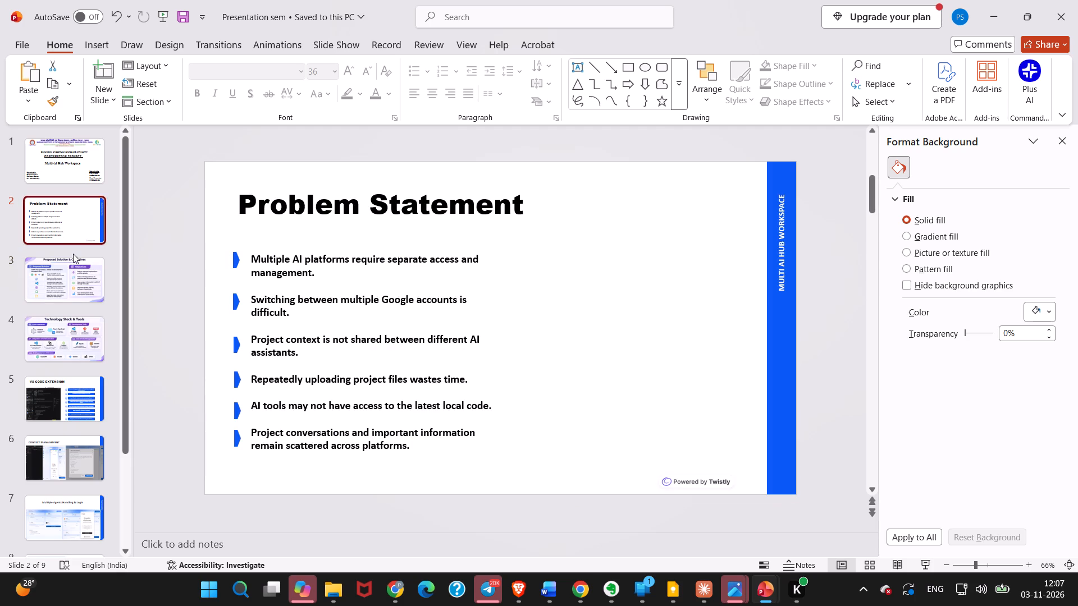
{"action": "left_click", "coordinate": [73, 254]}
{"action": "left_click", "coordinate": [77, 273]}
{"action": "left_click", "coordinate": [78, 313]}
{"action": "left_click", "coordinate": [74, 339]}
{"action": "scroll", "coordinate": [90, 355], "scroll_direction": "down", "scroll_amount": 2}
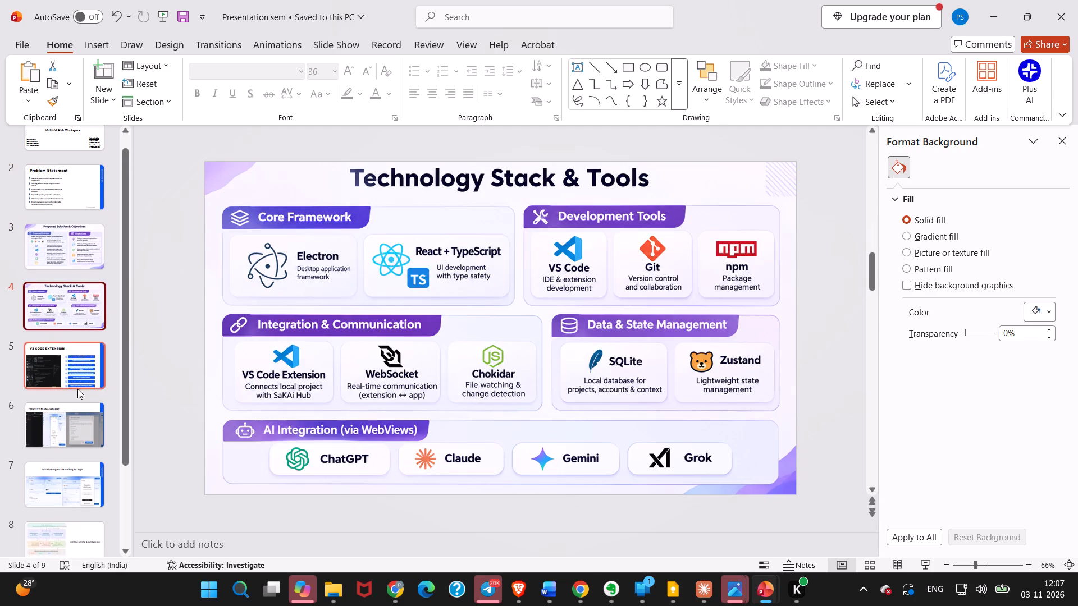
{"action": "scroll", "coordinate": [77, 389], "scroll_direction": "down", "scroll_amount": 3}
{"action": "left_click", "coordinate": [72, 385]}
{"action": "left_click", "coordinate": [68, 423]}
{"action": "scroll", "coordinate": [74, 452], "scroll_direction": "down", "scroll_amount": 3}
{"action": "left_click", "coordinate": [74, 452]}
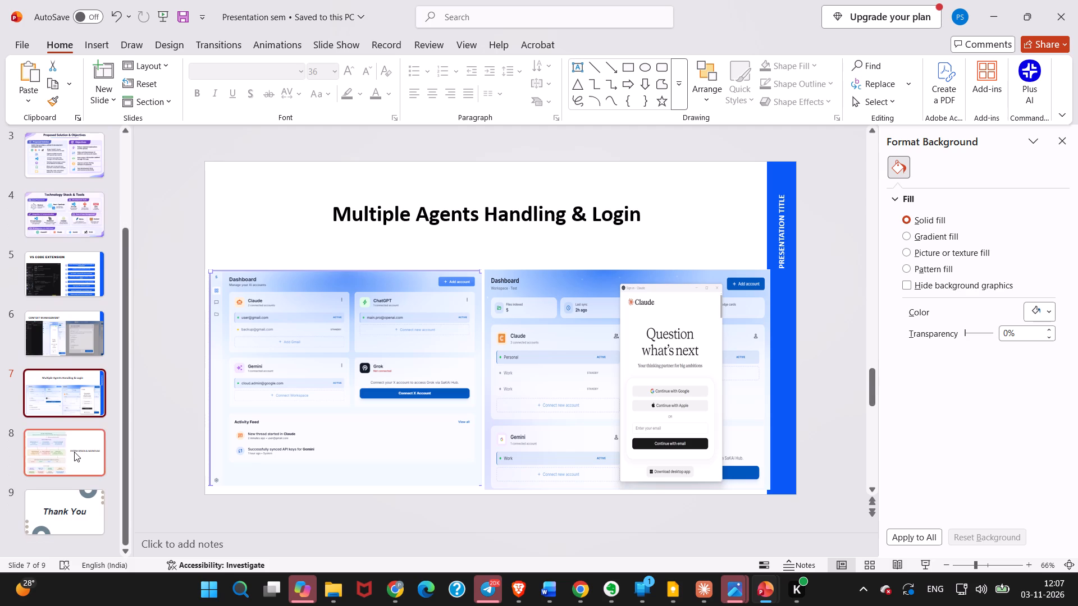
{"action": "scroll", "coordinate": [54, 411], "scroll_direction": "down", "scroll_amount": 3}
{"action": "scroll", "coordinate": [49, 411], "scroll_direction": "up", "scroll_amount": 11}
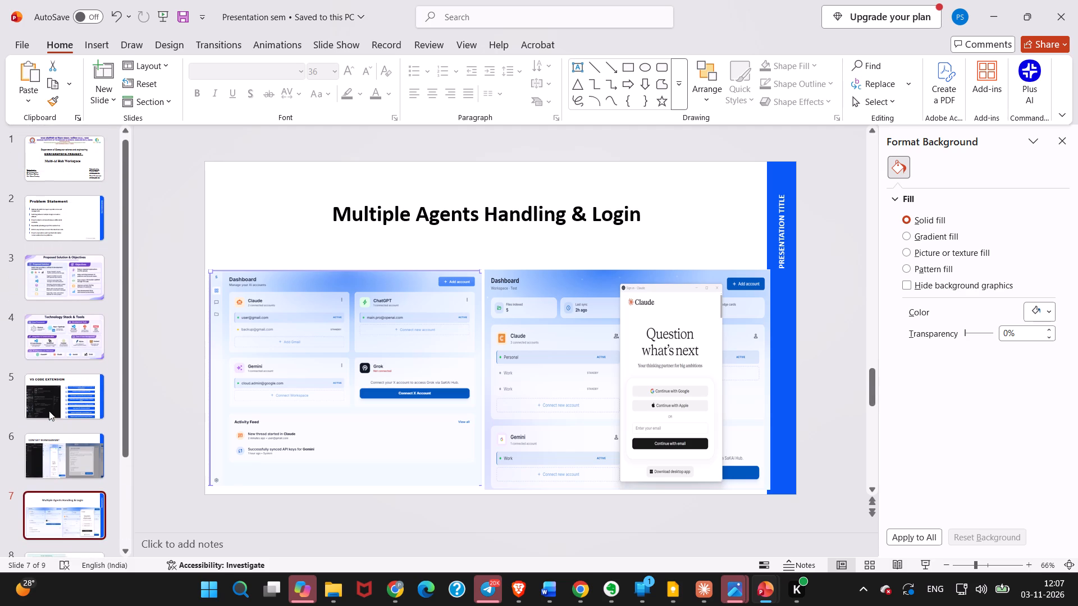
{"action": "scroll", "coordinate": [49, 411], "scroll_direction": "up", "scroll_amount": 3}
{"action": "scroll", "coordinate": [49, 411], "scroll_direction": "down", "scroll_amount": 20}
{"action": "scroll", "coordinate": [49, 411], "scroll_direction": "down", "scroll_amount": 1}
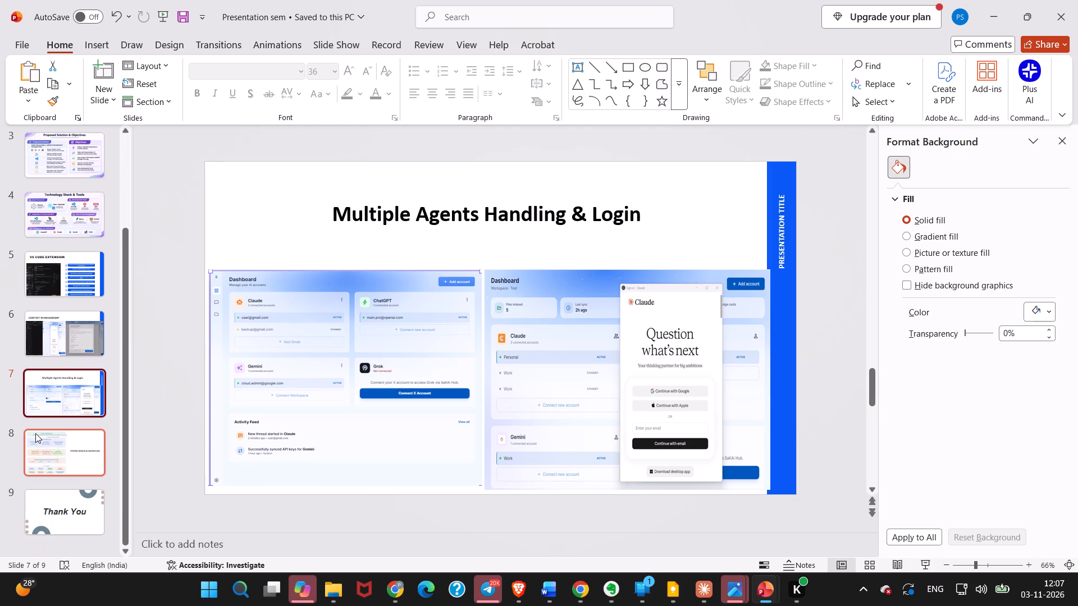
{"action": "scroll", "coordinate": [35, 433], "scroll_direction": "up", "scroll_amount": 15}
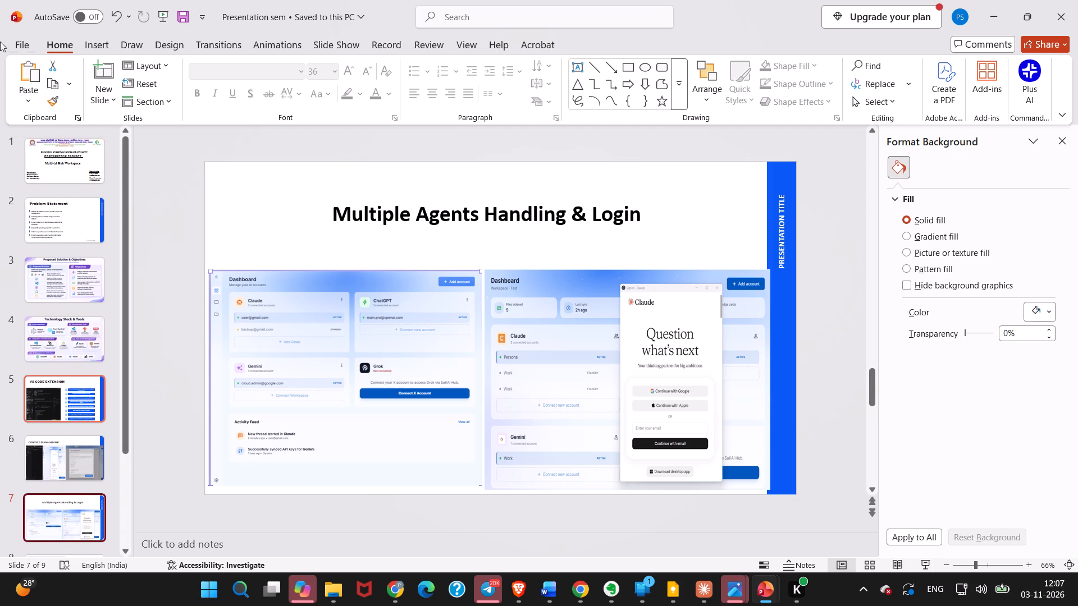
Start saving a copy of the presentation to the Downloads folder and name it "Cornerstone Presentation".
{"action": "left_click", "coordinate": [23, 36]}
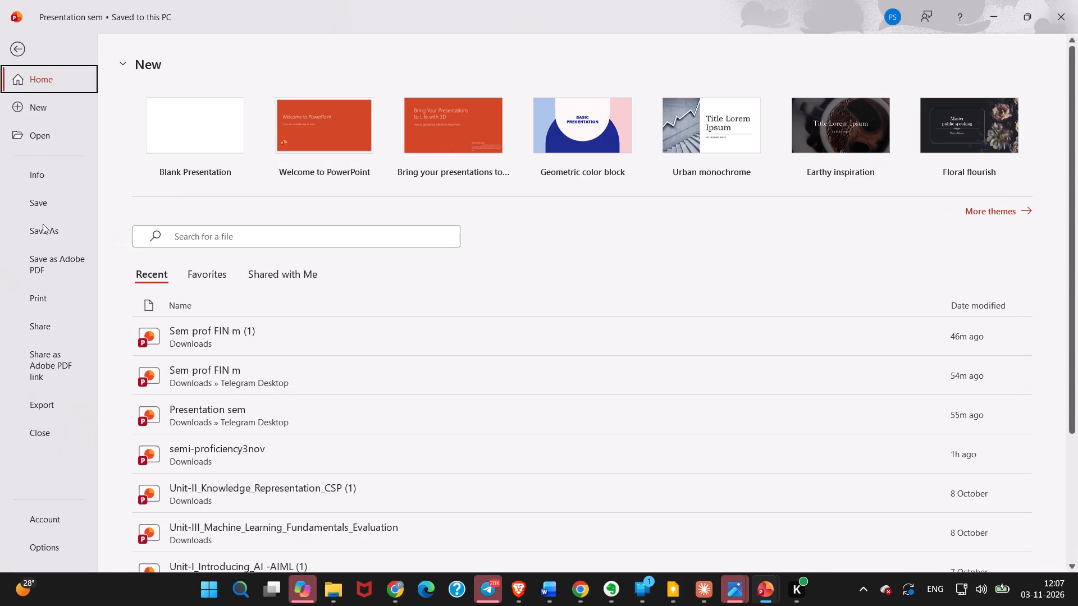
{"action": "left_click", "coordinate": [49, 232]}
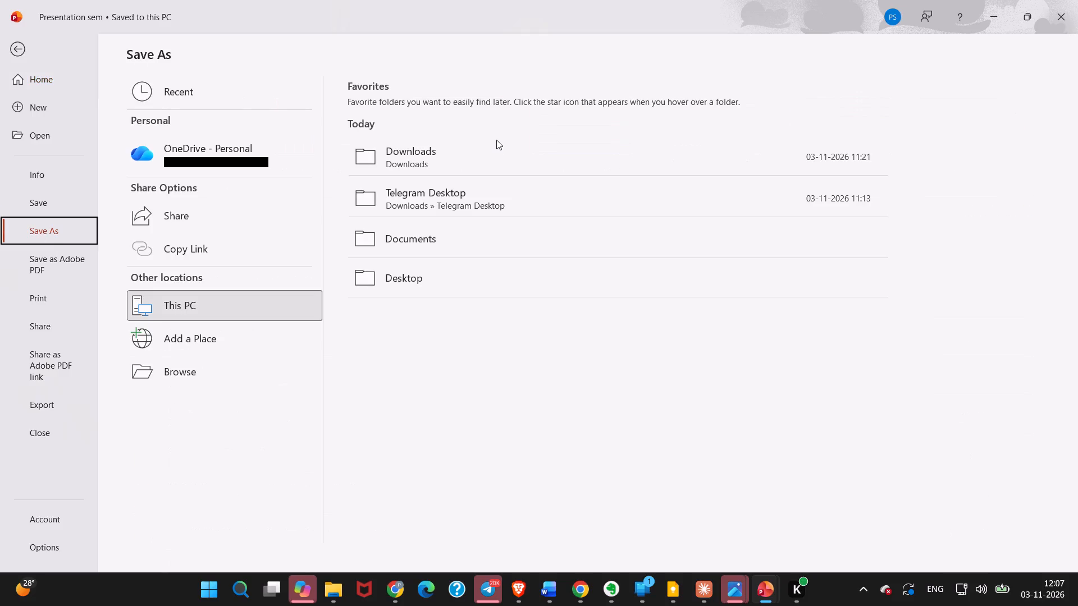
{"action": "left_click", "coordinate": [496, 140]}
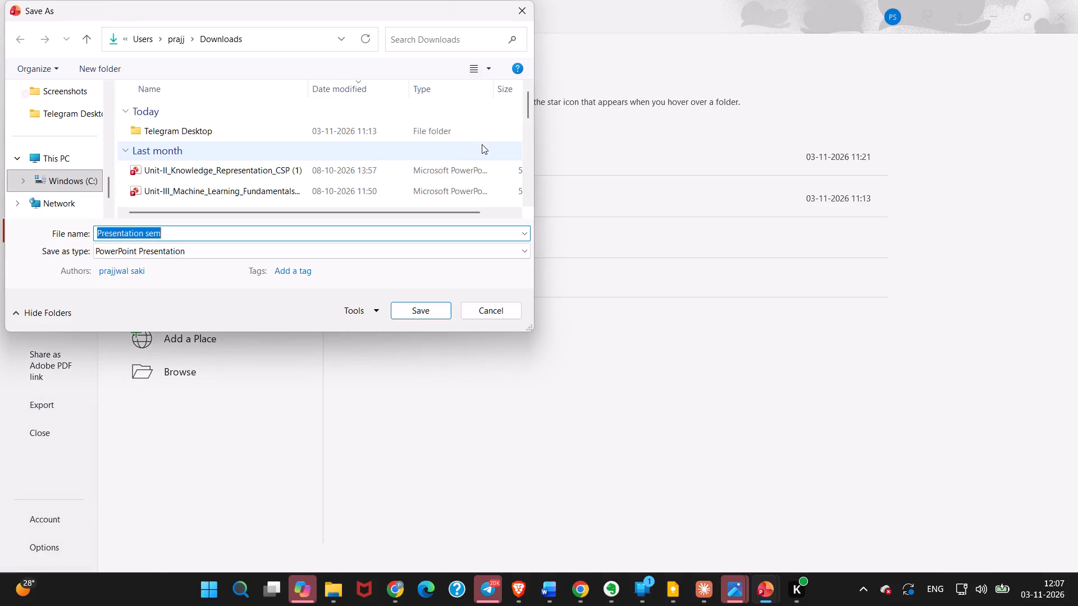
{"action": "left_click", "coordinate": [295, 235]}
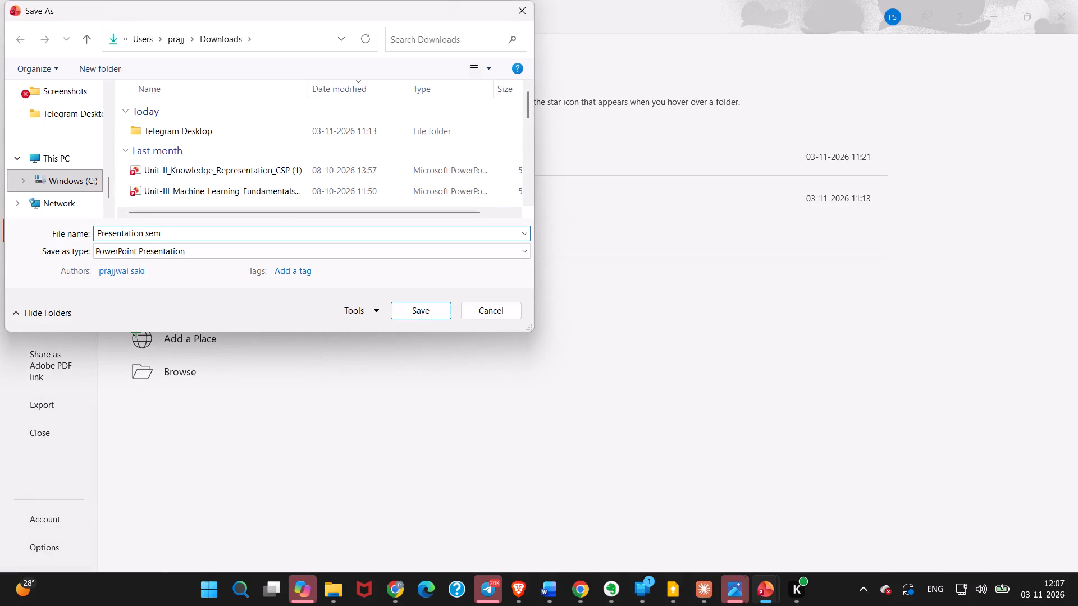
{"action": "left_click", "coordinate": [295, 235]}
{"action": "key", "text": "BackSpace"}
{"action": "key", "text": "BackSpace"}
{"action": "key", "text": "BackSpace"}
{"action": "key", "text": "BackSpace"}
{"action": "key", "text": "Home"}
{"action": "type", "text": "Cornersto"}
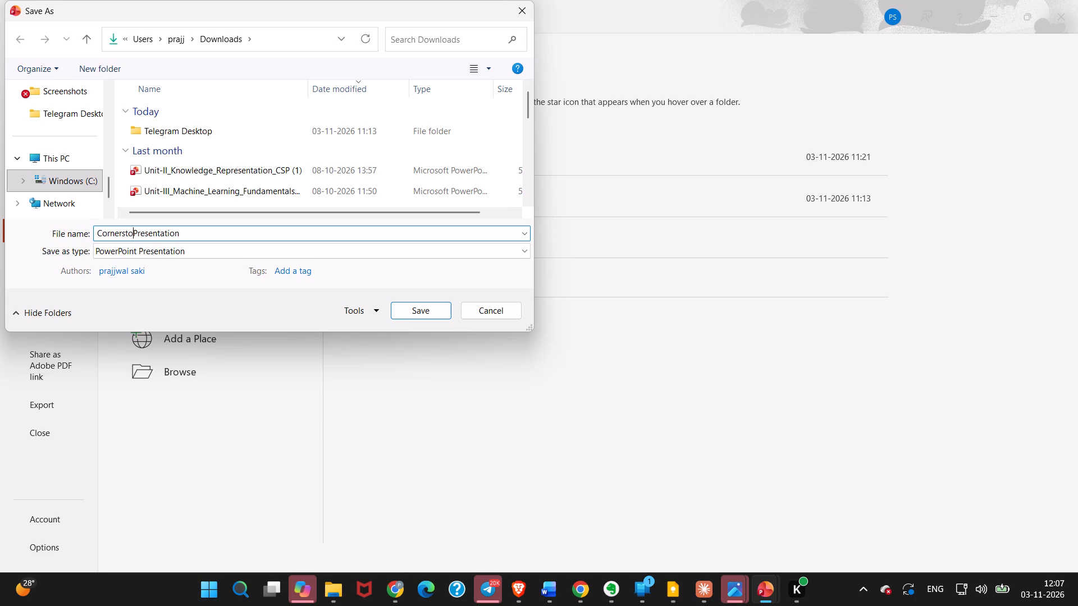
{"action": "type", "text": "ne"}
{"action": "key", "text": "space"}
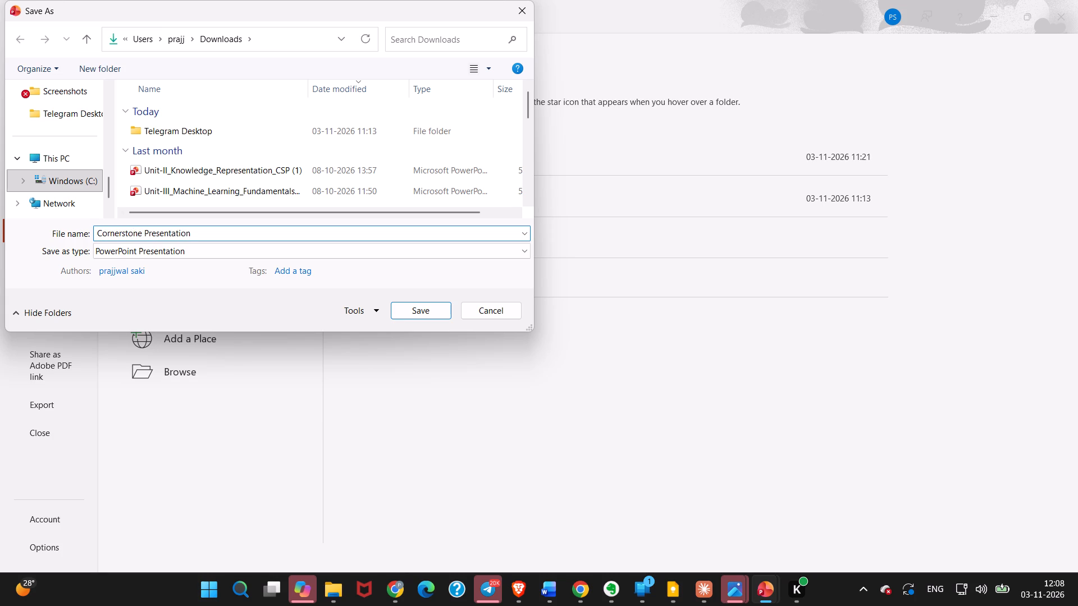
Set the copy's file type to PDF and save it in the Downloads folder.
{"action": "left_click", "coordinate": [135, 251]}
{"action": "left_click", "coordinate": [127, 297]}
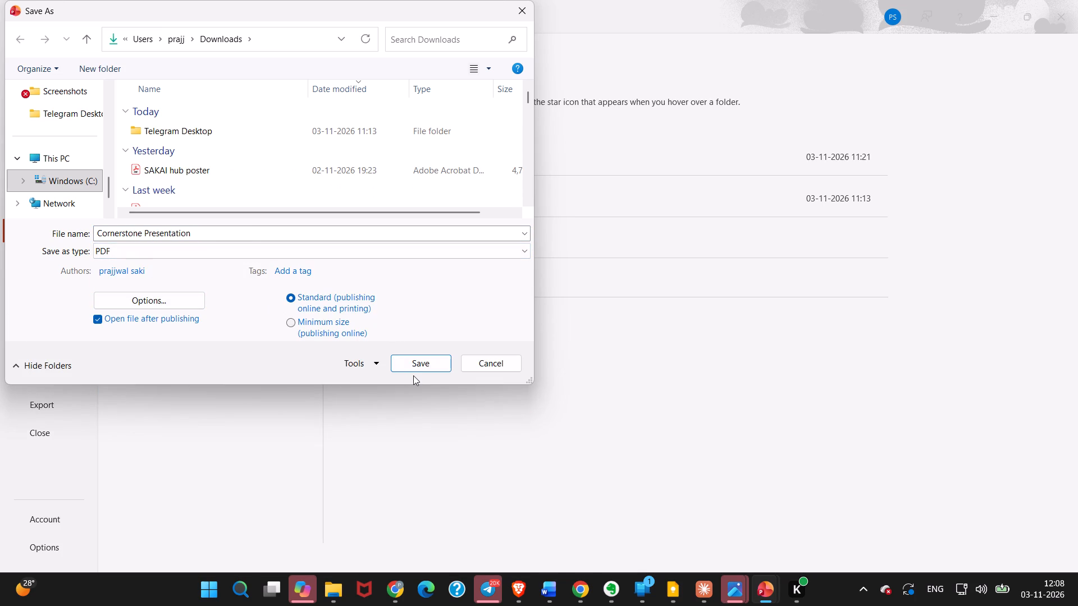
{"action": "scroll", "coordinate": [41, 140], "scroll_direction": "down", "scroll_amount": 2}
{"action": "scroll", "coordinate": [41, 141], "scroll_direction": "up", "scroll_amount": 1}
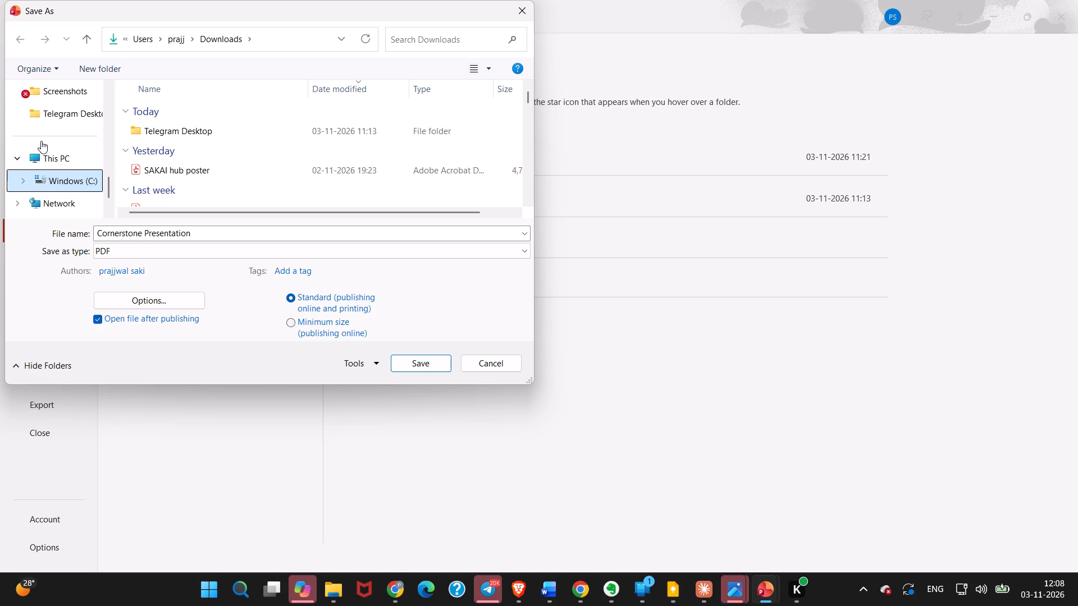
{"action": "scroll", "coordinate": [41, 141], "scroll_direction": "up", "scroll_amount": 1}
{"action": "scroll", "coordinate": [41, 141], "scroll_direction": "down", "scroll_amount": 2}
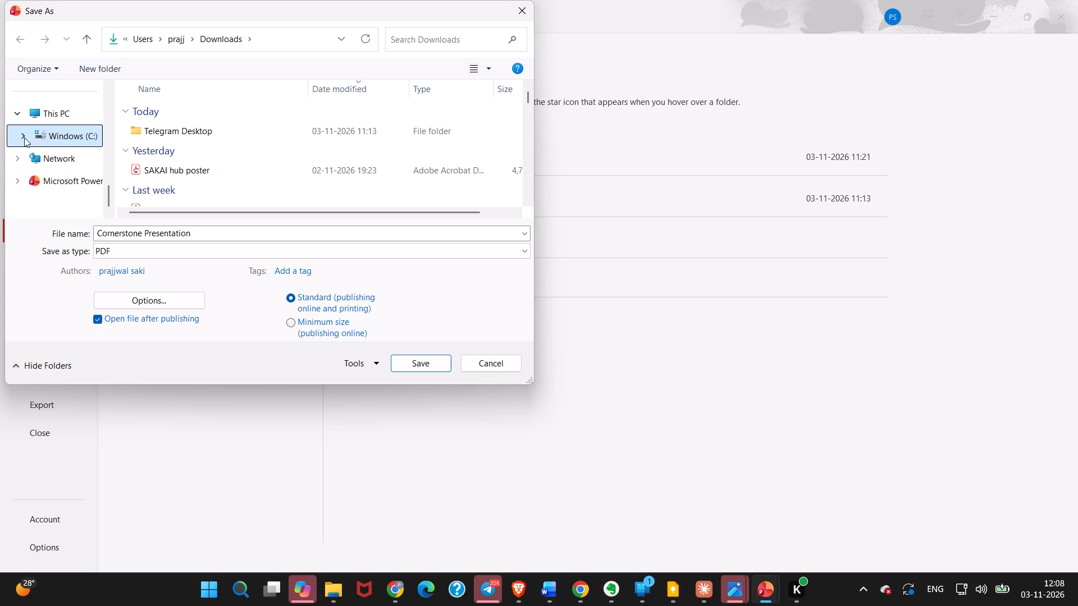
{"action": "left_click", "coordinate": [24, 137]}
{"action": "scroll", "coordinate": [31, 159], "scroll_direction": "down", "scroll_amount": 1}
{"action": "scroll", "coordinate": [31, 159], "scroll_direction": "up", "scroll_amount": 8}
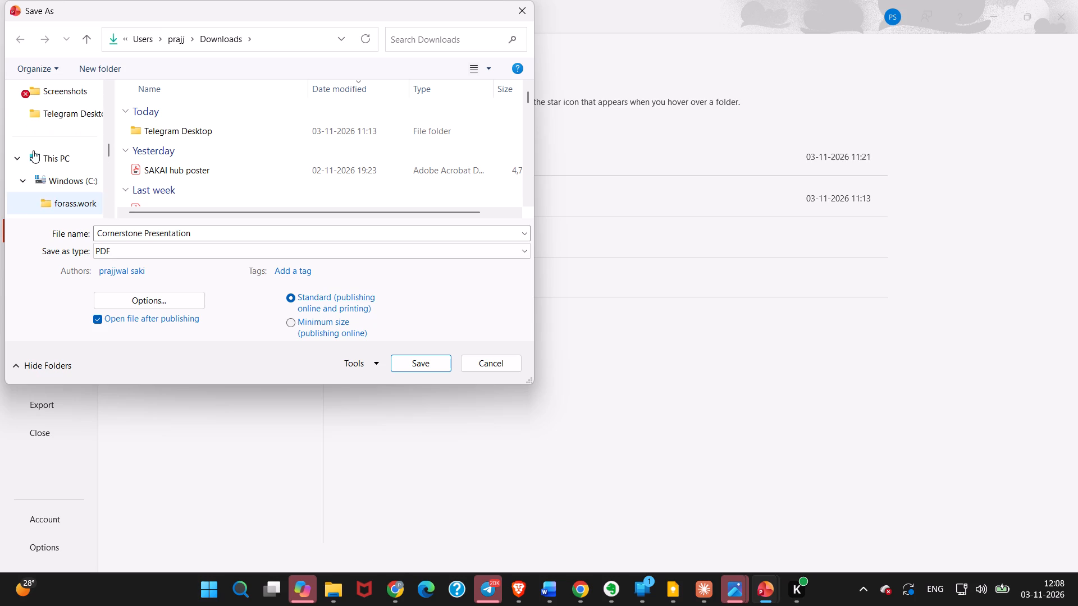
{"action": "scroll", "coordinate": [33, 150], "scroll_direction": "up", "scroll_amount": 4}
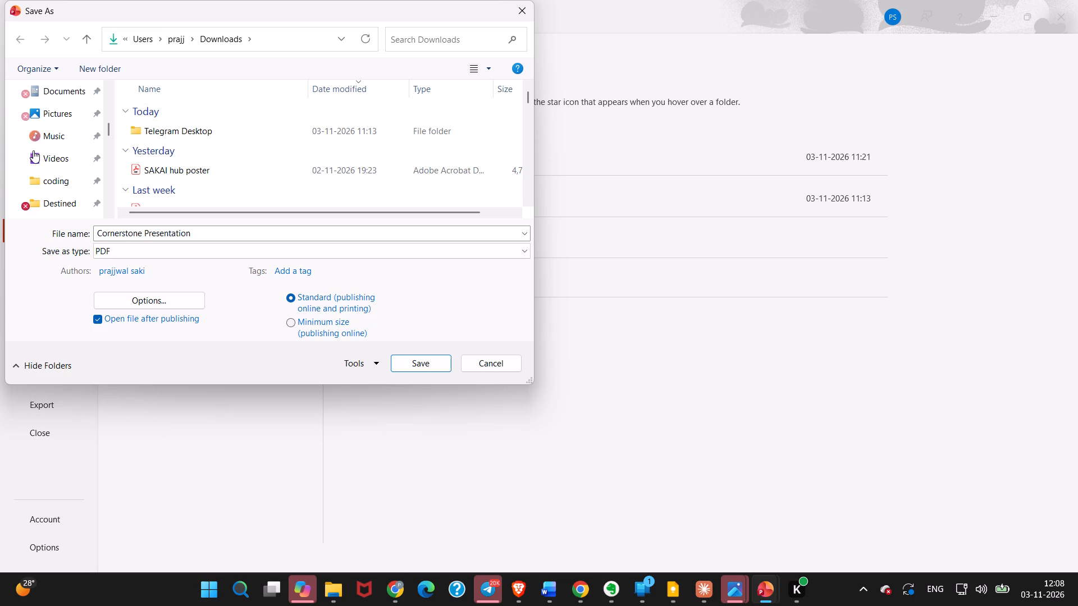
{"action": "scroll", "coordinate": [33, 150], "scroll_direction": "up", "scroll_amount": 1}
{"action": "double_click", "coordinate": [45, 141]}
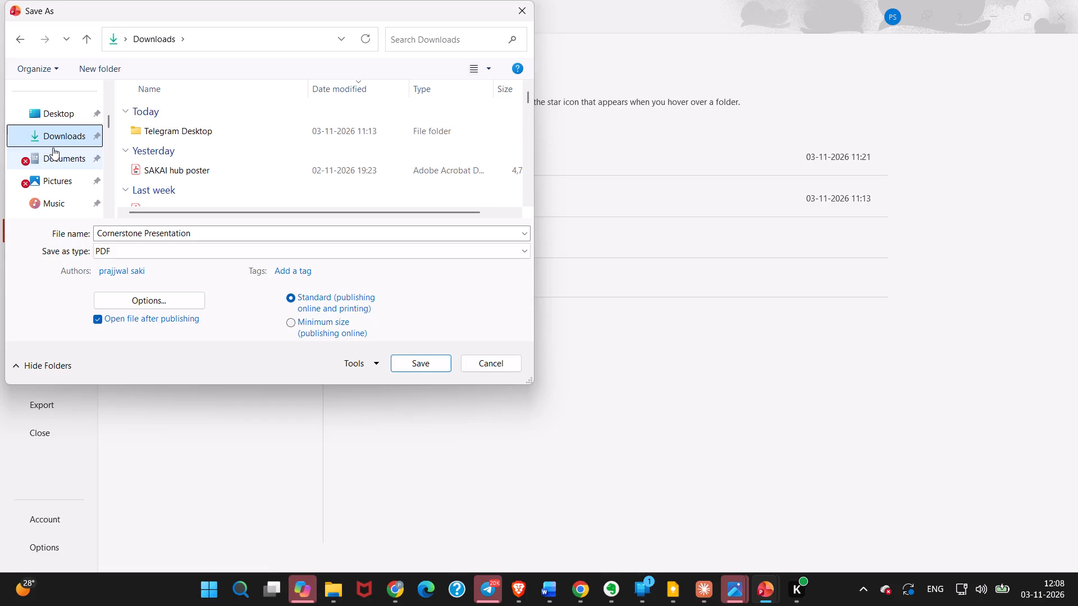
{"action": "double_click", "coordinate": [53, 148]}
{"action": "double_click", "coordinate": [61, 136]}
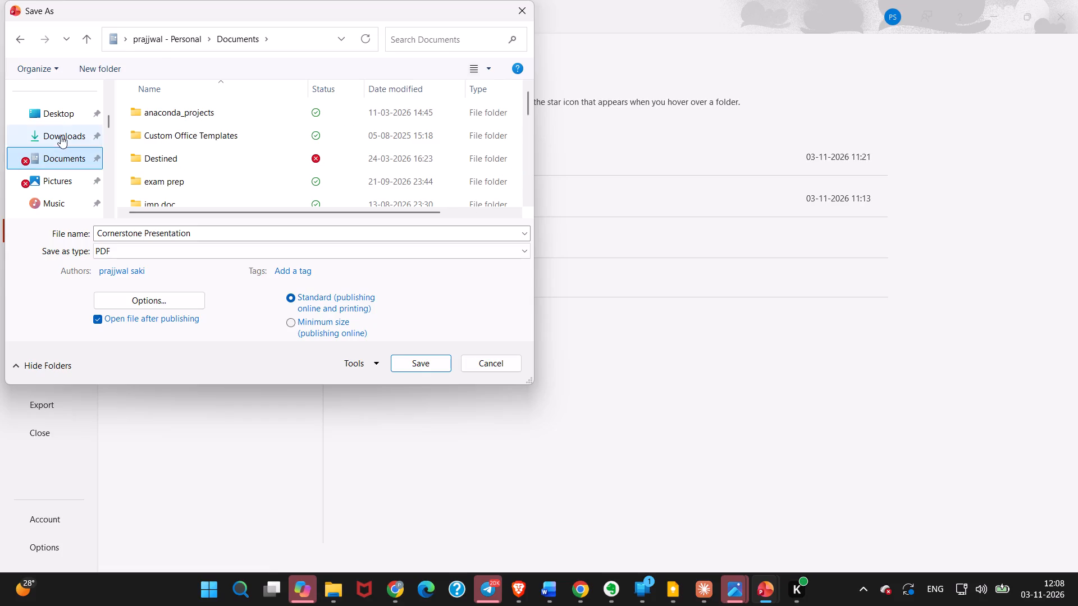
{"action": "left_click", "coordinate": [396, 356]}
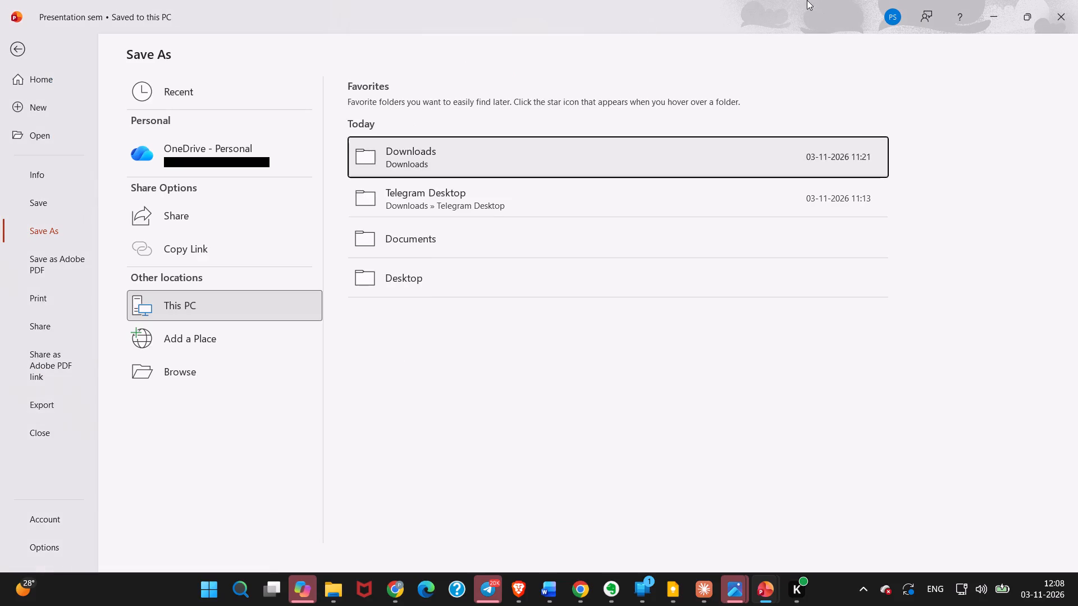
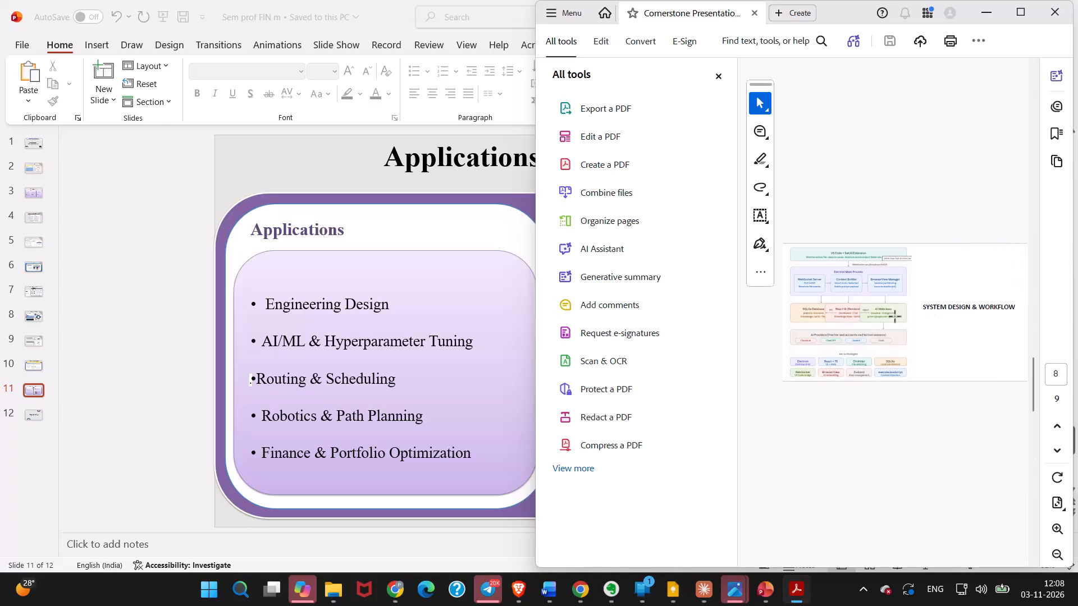
{"action": "scroll", "coordinate": [896, 317], "scroll_direction": "up", "scroll_amount": 1}
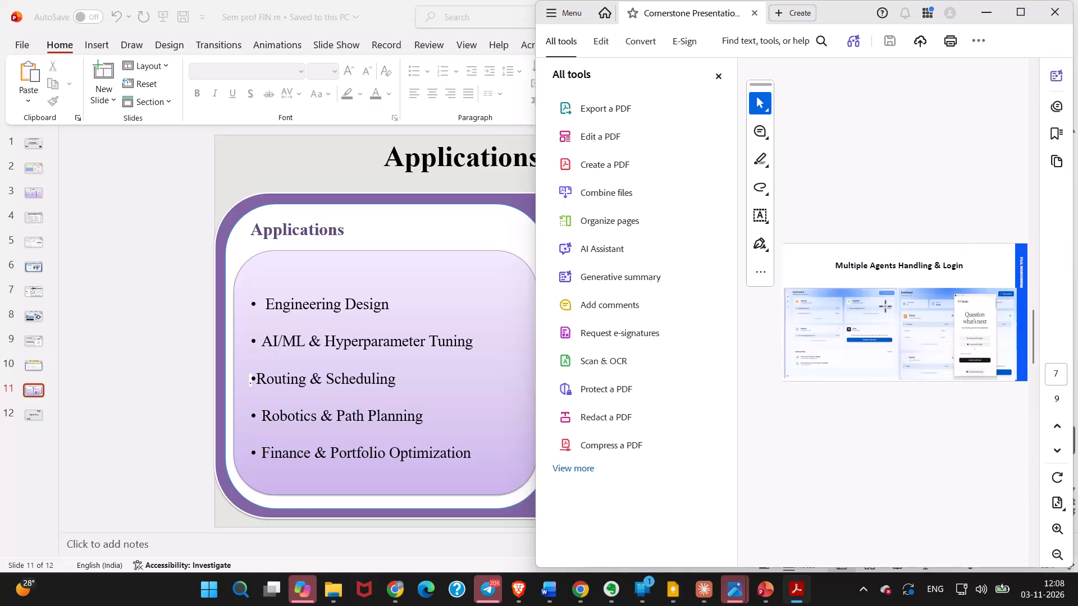
{"action": "scroll", "coordinate": [880, 296], "scroll_direction": "up", "scroll_amount": 2}
{"action": "scroll", "coordinate": [883, 296], "scroll_direction": "down", "scroll_amount": 3}
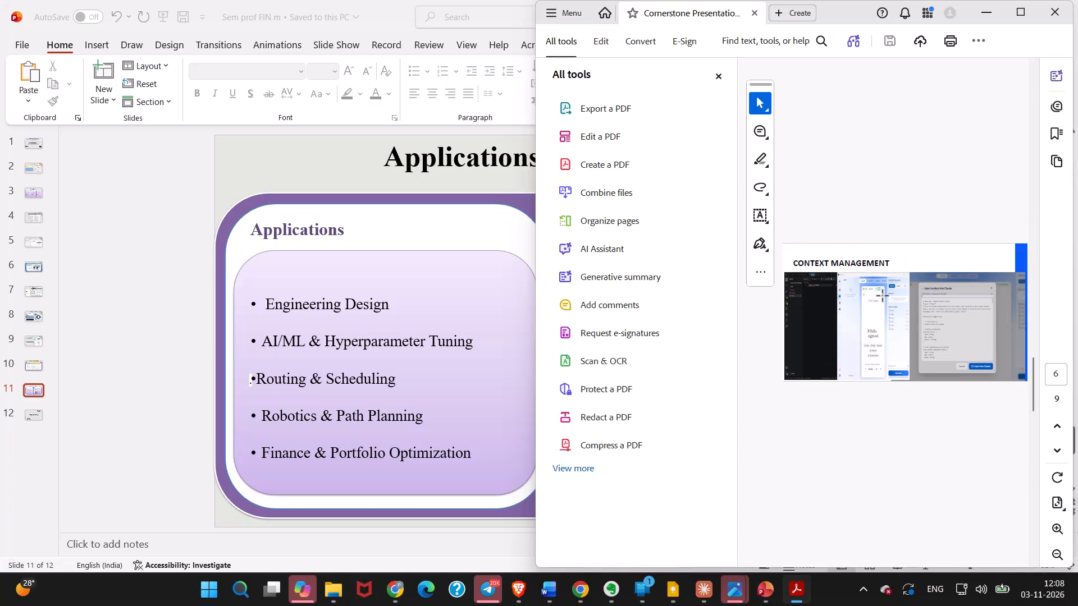
{"action": "scroll", "coordinate": [884, 296], "scroll_direction": "down", "scroll_amount": 1}
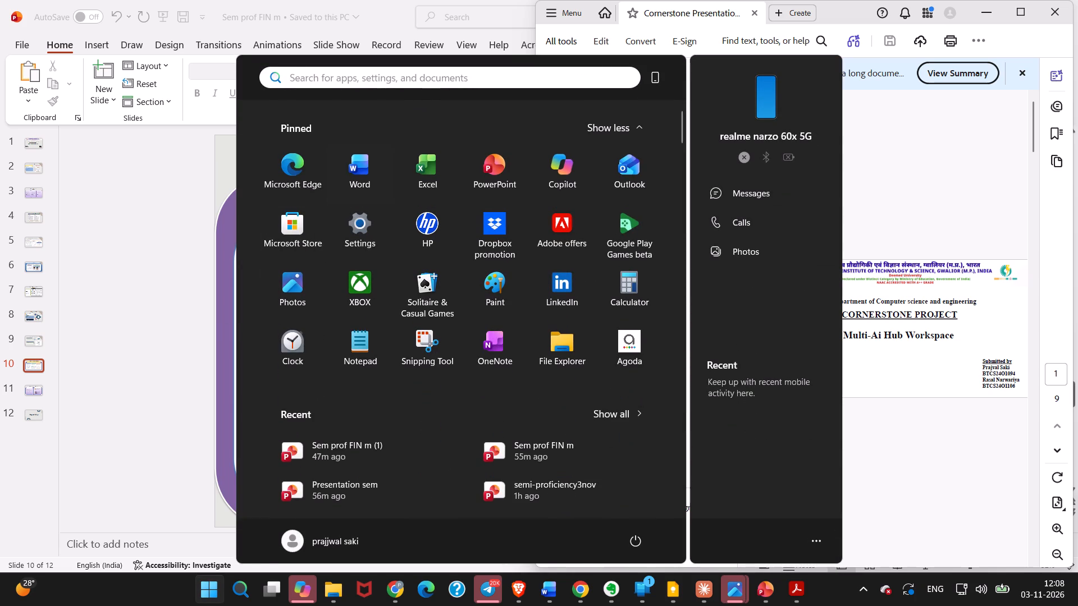
Search for the WhatsApp desktop app and open it.
{"action": "left_click", "coordinate": [431, 85]}
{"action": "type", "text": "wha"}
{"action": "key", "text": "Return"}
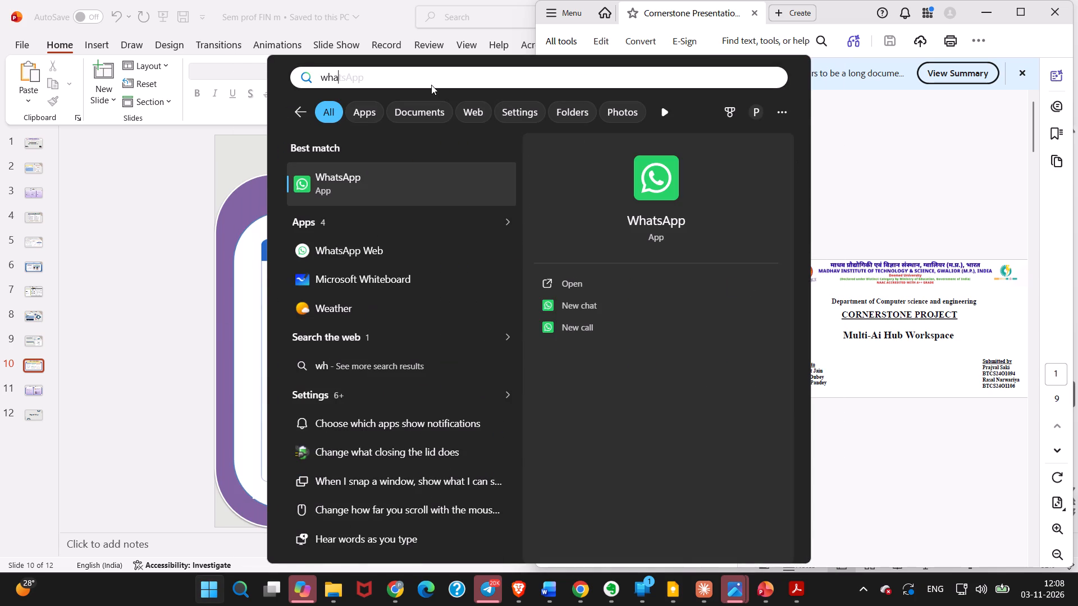
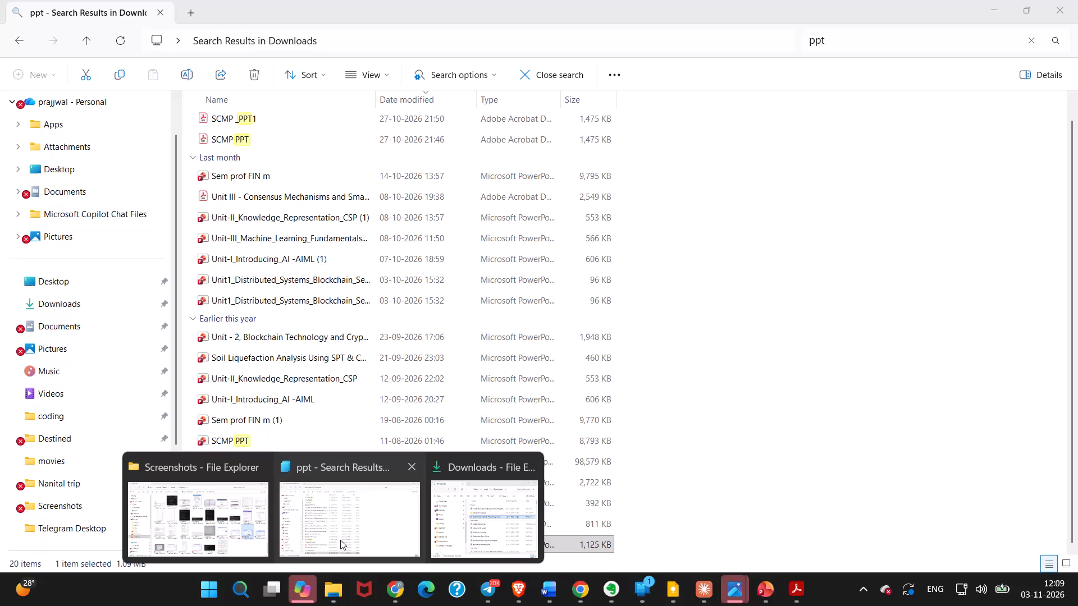
Switch to File Explorer and copy the Cornerstone Presentation PDF from the Downloads folder.
{"action": "left_click", "coordinate": [340, 540]}
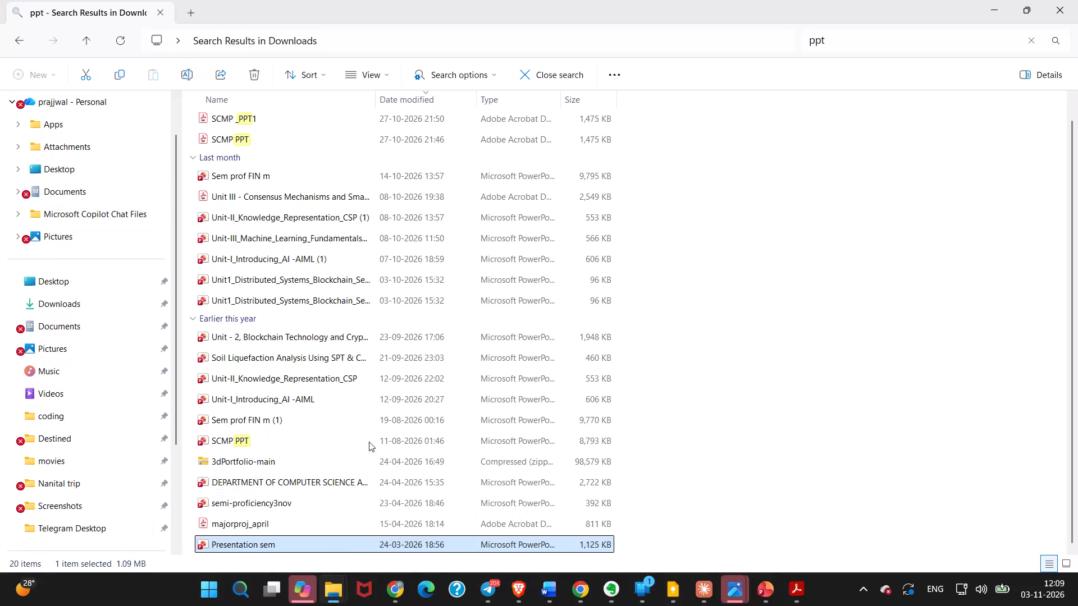
{"action": "scroll", "coordinate": [369, 439], "scroll_direction": "up", "scroll_amount": 11}
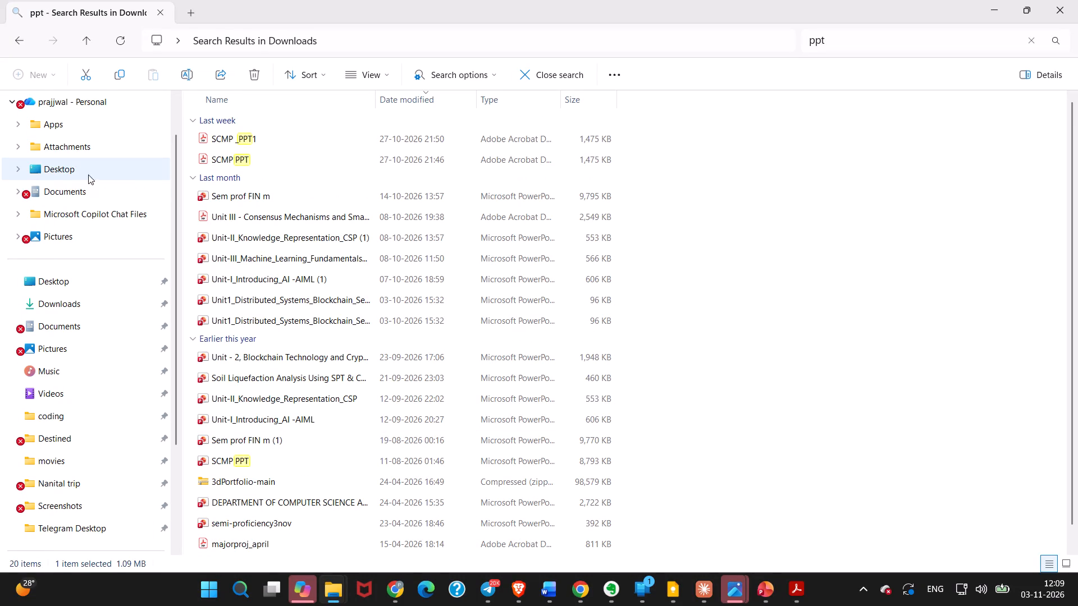
{"action": "double_click", "coordinate": [92, 189]}
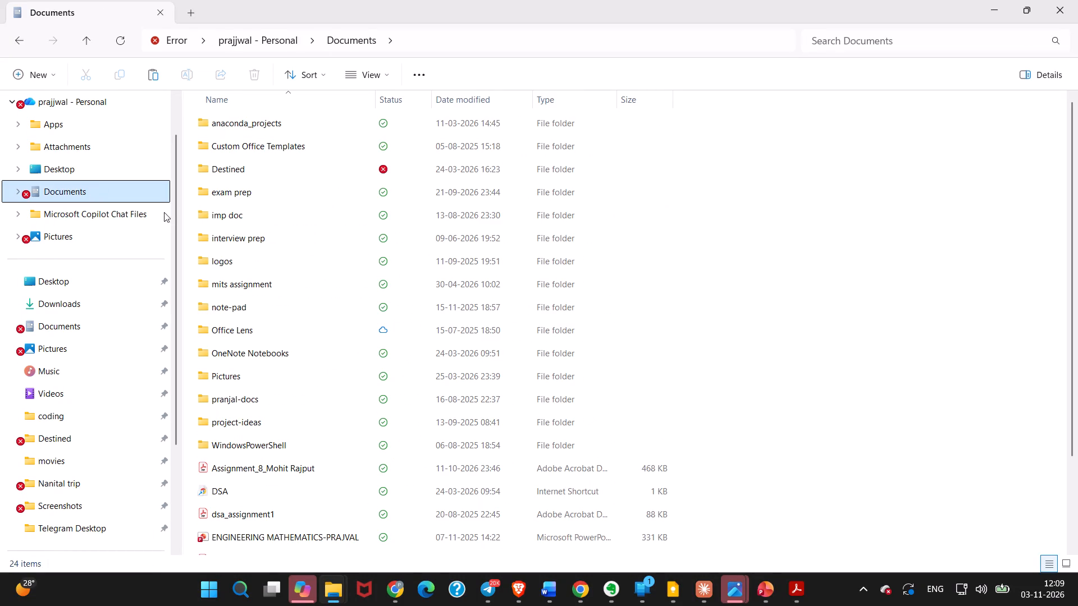
{"action": "double_click", "coordinate": [89, 296]}
{"action": "right_click", "coordinate": [389, 141]}
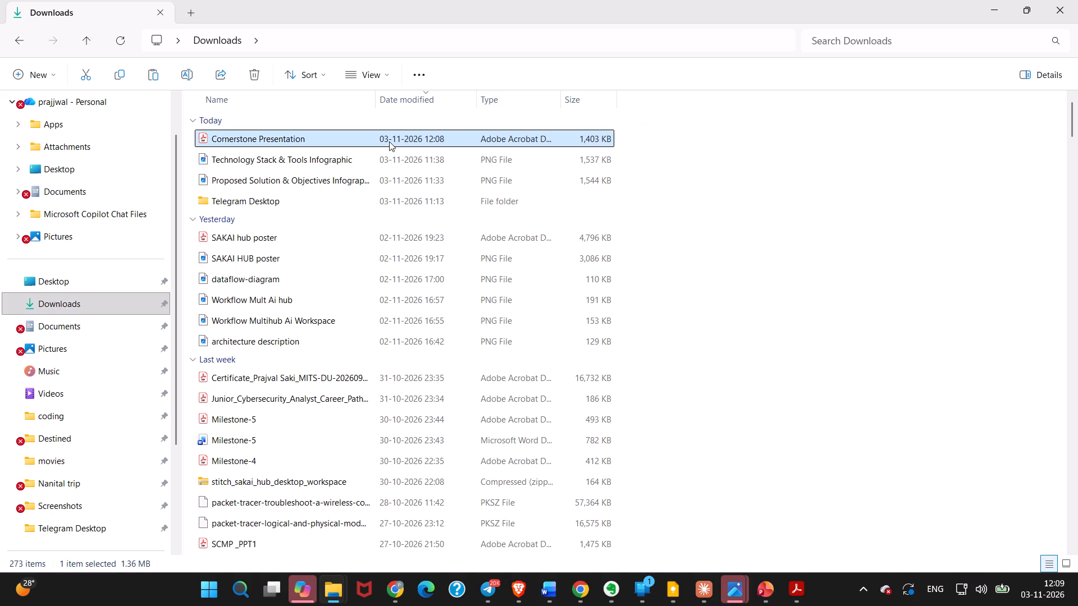
{"action": "left_click", "coordinate": [467, 162]}
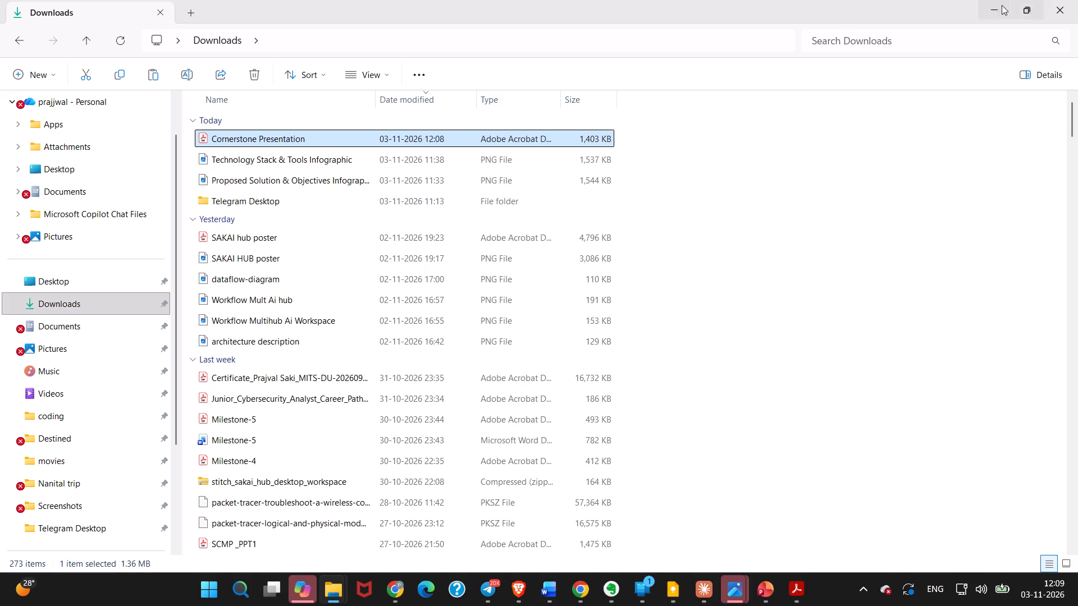
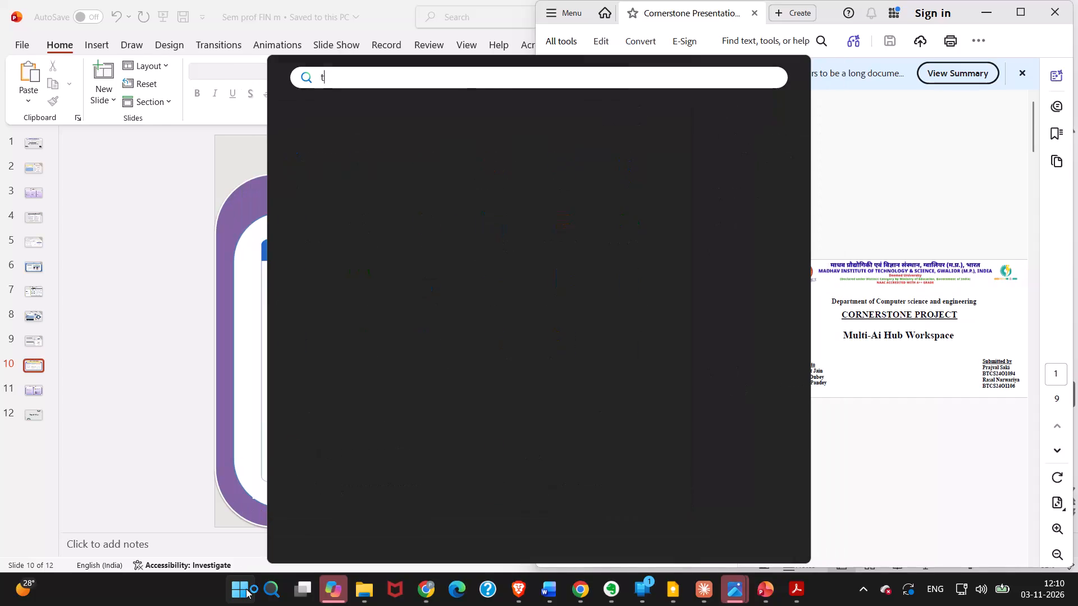
Launch Telegram Desktop.
{"action": "key", "text": "Return"}
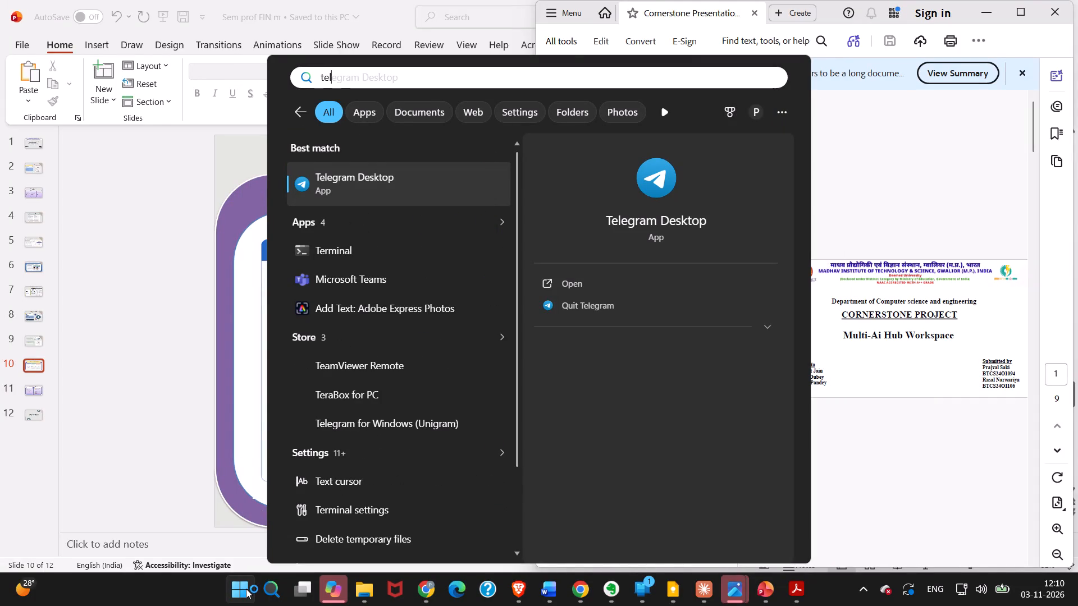
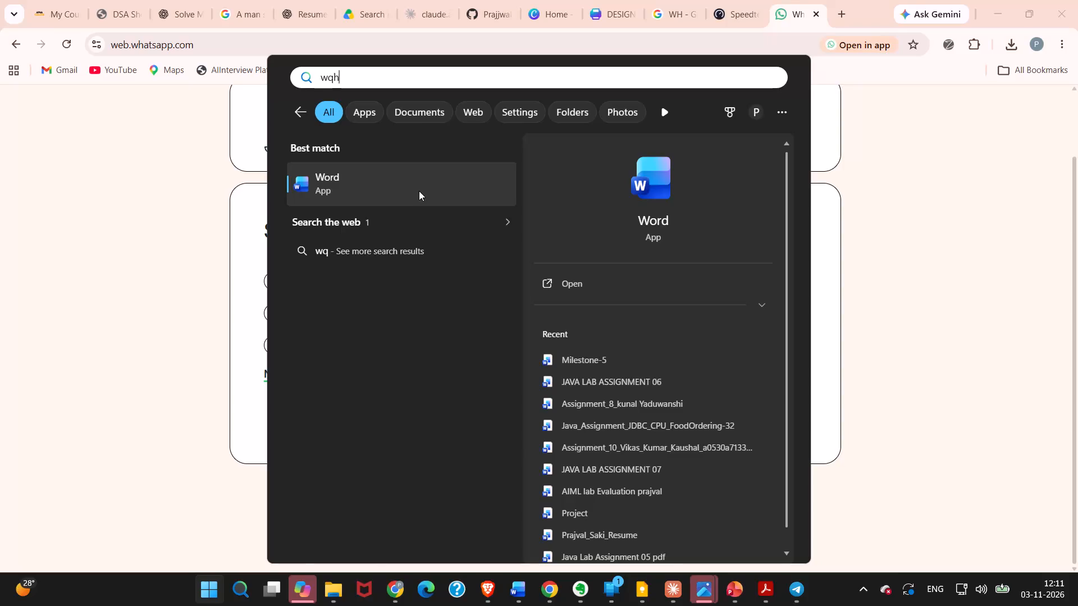
Replace the mistyped Windows search text with "wh" to find the WhatsApp desktop app.
{"action": "key", "text": "BackSpace"}
{"action": "key", "text": "BackSpace"}
{"action": "key", "text": "BackSpace"}
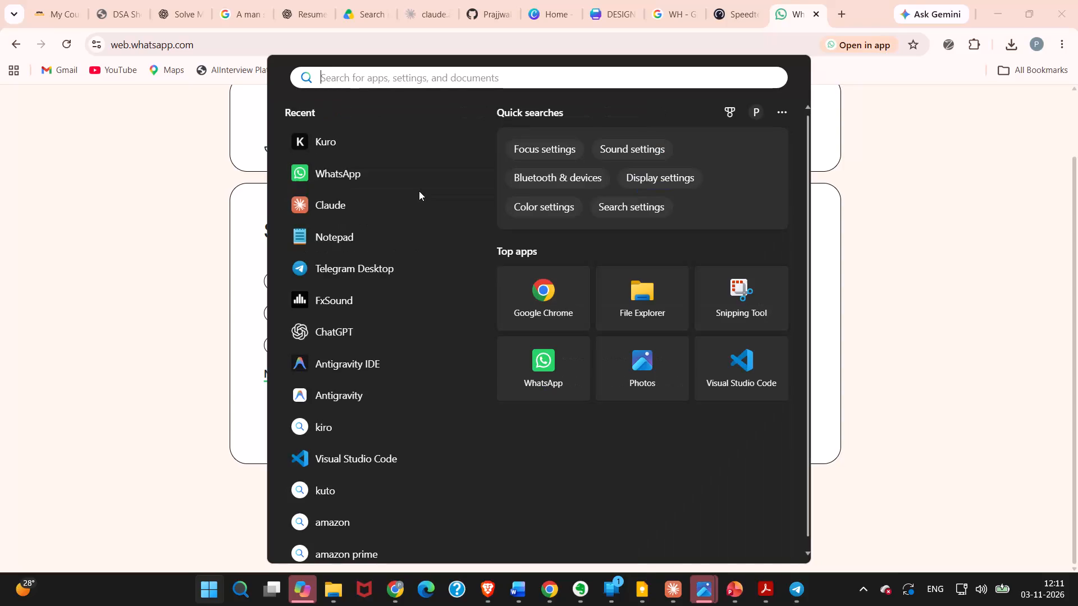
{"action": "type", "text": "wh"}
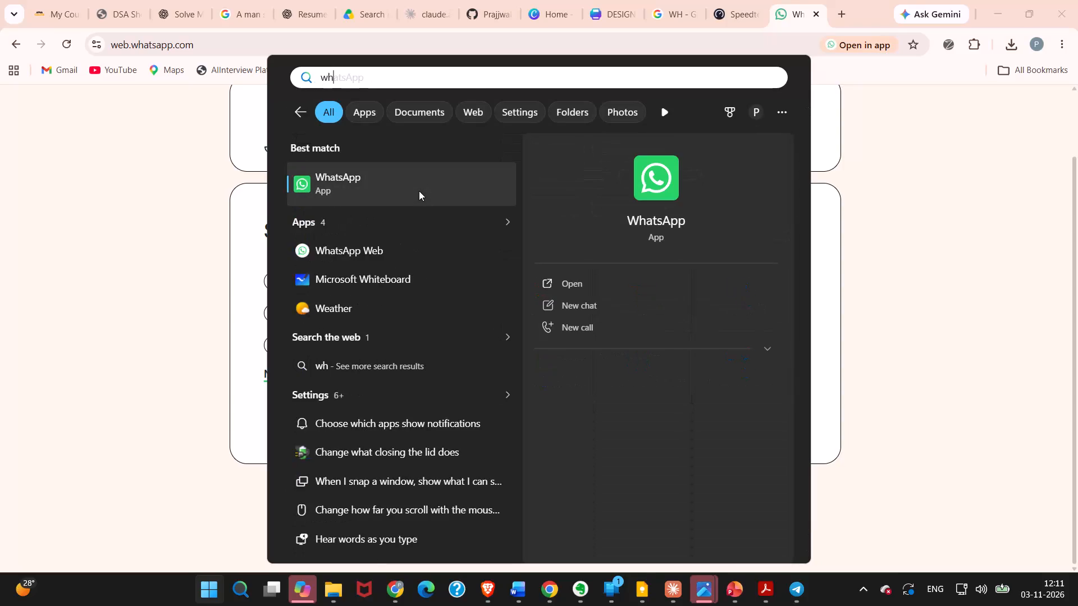